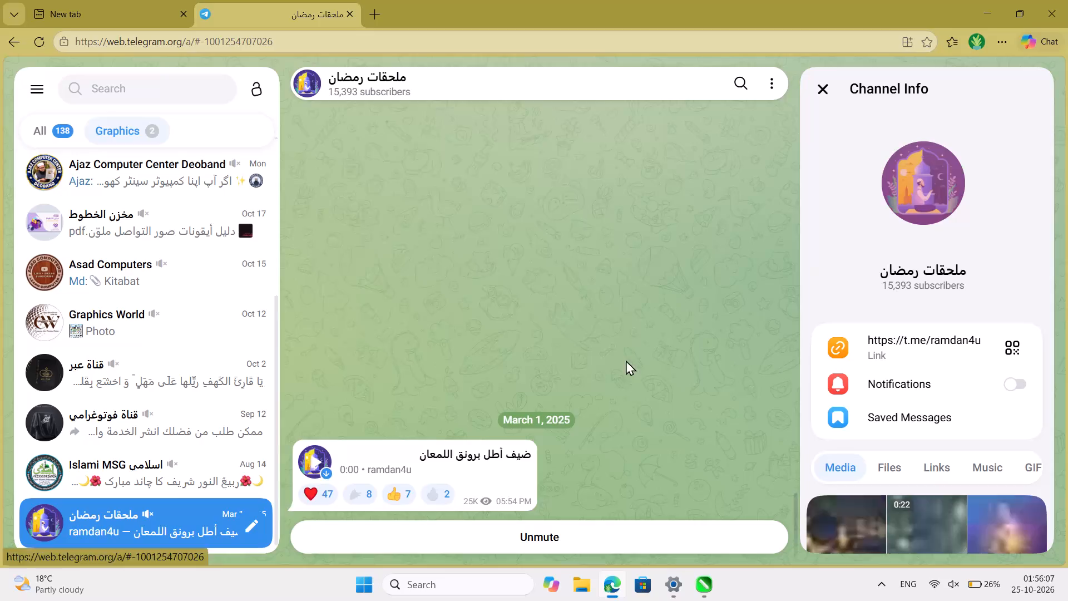
Browse the shared media of the ملحقات رمضان channel, examining its Ramadan designs, videos and Quran photos.
scroll(815, 458, "down", 5)
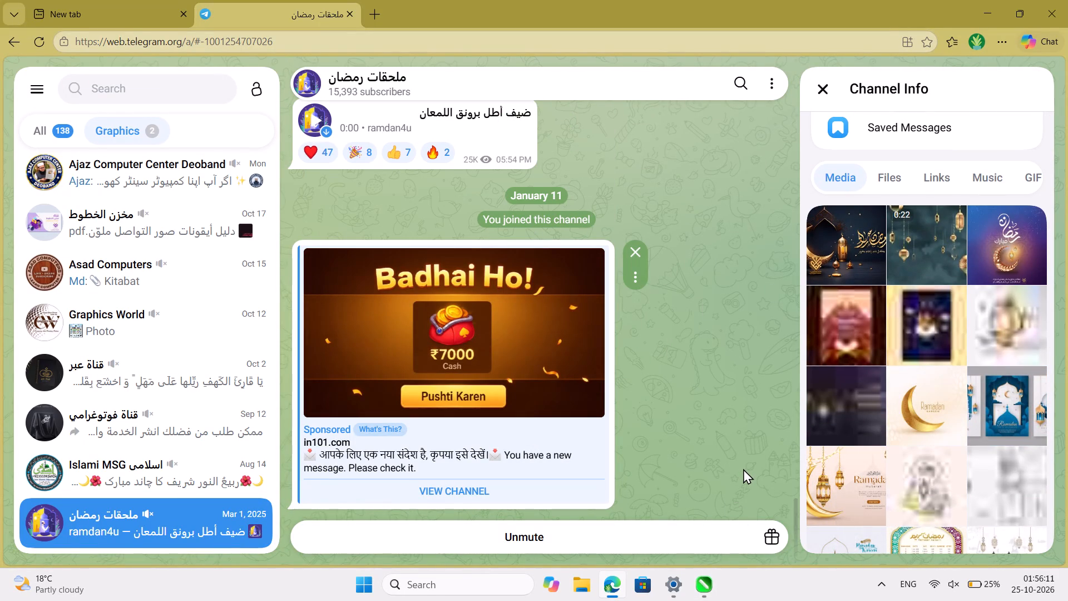
scroll(743, 469, "down", 4)
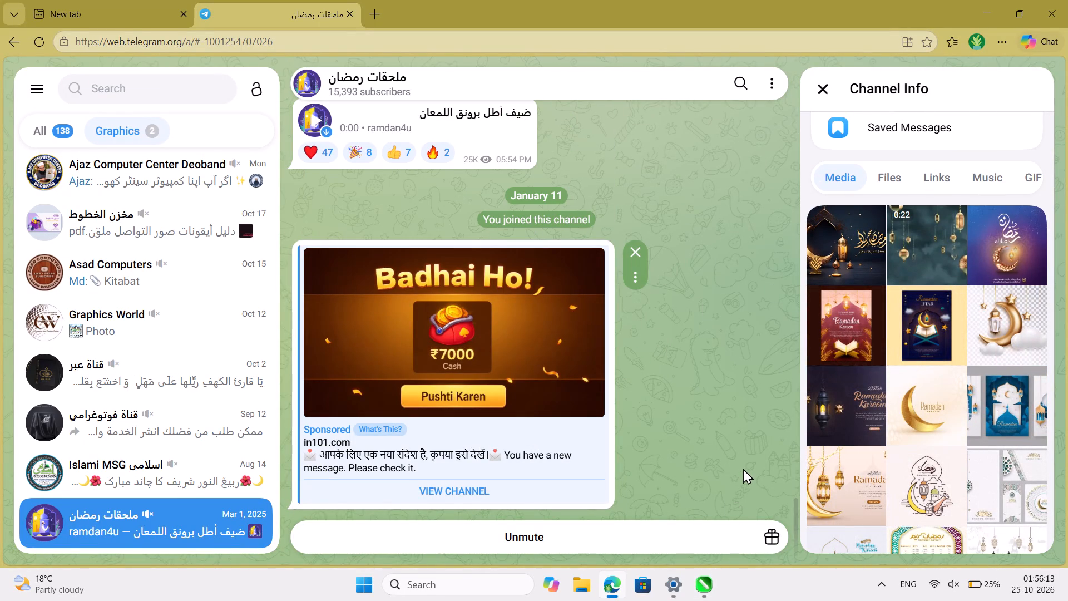
scroll(743, 469, "down", 5)
scroll(897, 420, "down", 5)
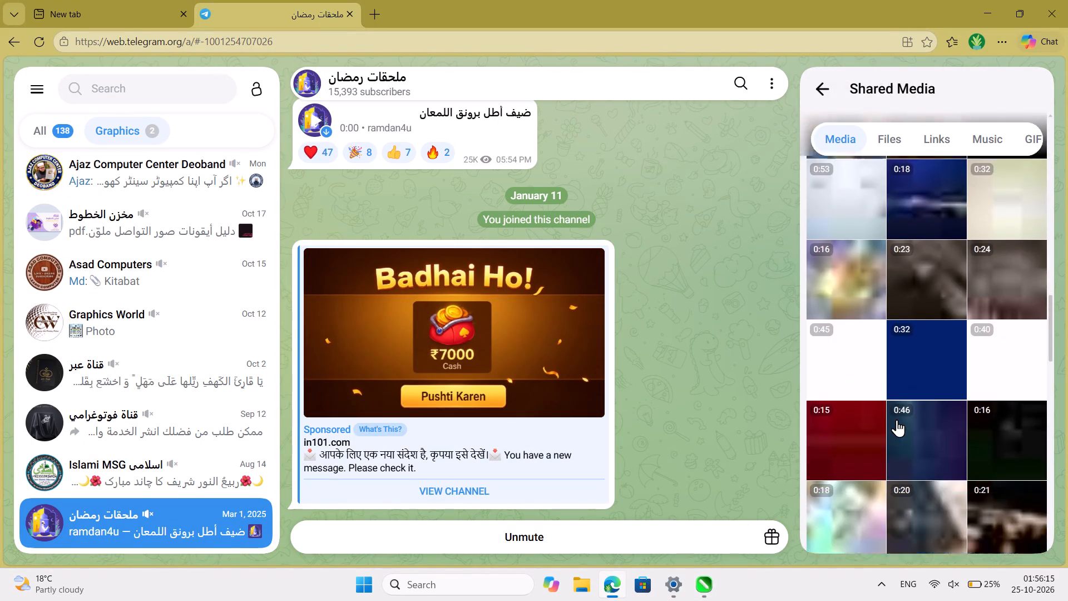
scroll(897, 420, "up", 3)
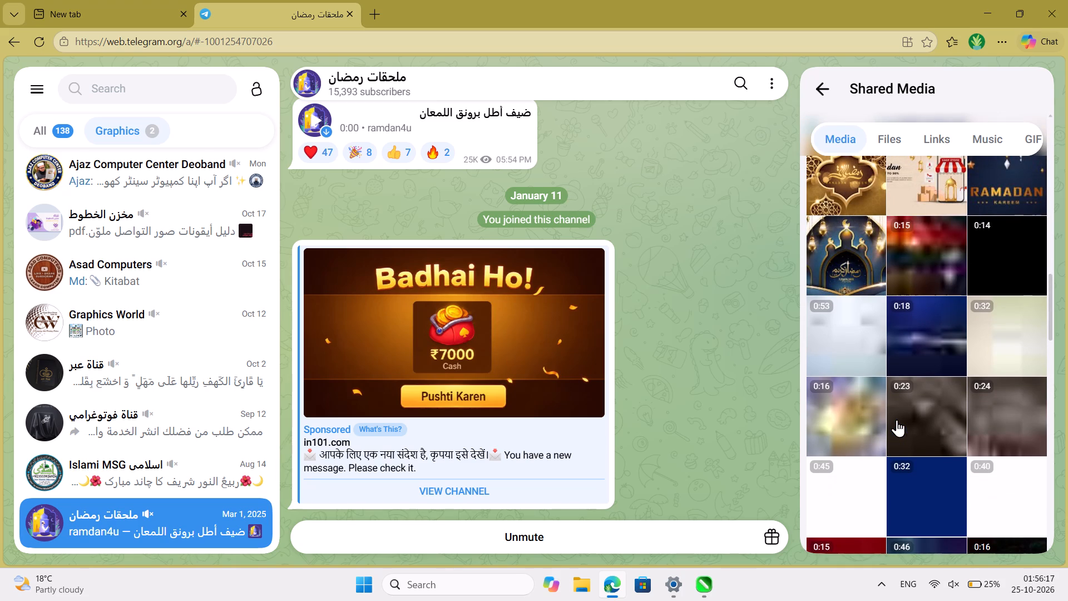
scroll(897, 420, "down", 3)
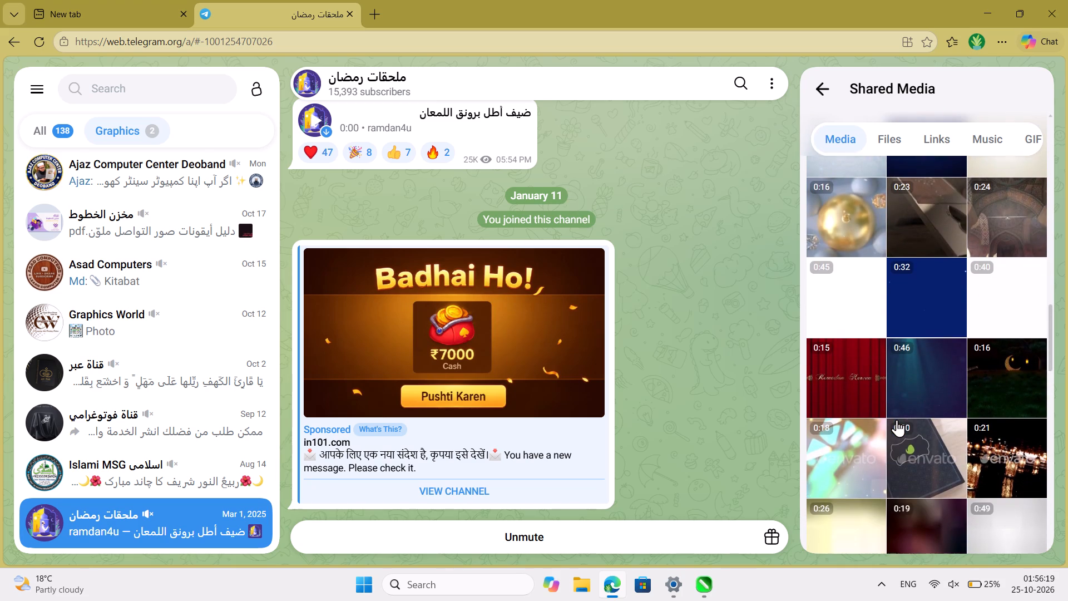
scroll(897, 420, "down", 3)
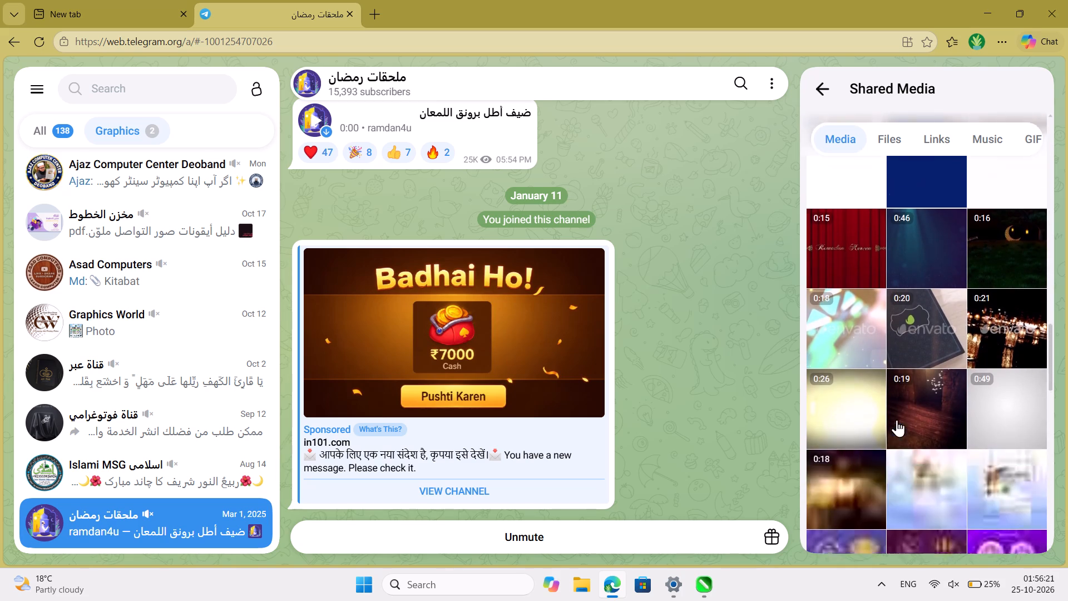
scroll(897, 420, "down", 3)
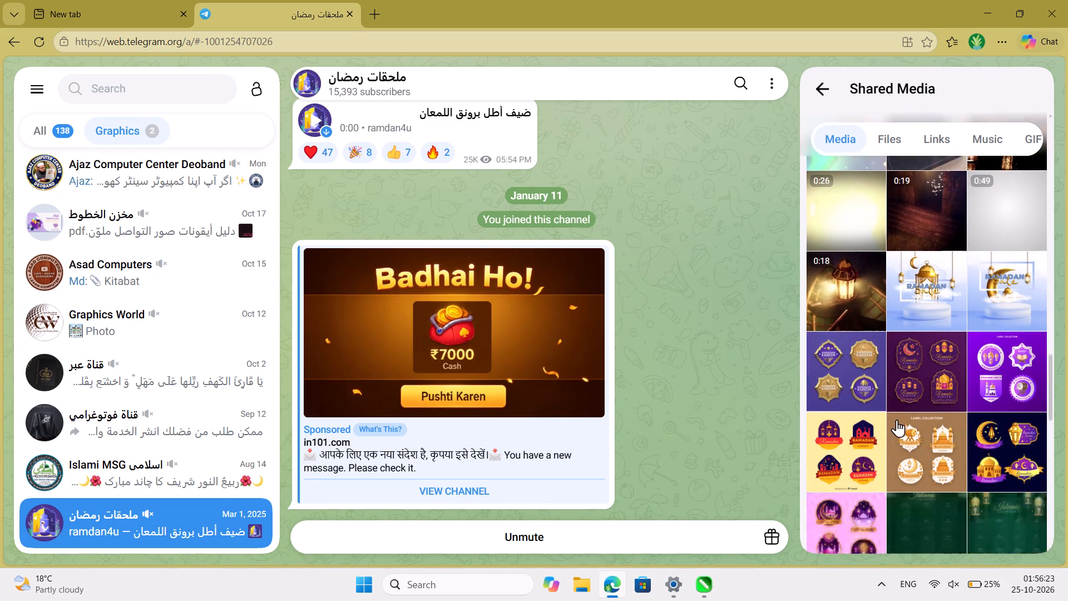
scroll(897, 420, "down", 3)
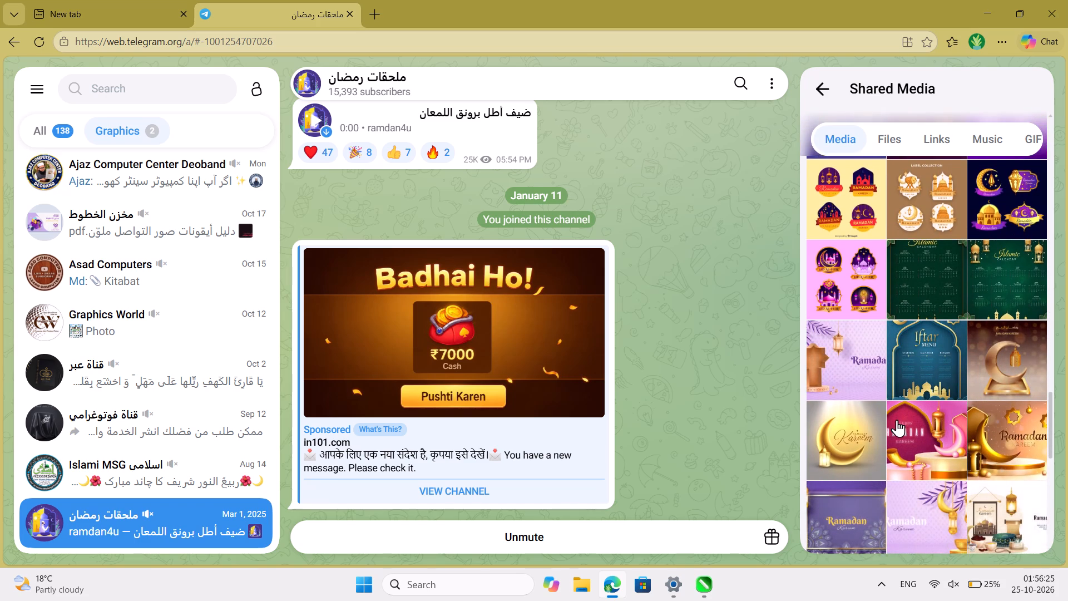
scroll(897, 420, "down", 5)
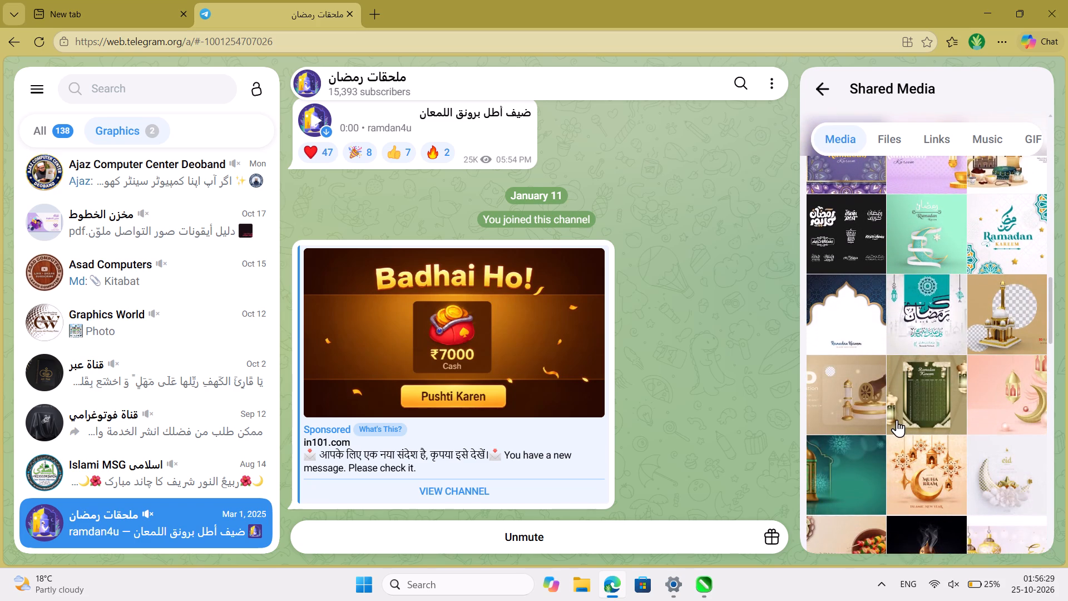
scroll(897, 420, "down", 4)
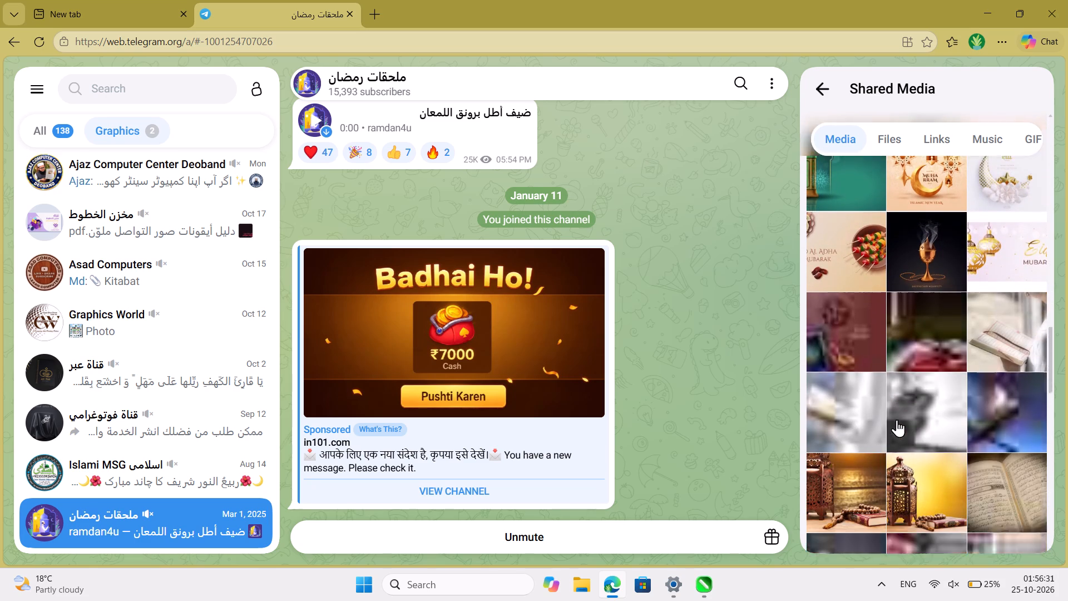
scroll(897, 420, "down", 4)
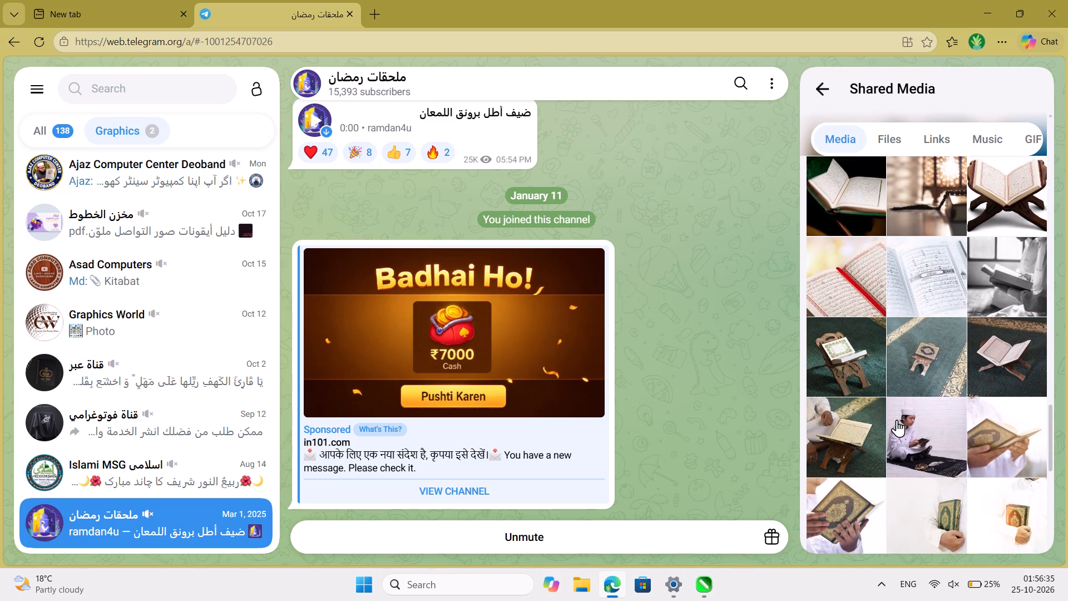
scroll(897, 420, "down", 3)
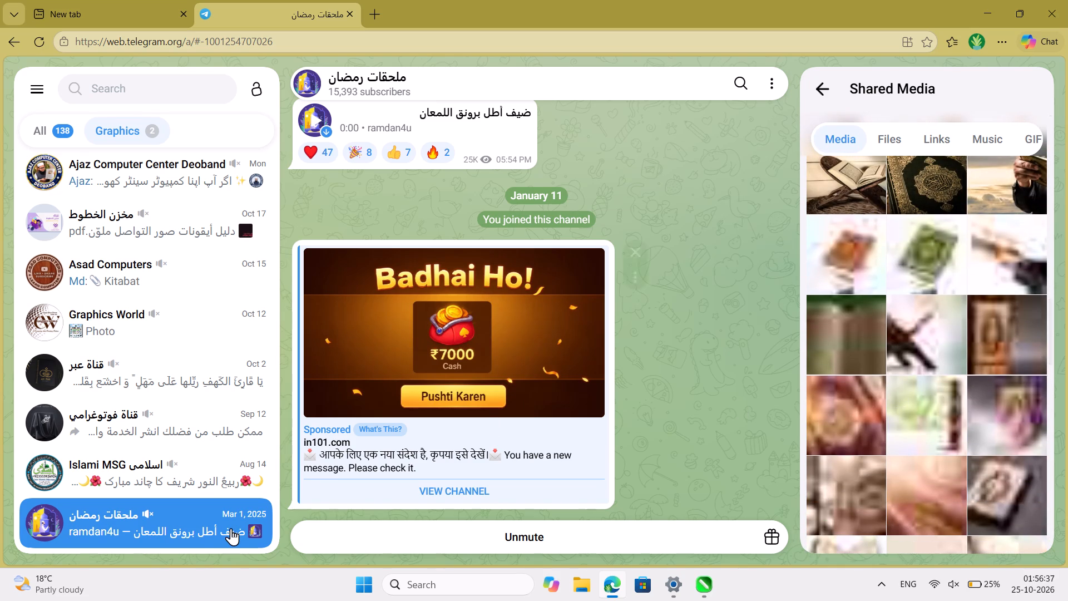
scroll(231, 528, "down", 2)
scroll(194, 283, "down", 2)
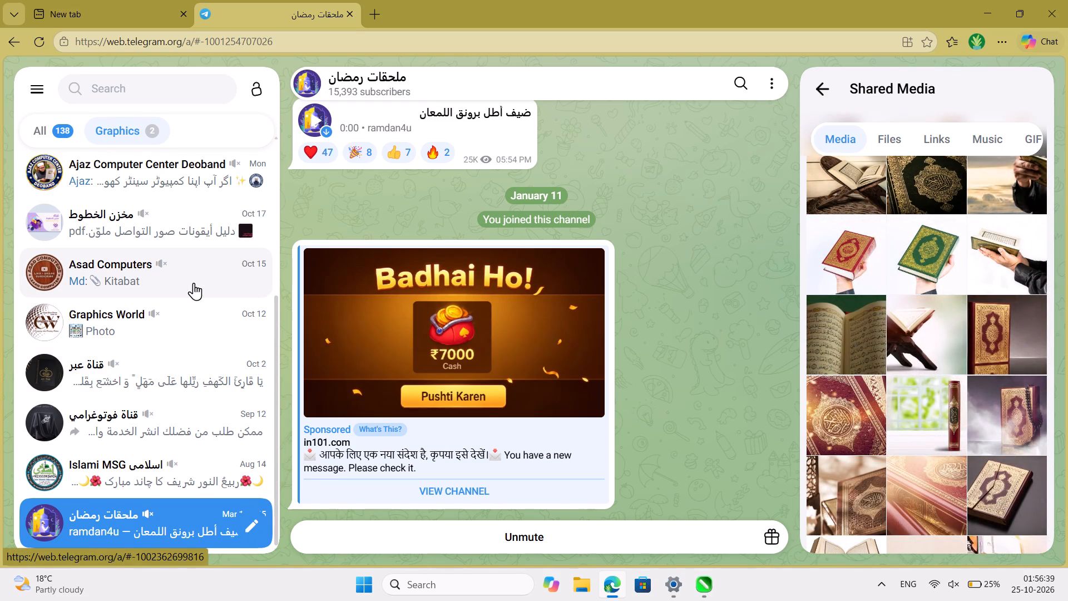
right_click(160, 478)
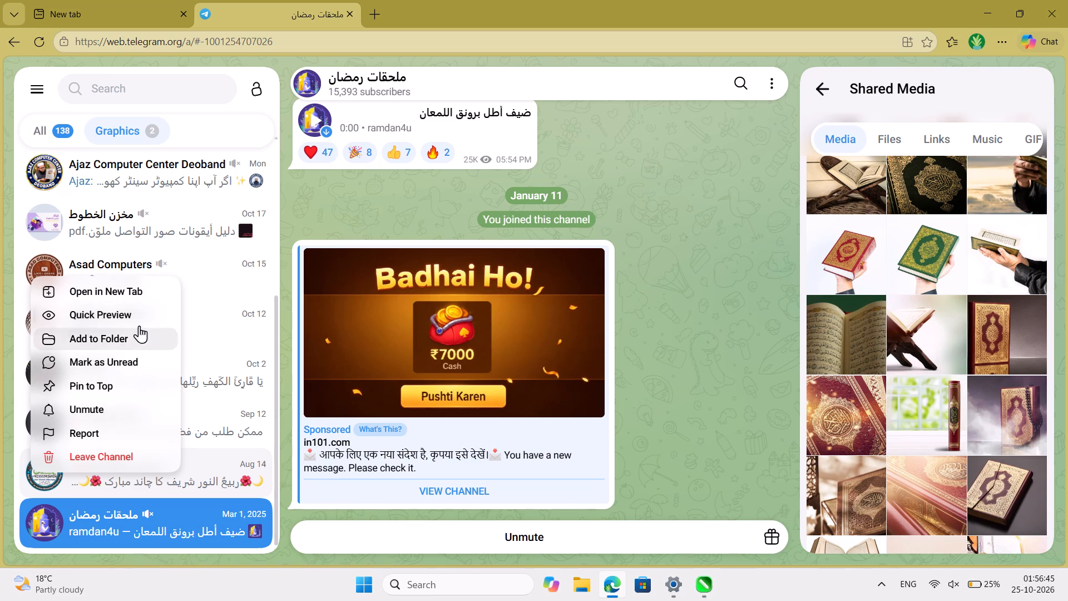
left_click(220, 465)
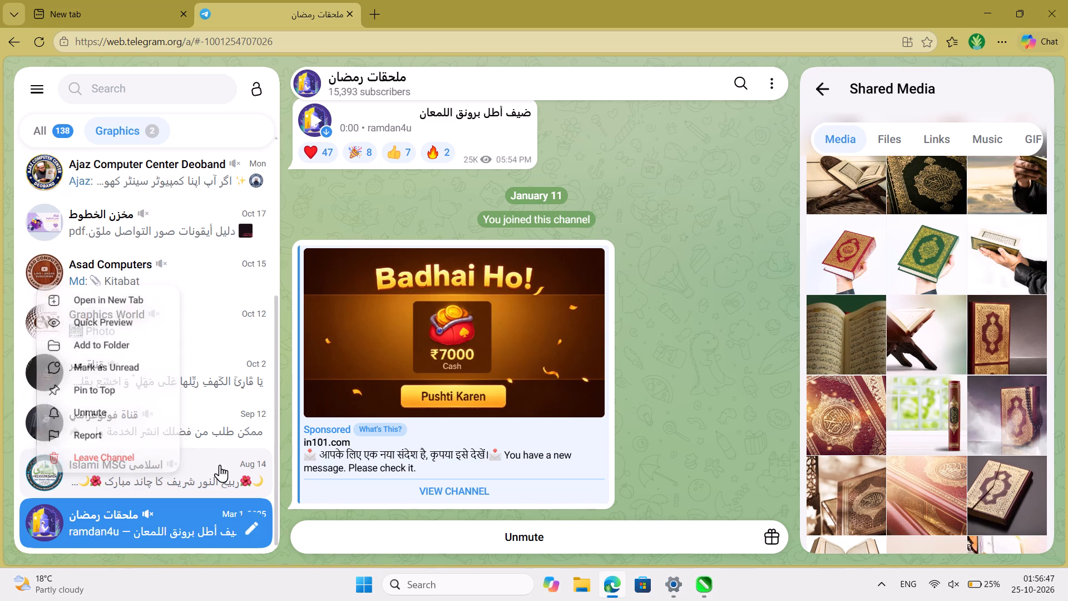
Open the Graphics folder for editing and review its full list of included chats.
left_click(141, 139)
right_click(141, 139)
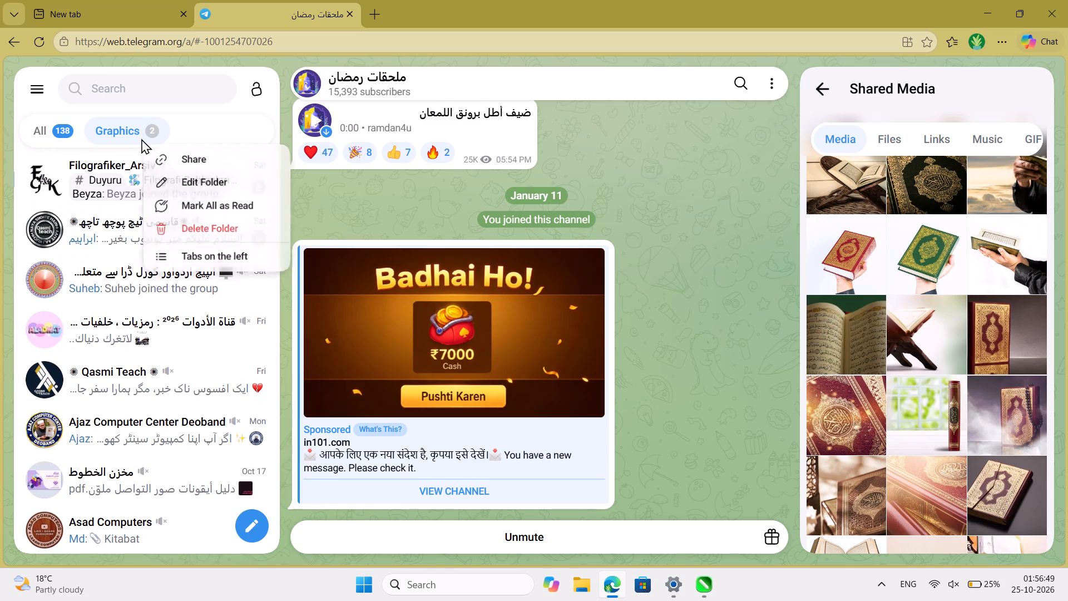
left_click(184, 185)
scroll(225, 448, "down", 3)
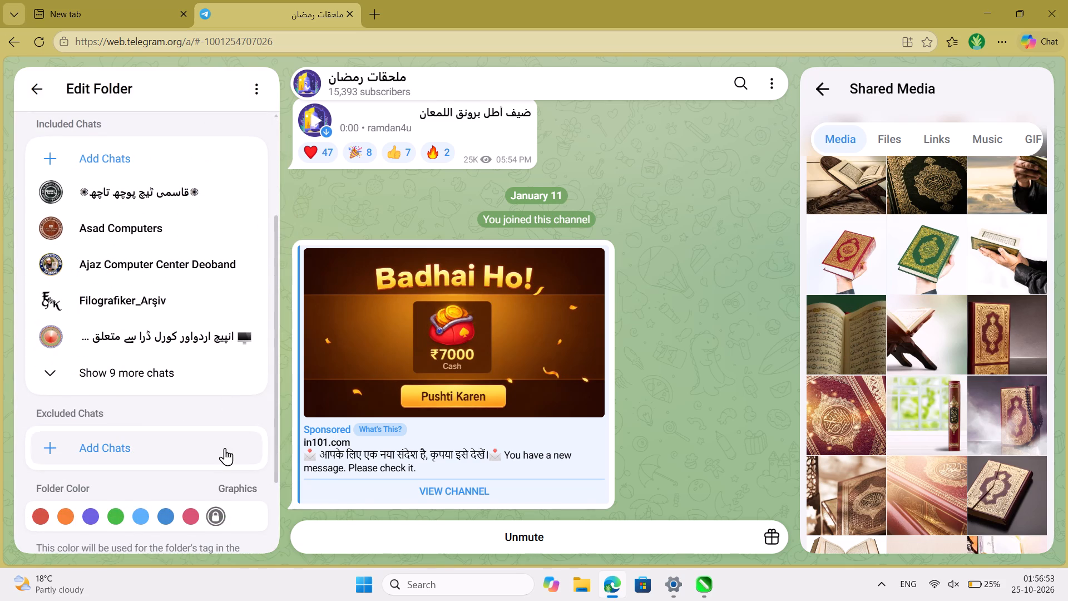
left_click(105, 379)
scroll(105, 379, "down", 2)
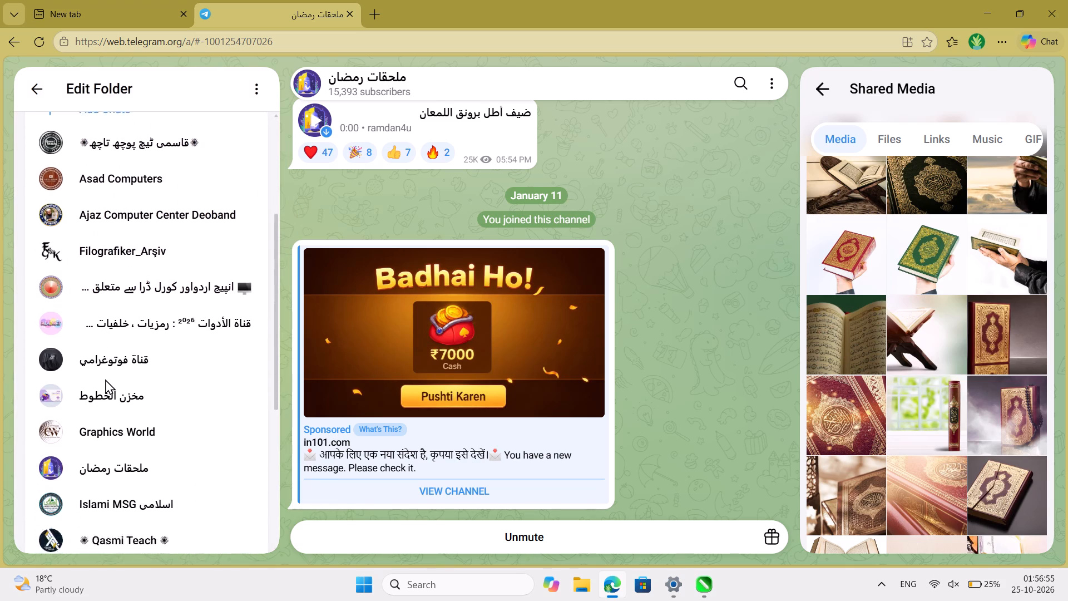
scroll(105, 379, "down", 1)
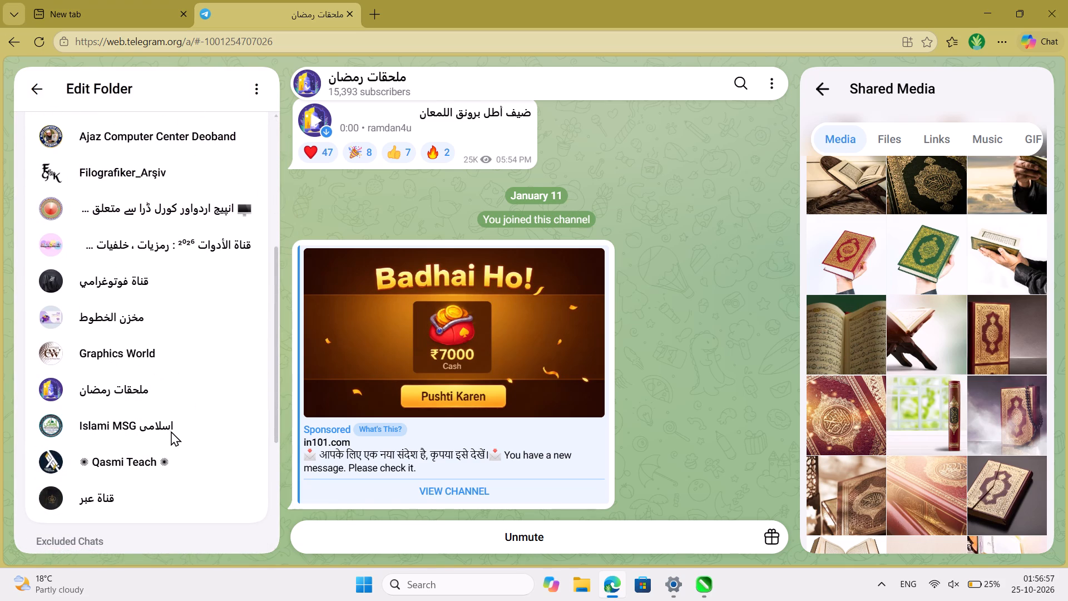
right_click(174, 427)
left_click(130, 428)
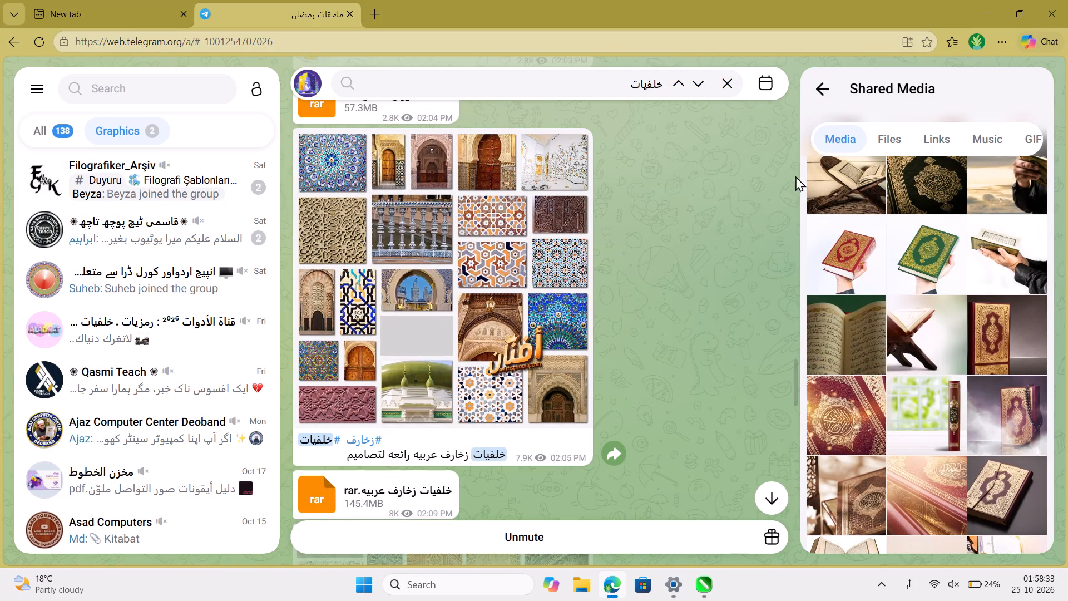
Go through the older March 15, 2022 matches for خلفيات, examining the previews of Ramadan and Islamic card and background sets.
left_click(678, 80)
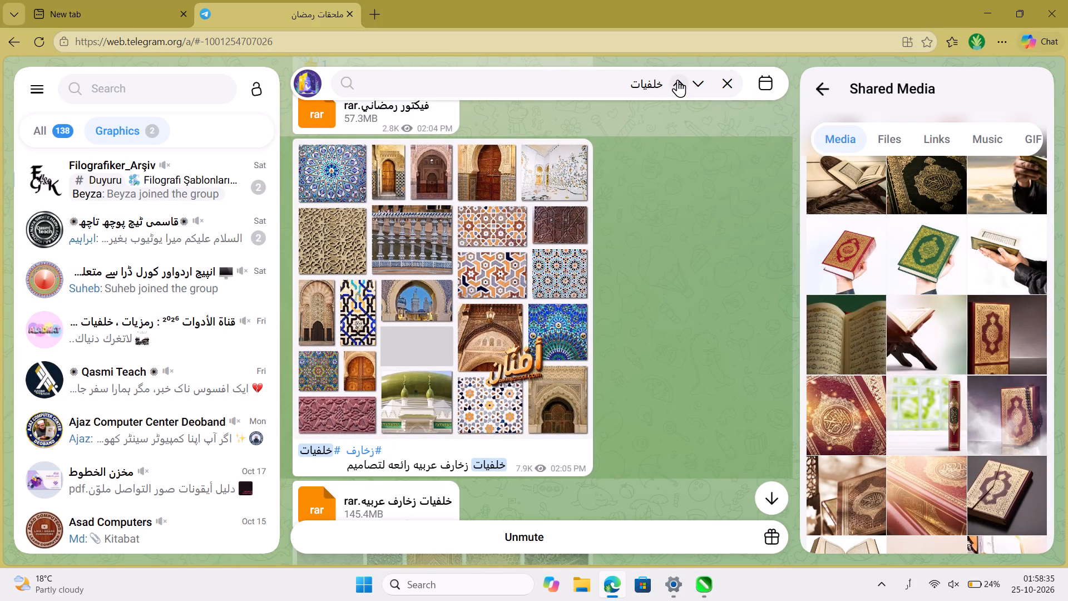
left_click(678, 80)
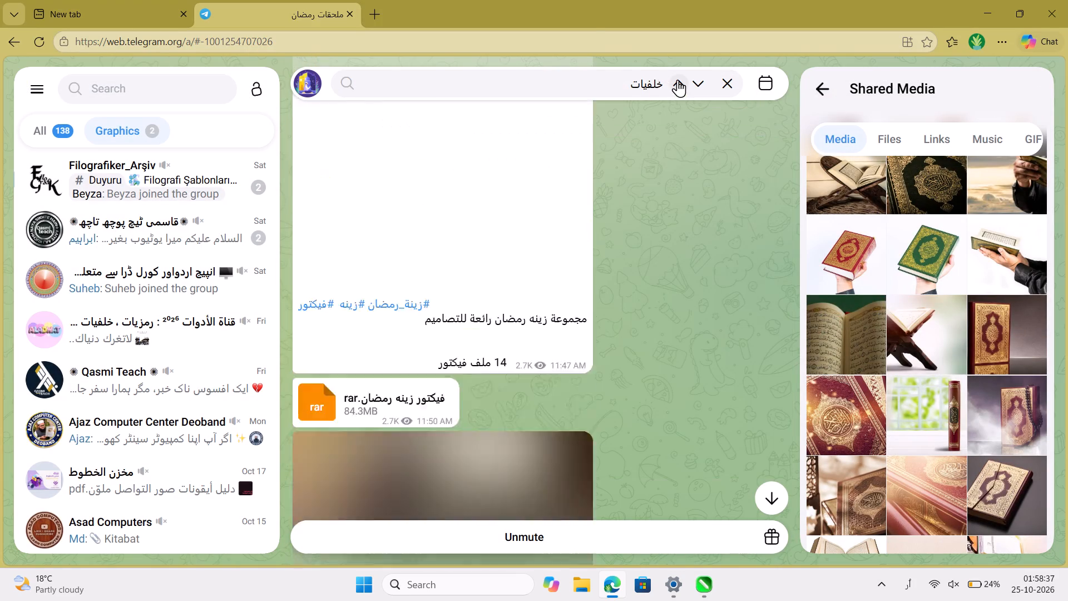
scroll(535, 169, "up", 1)
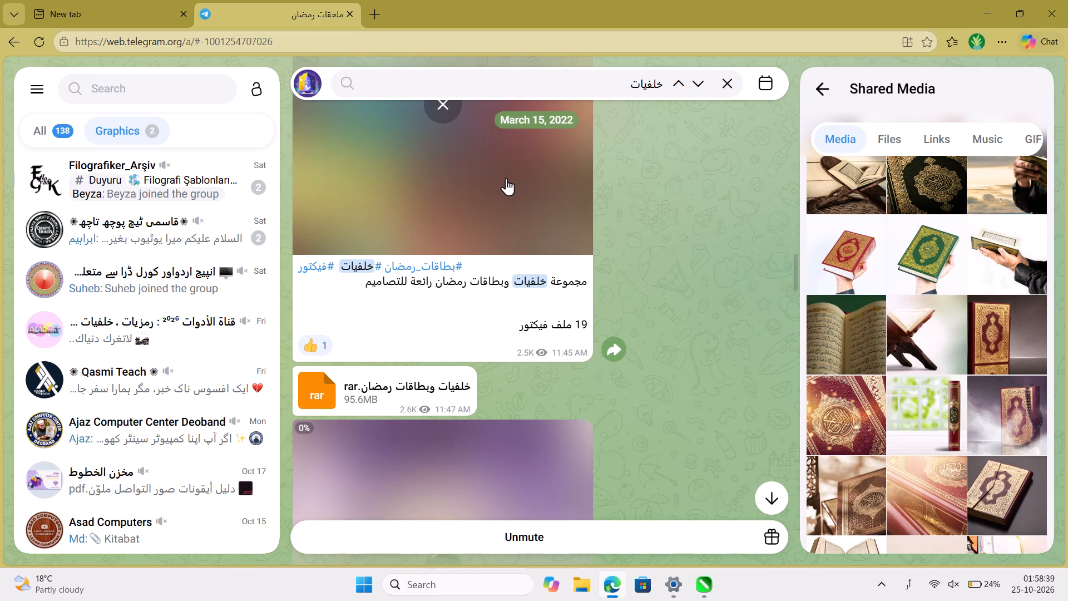
scroll(506, 178, "up", 2)
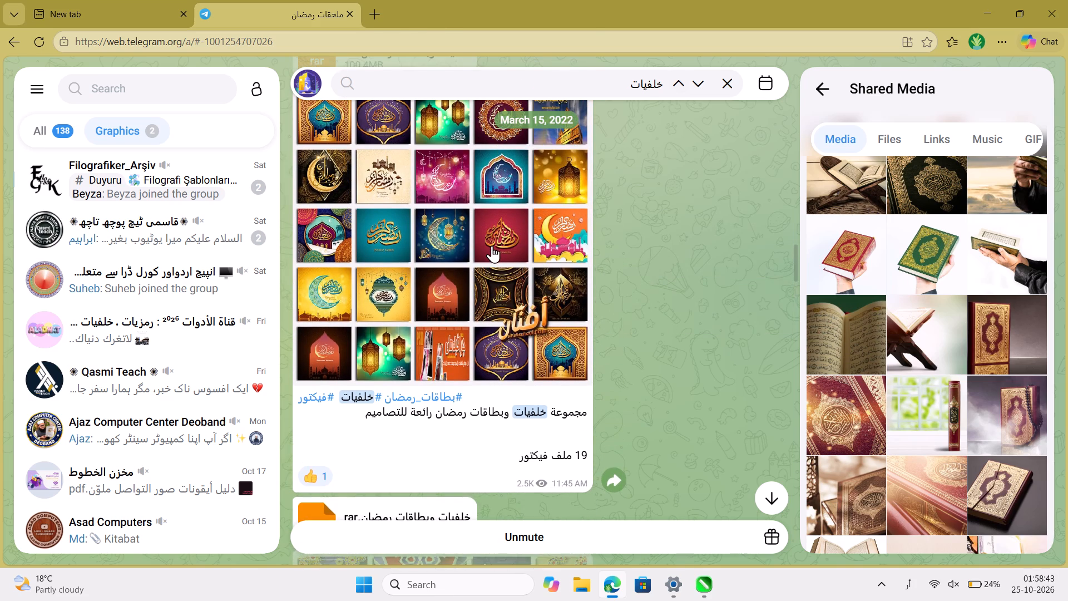
scroll(492, 245, "up", 1)
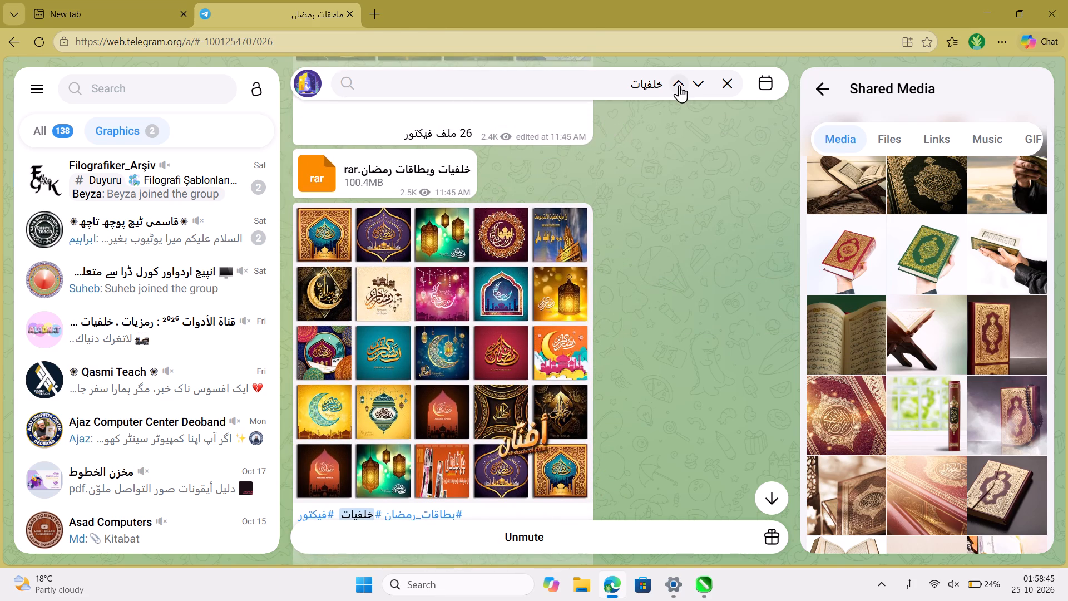
left_click(679, 85)
left_click(679, 85)
left_click(679, 85)
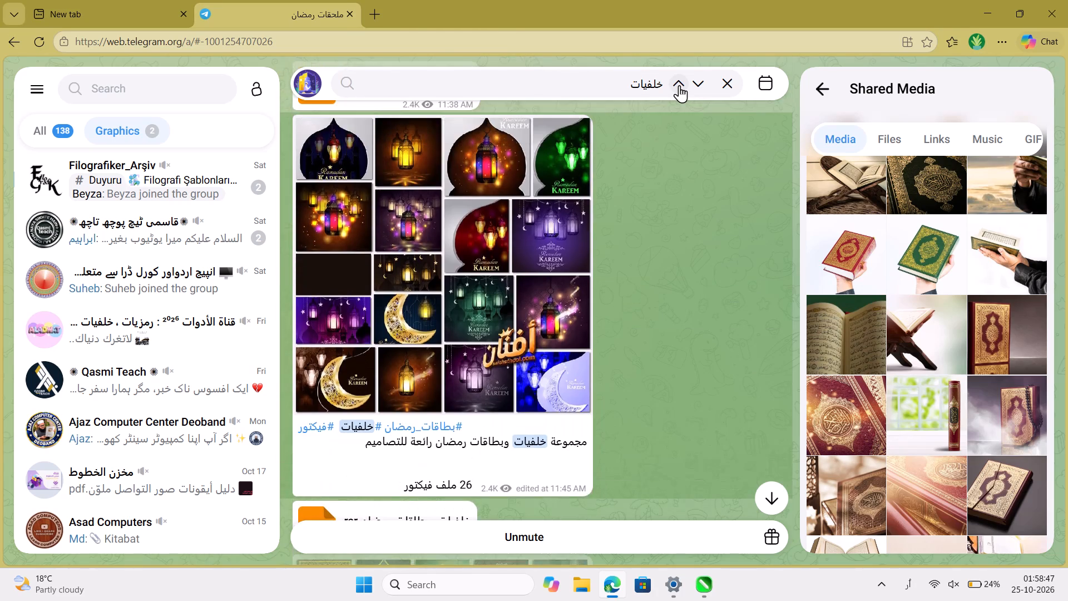
left_click(679, 85)
left_click(679, 85)
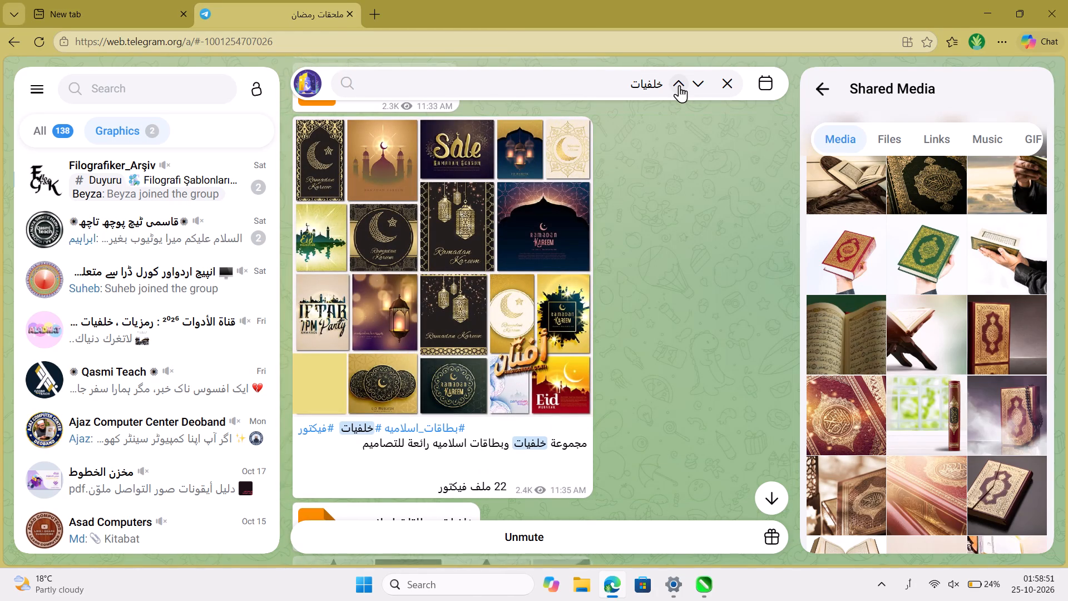
left_click(679, 85)
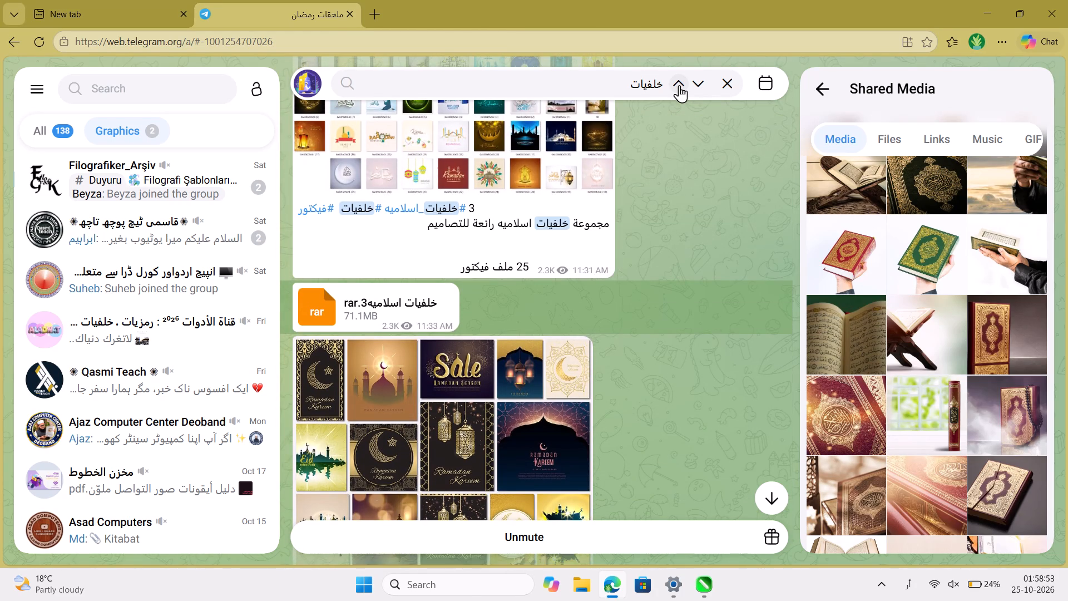
left_click(679, 85)
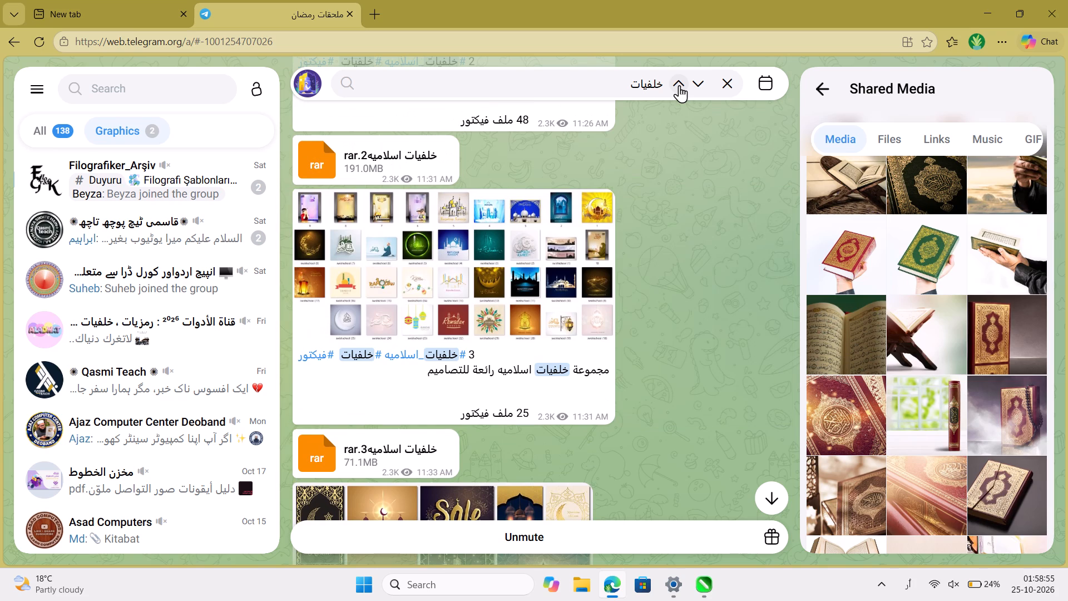
left_click(679, 85)
left_click(679, 85)
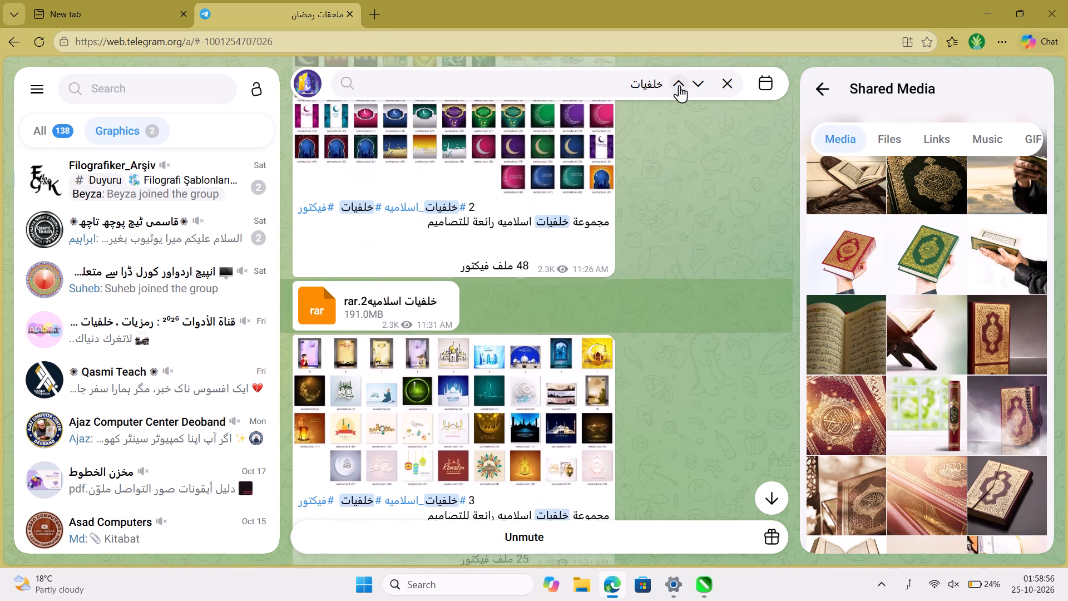
left_click(679, 85)
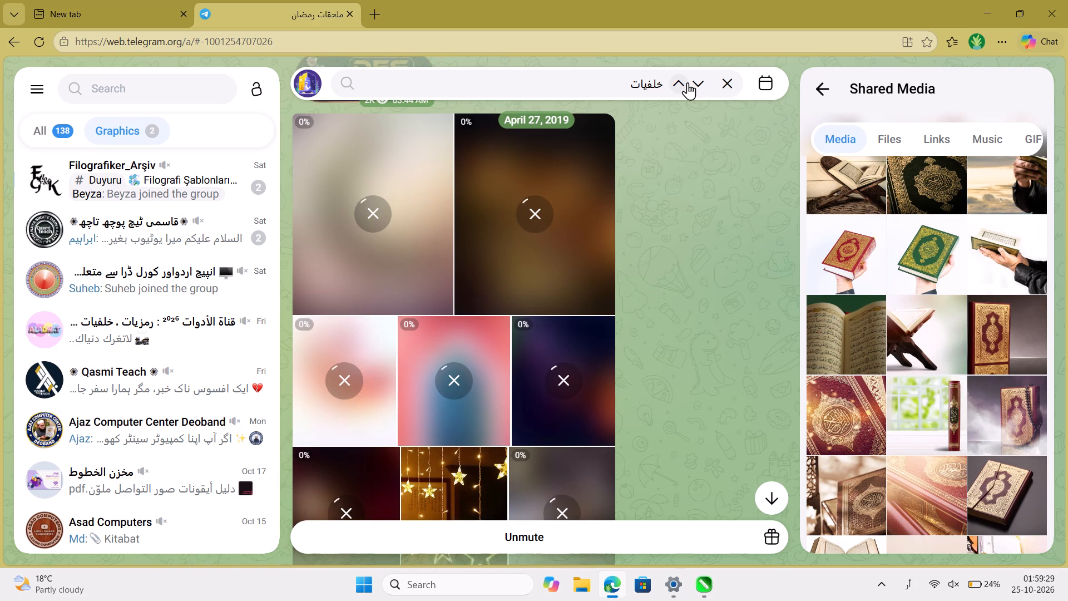
left_click(688, 82)
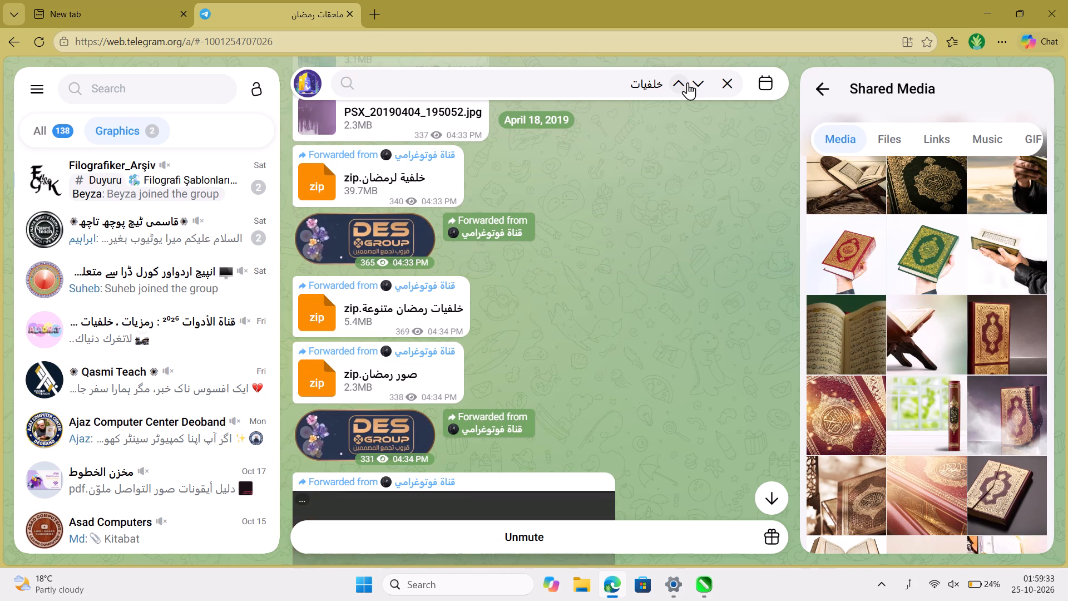
left_click(688, 82)
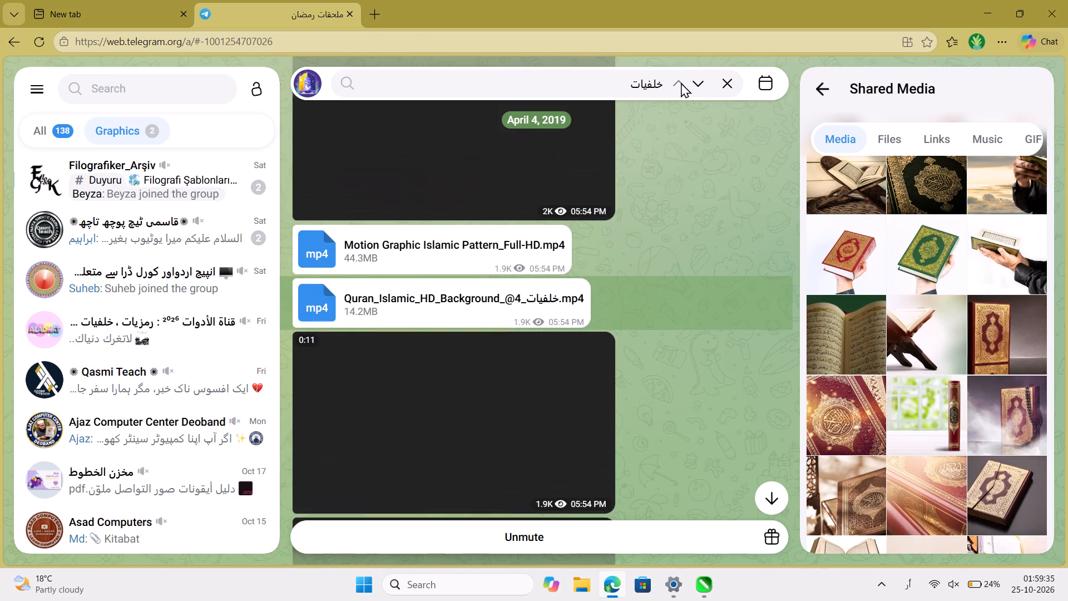
left_click(681, 82)
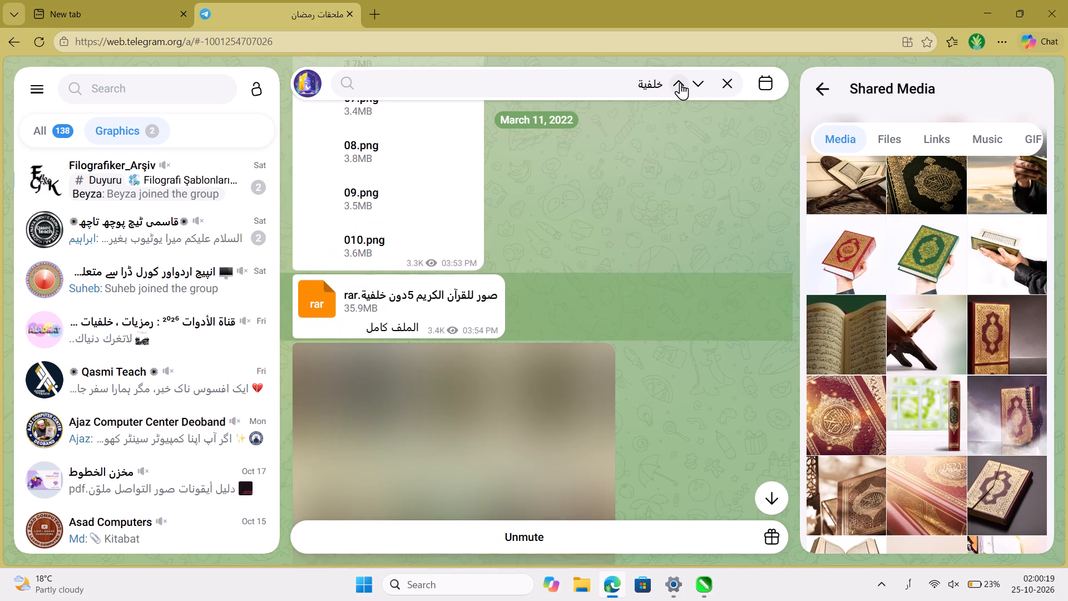
left_click(680, 82)
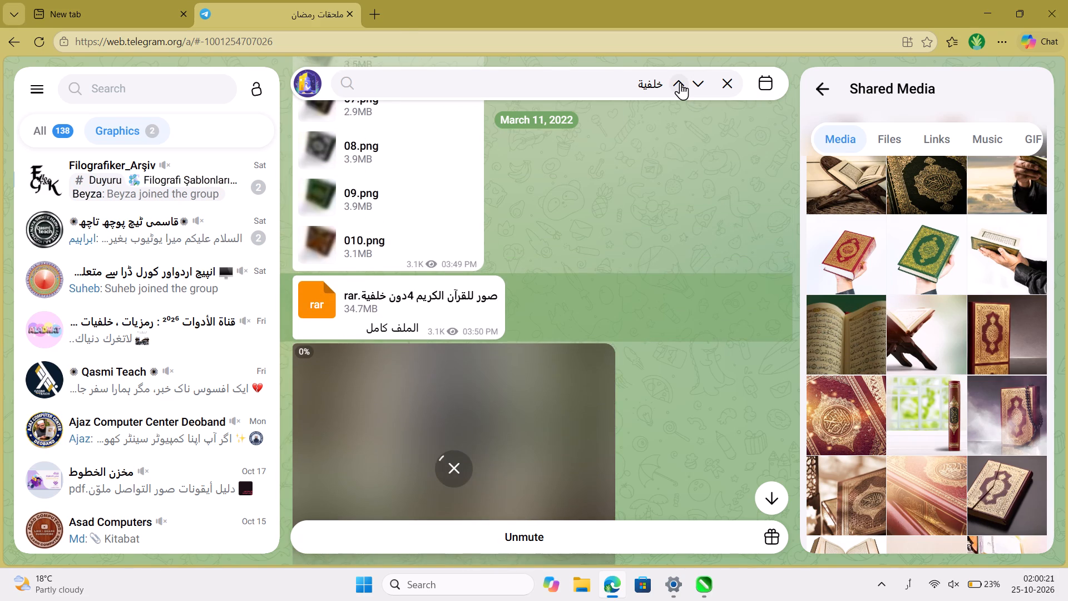
left_click(680, 82)
left_click(680, 82)
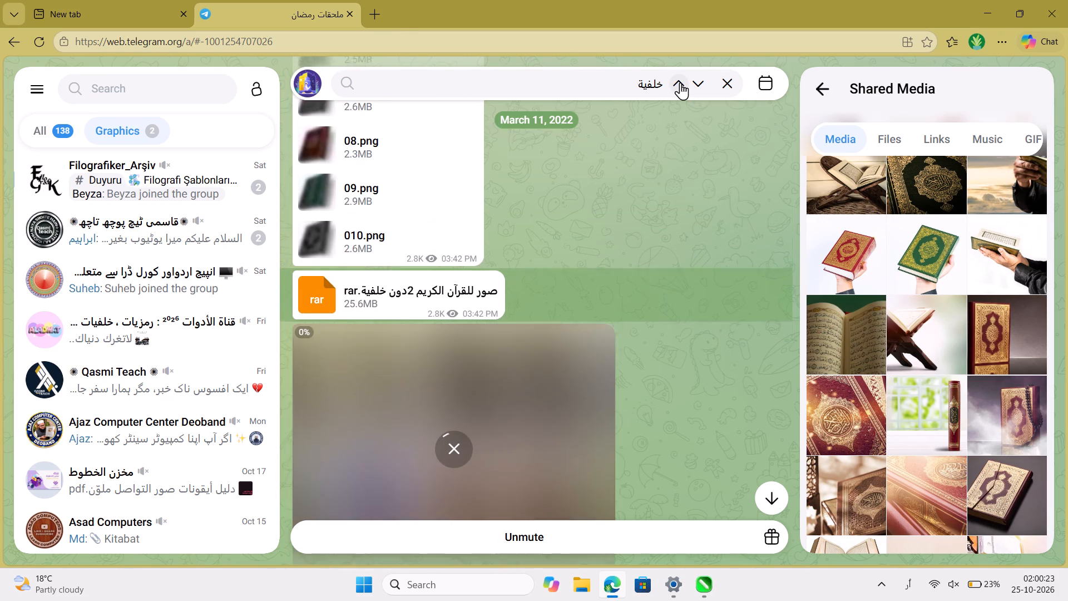
left_click(680, 82)
left_click(680, 82)
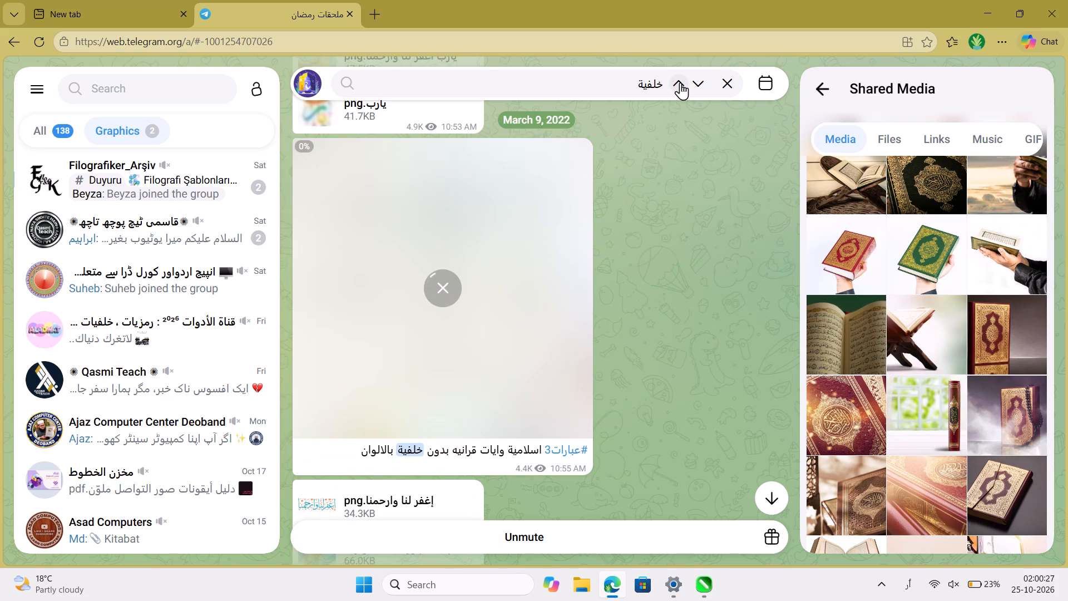
left_click(680, 82)
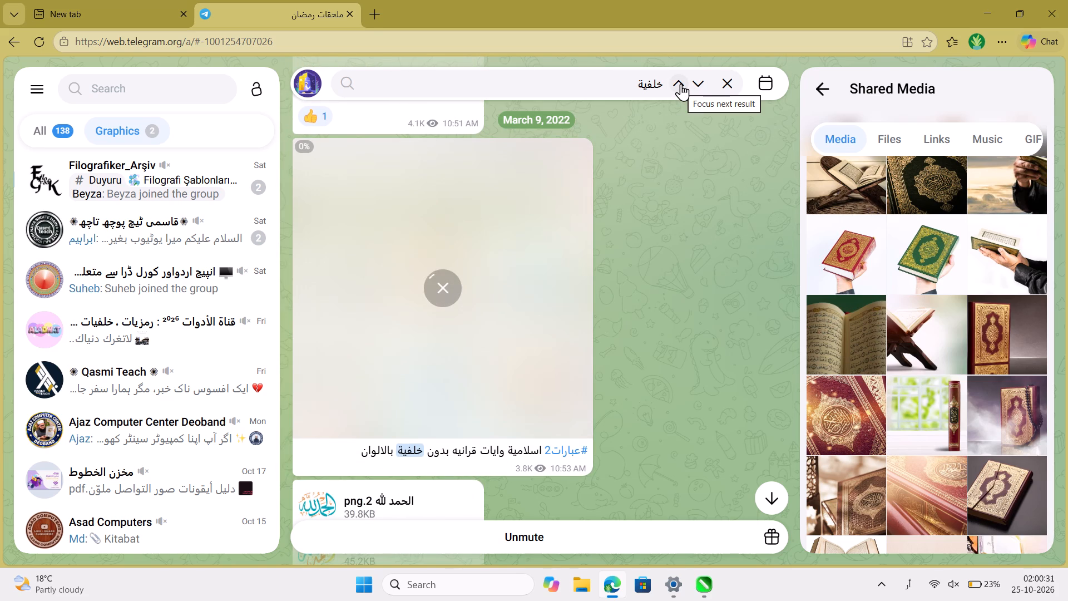
left_click(681, 83)
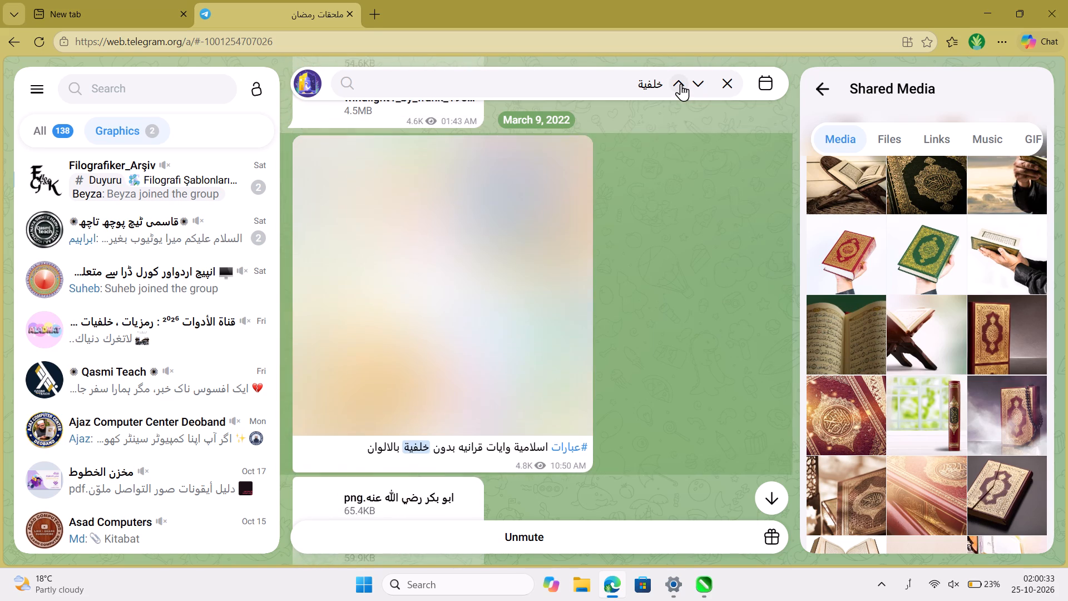
Go to the April 5, 2021 match and examine its ready-made Ramadan card backgrounds.
left_click(681, 83)
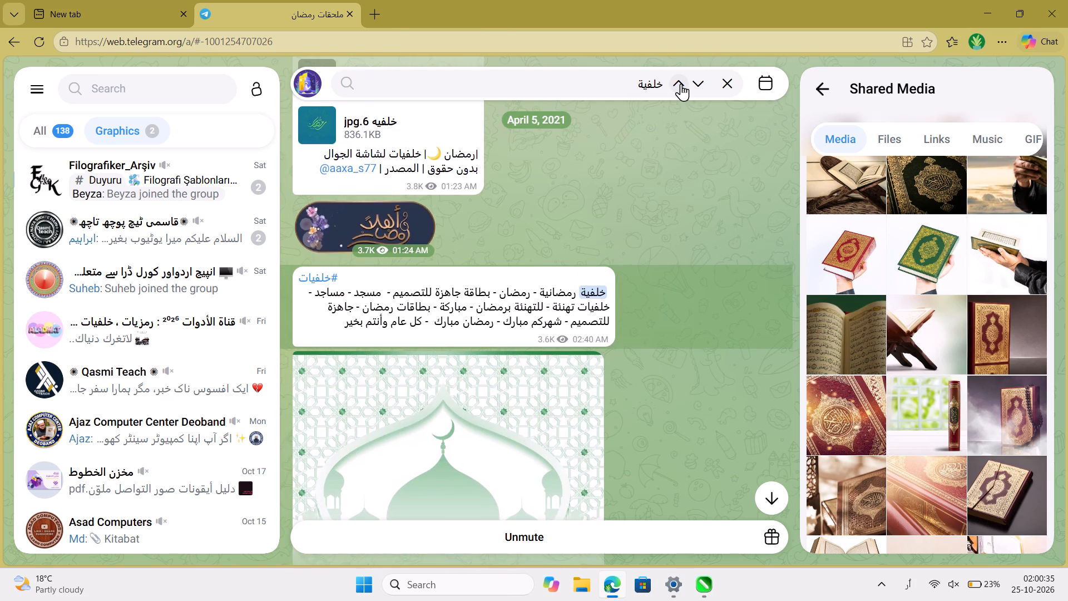
scroll(593, 342, "down", 6)
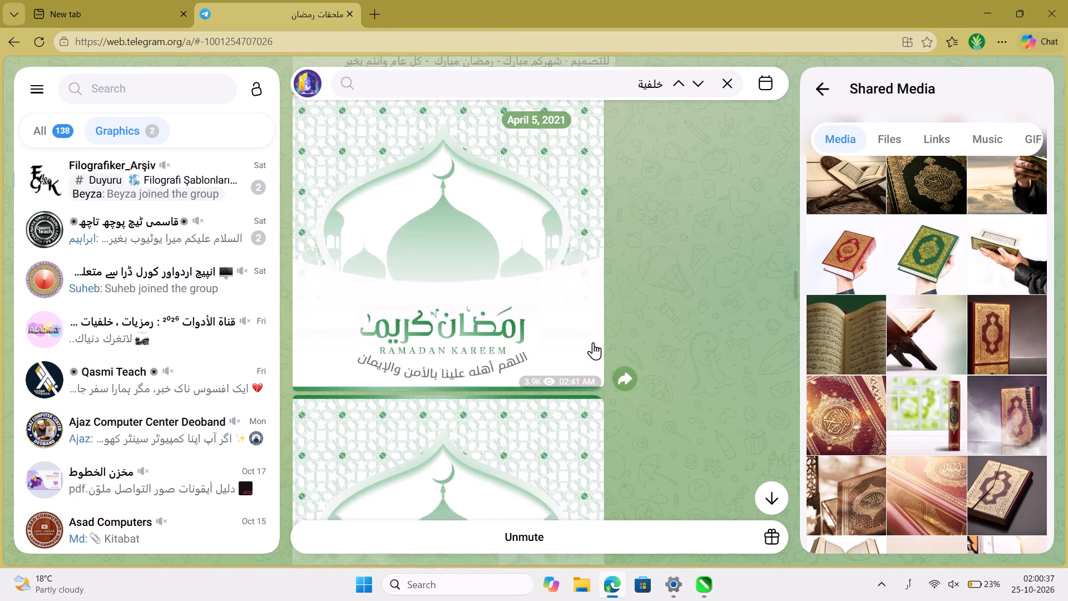
scroll(593, 342, "down", 5)
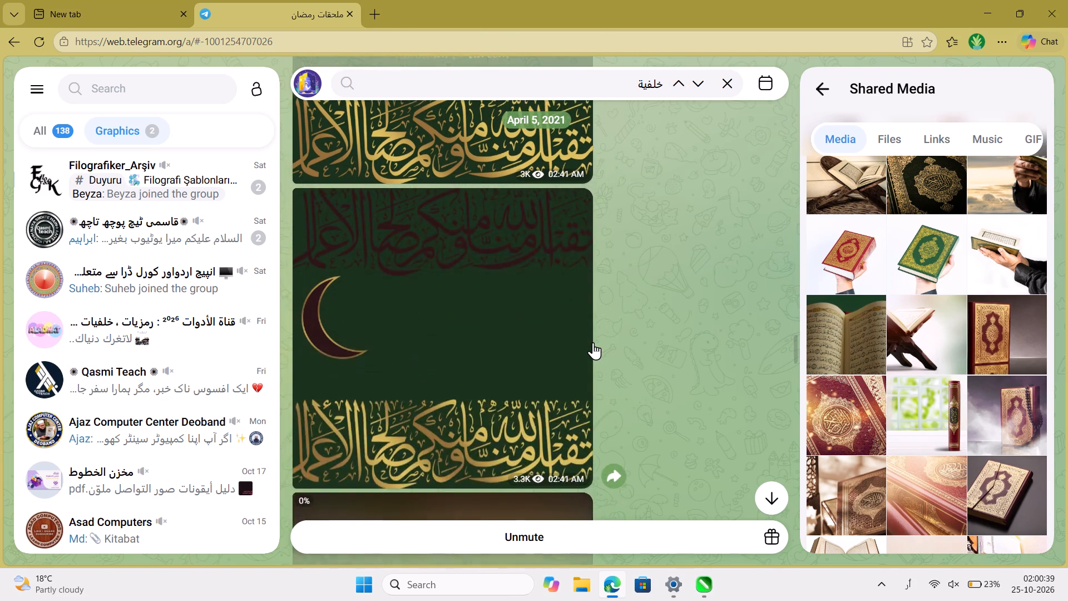
scroll(593, 342, "up", 1)
left_click(674, 87)
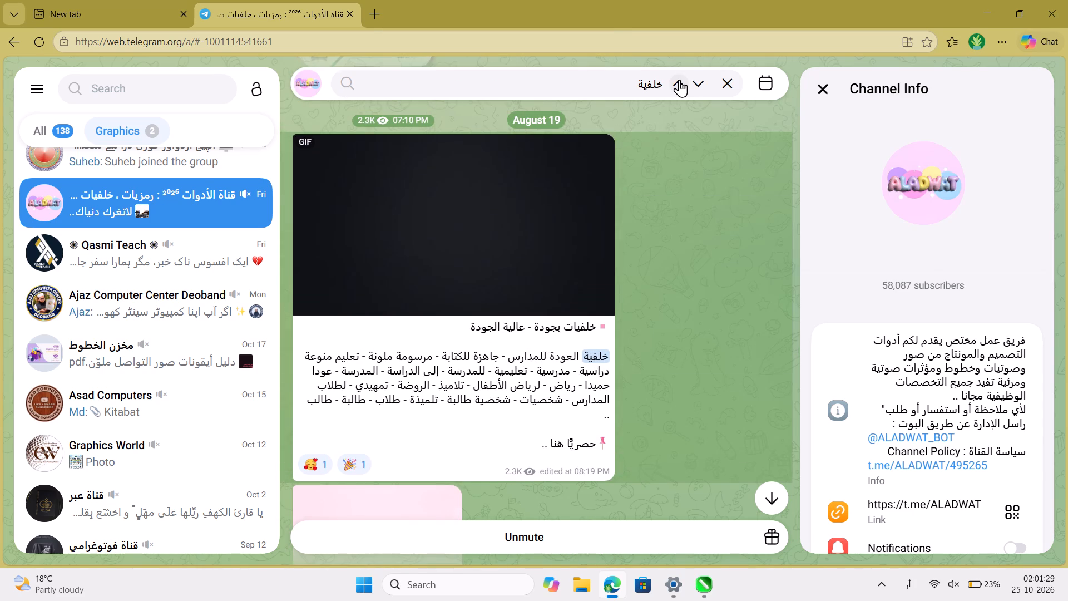
scroll(699, 321, "down", 3)
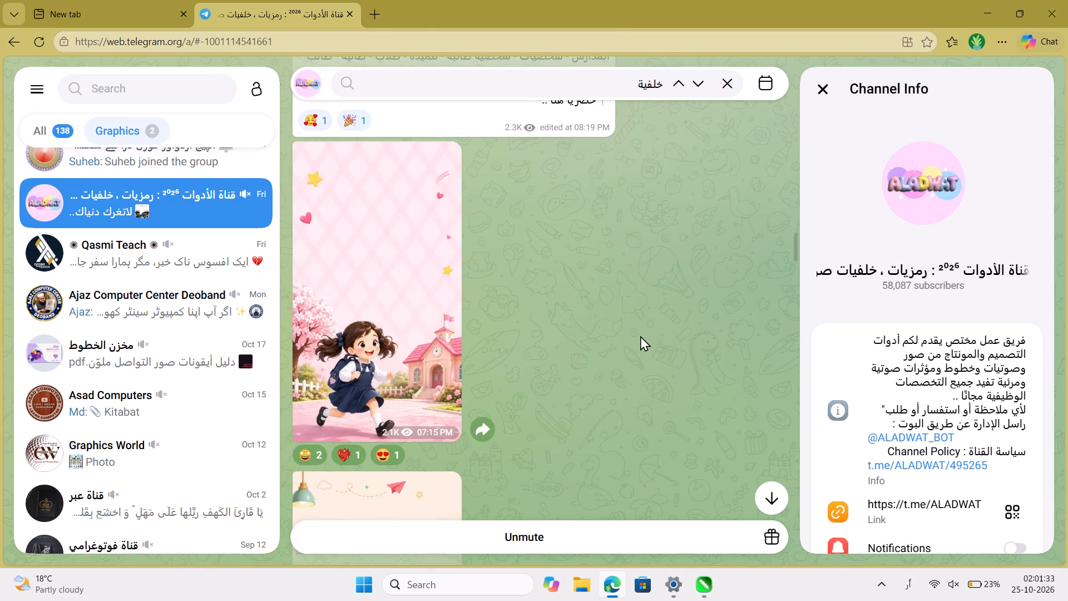
left_click(672, 76)
left_click(678, 84)
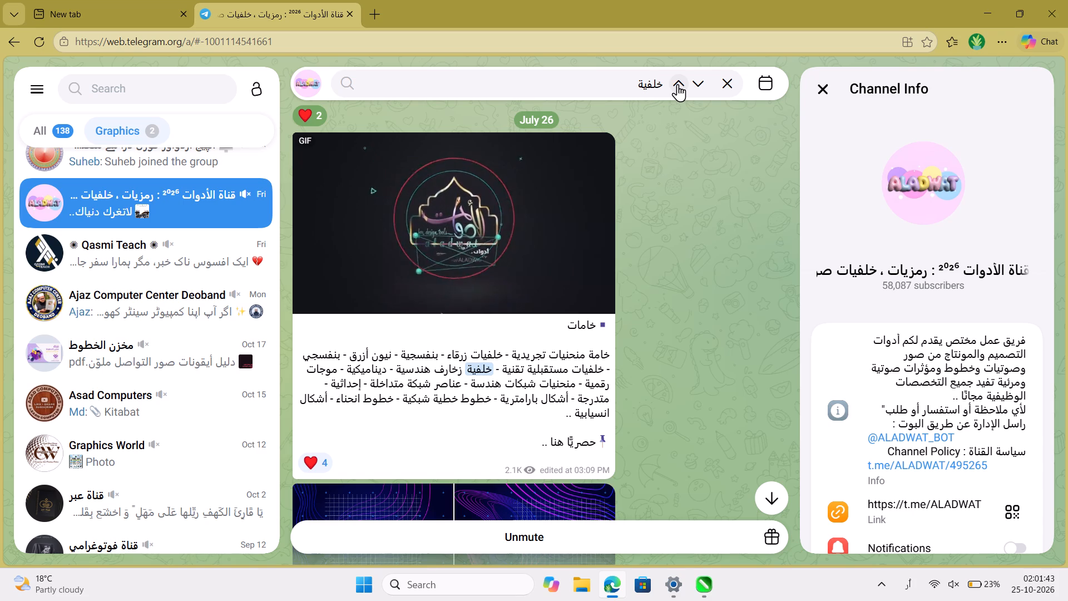
scroll(671, 106, "down", 4)
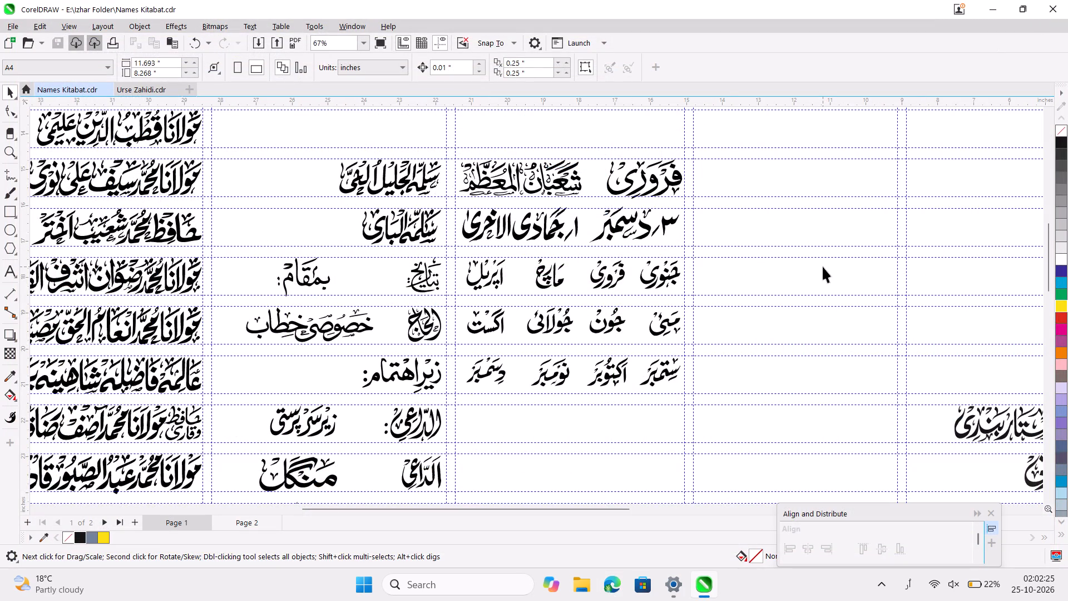
left_click(159, 94)
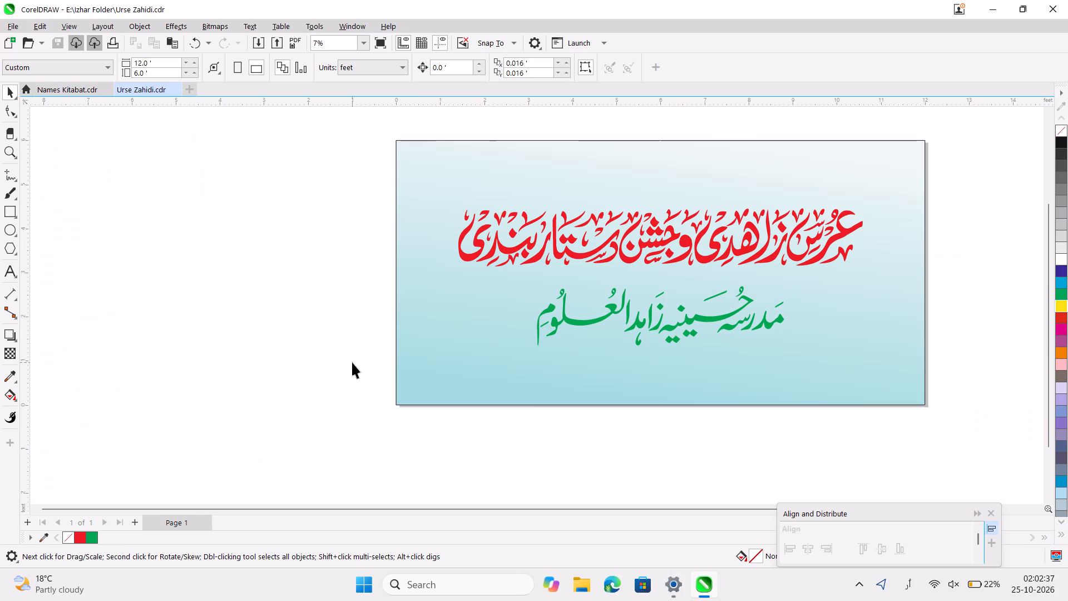
Switch to CorelDRAW and examine the red heading and green madrasa line on the Urse Zahidi.cdr banner.
scroll(352, 362, "up", 1)
scroll(641, 459, "up", 3, "ctrl")
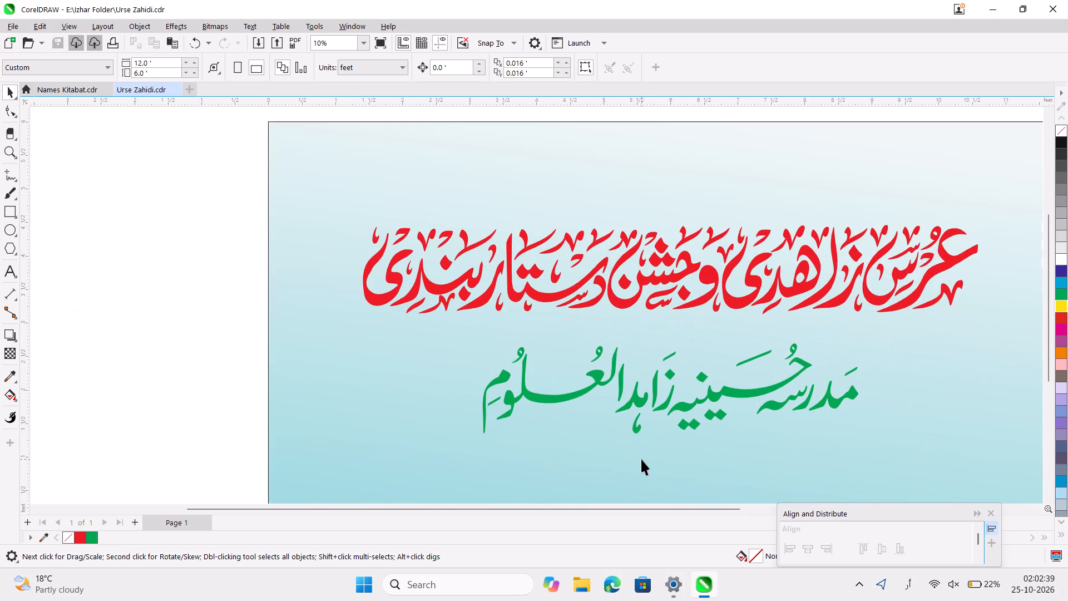
scroll(641, 459, "left", 1)
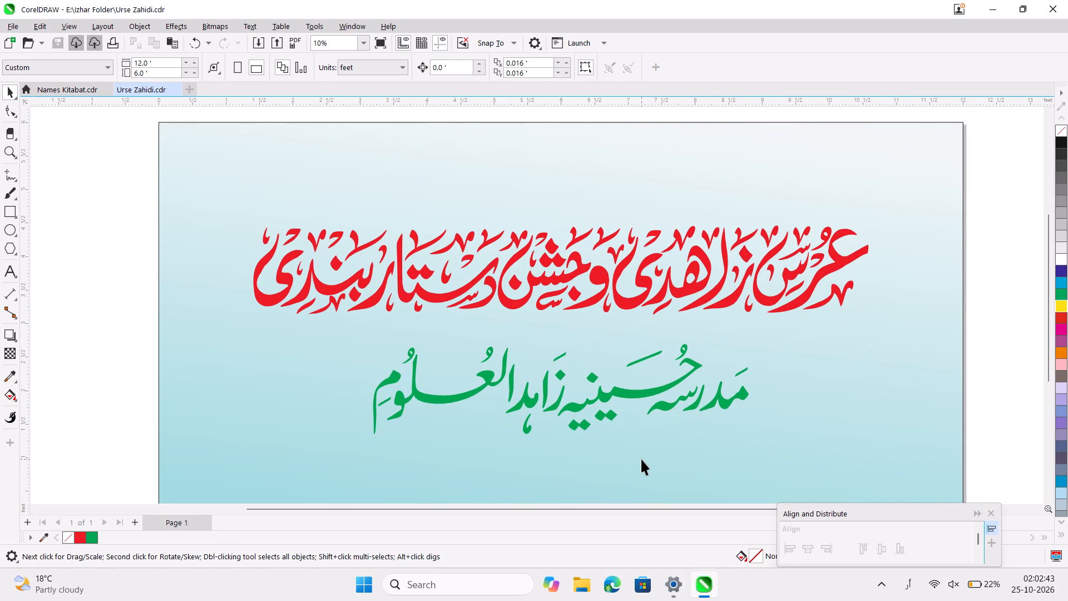
scroll(641, 459, "down", 5, "ctrl")
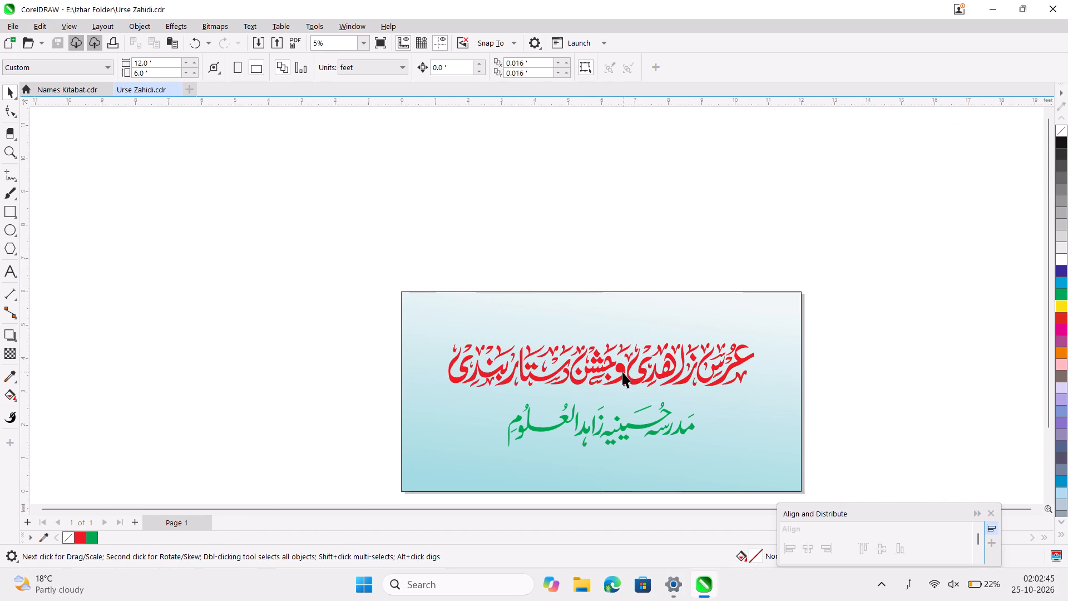
left_click(618, 371)
left_click(858, 265)
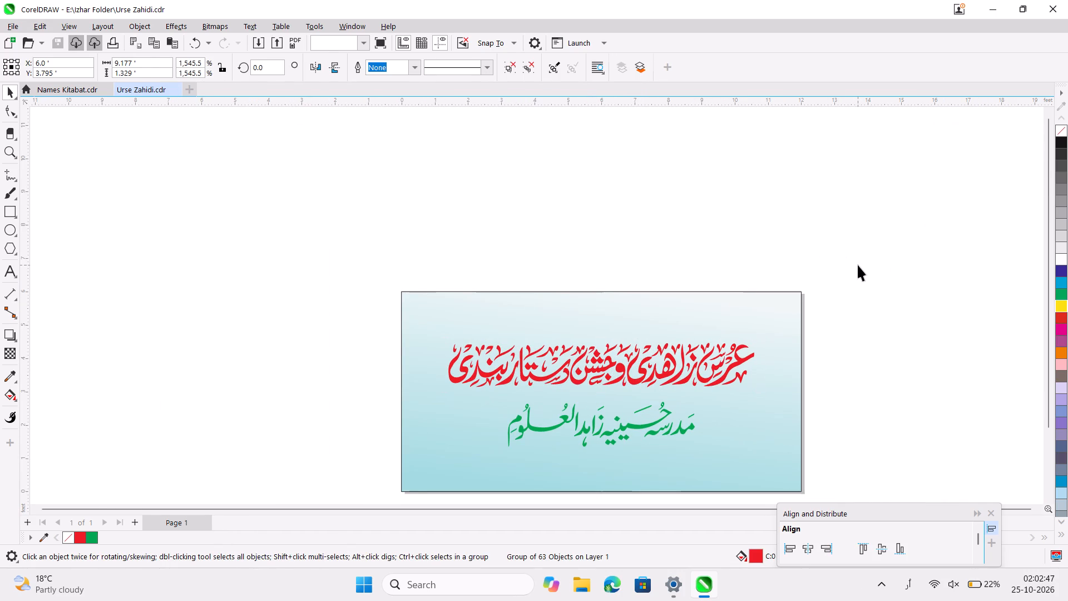
scroll(858, 265, "down", 1)
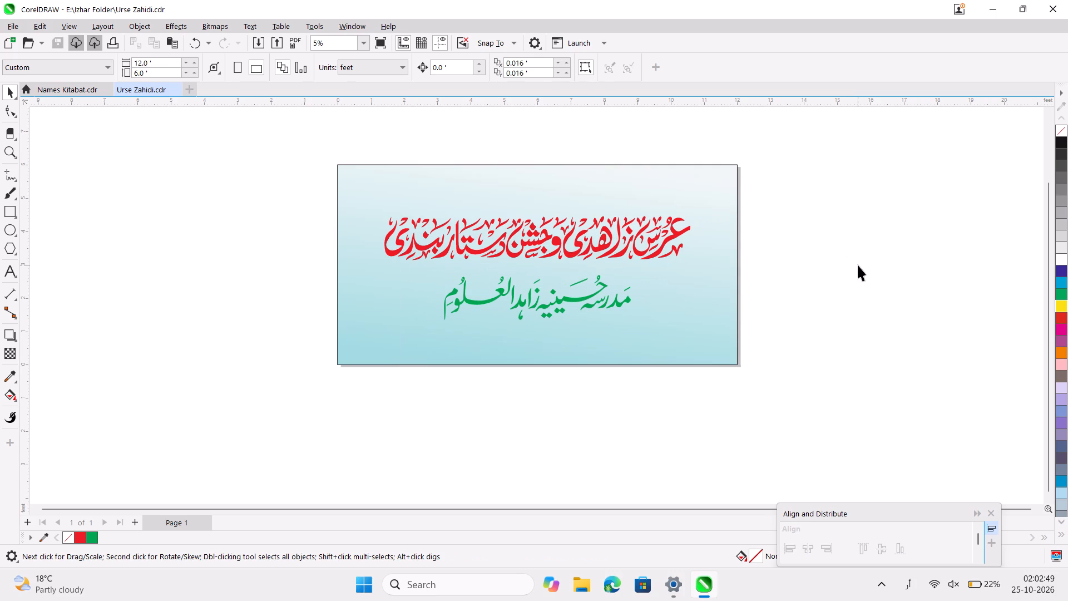
Save the Urse Zahidi.cdr banner file.
key("ctrl+s")
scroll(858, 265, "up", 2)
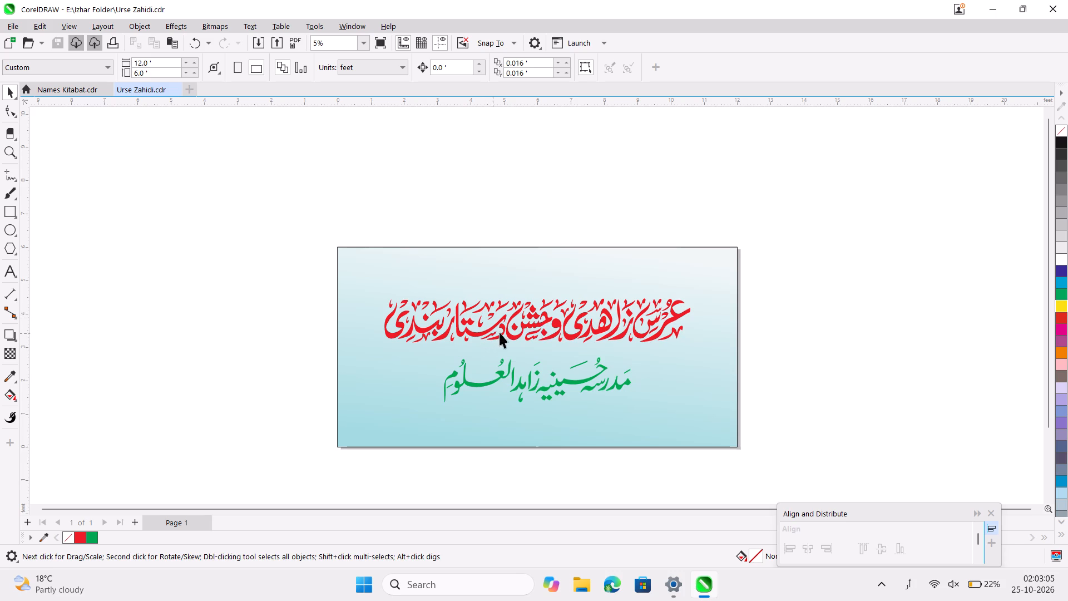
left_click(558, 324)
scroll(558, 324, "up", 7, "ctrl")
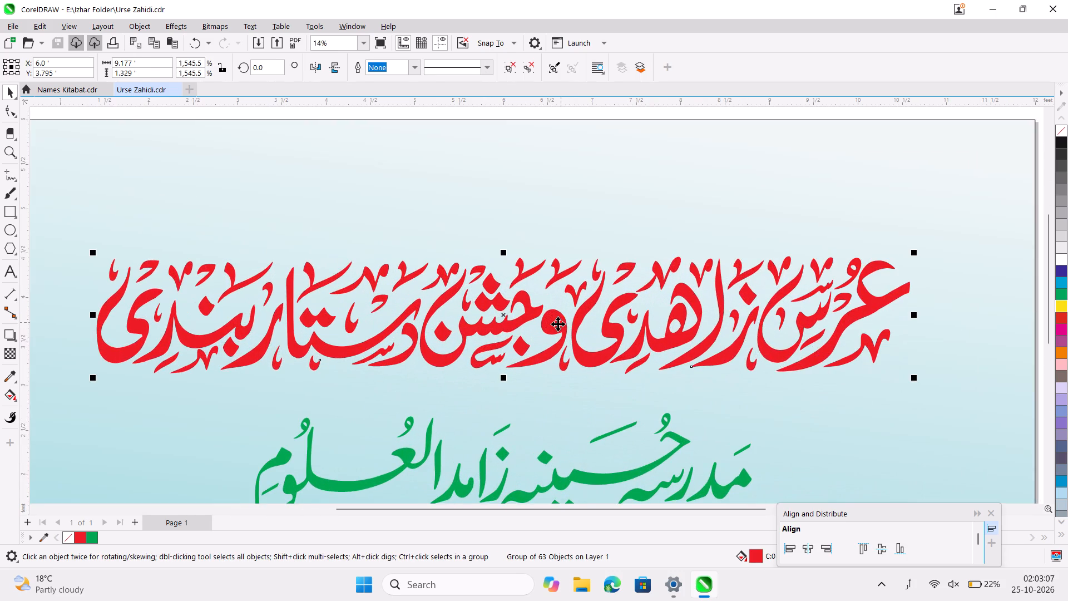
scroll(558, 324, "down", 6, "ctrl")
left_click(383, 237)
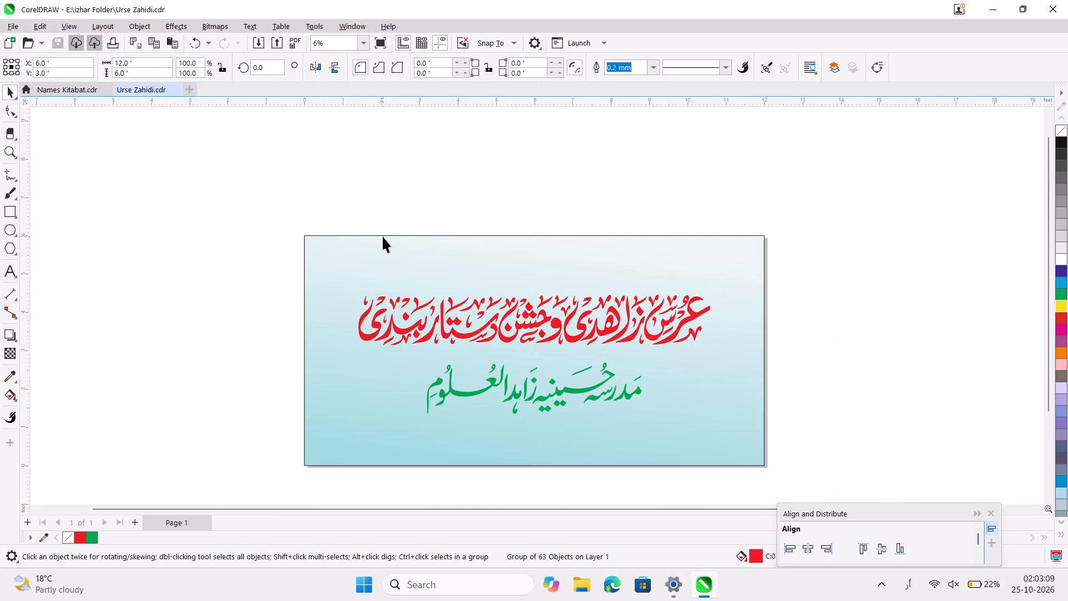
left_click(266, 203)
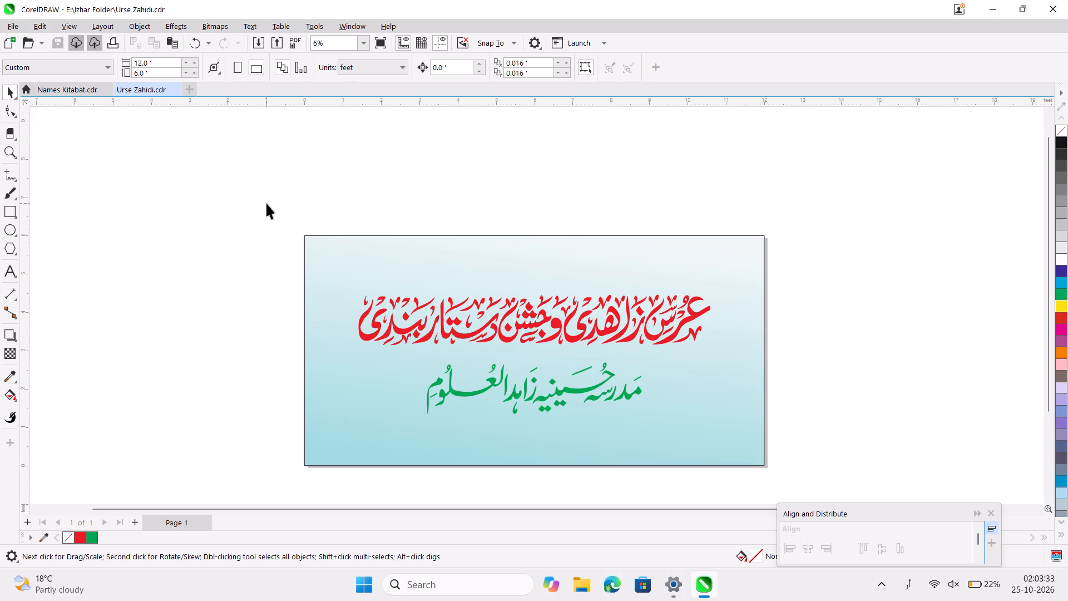
Import the teal mosque interior image vecteezy_ai-generated-a-islamic-masjid-on-a-blue-background_36717797 (1) from the Downloads folder.
key("ctrl+i")
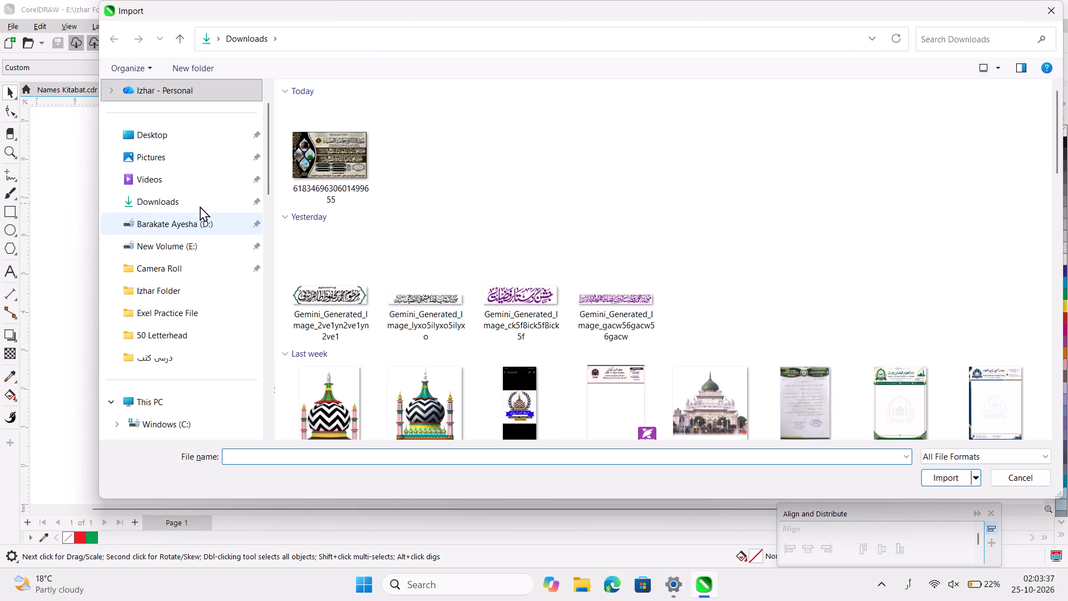
left_click(199, 203)
scroll(540, 233, "down", 5)
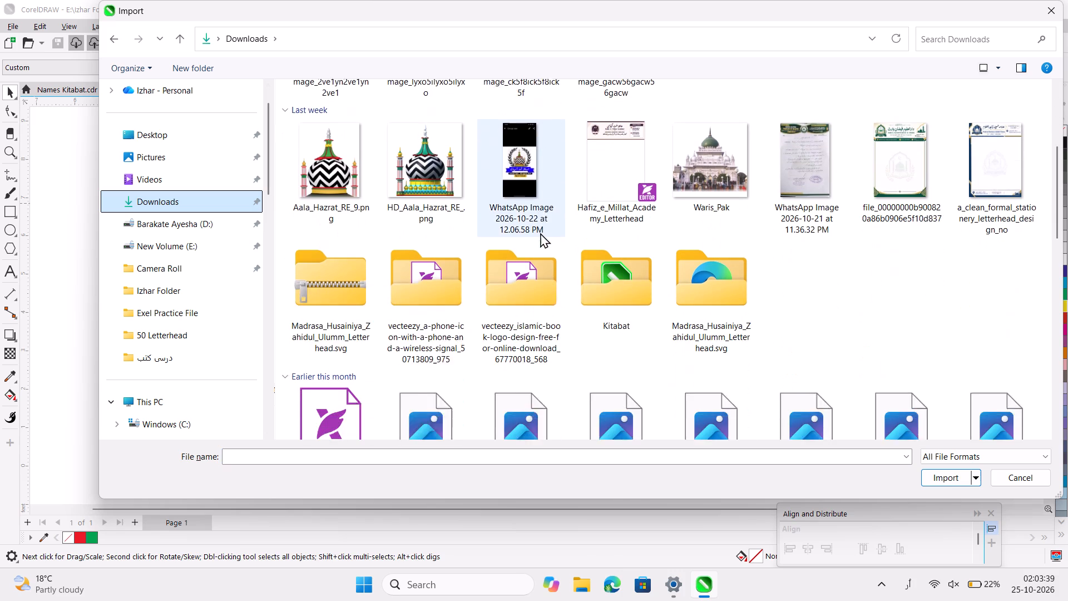
scroll(540, 233, "down", 2)
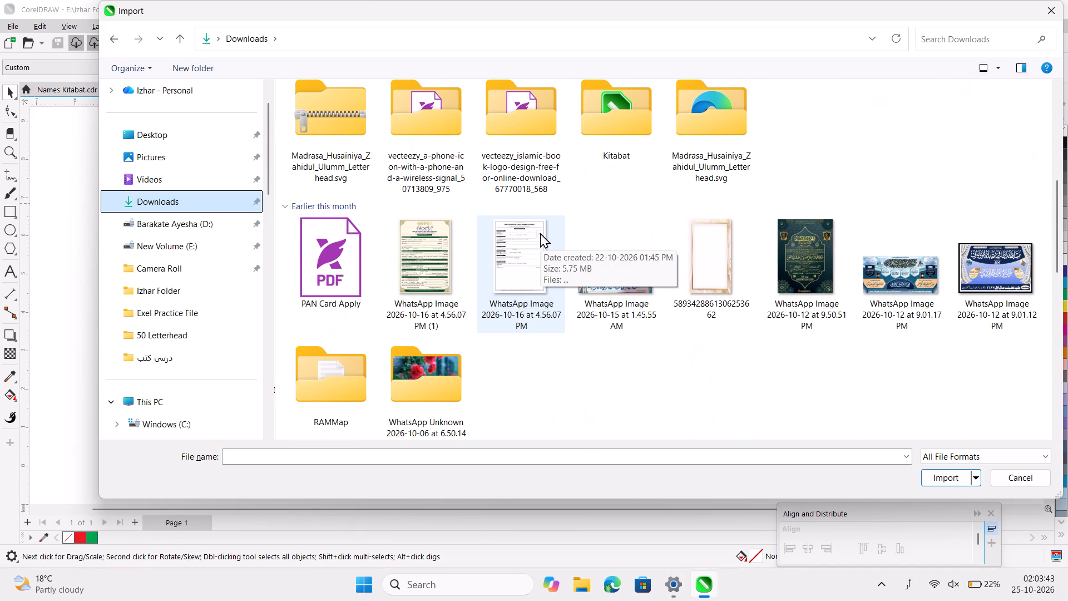
scroll(540, 233, "down", 1)
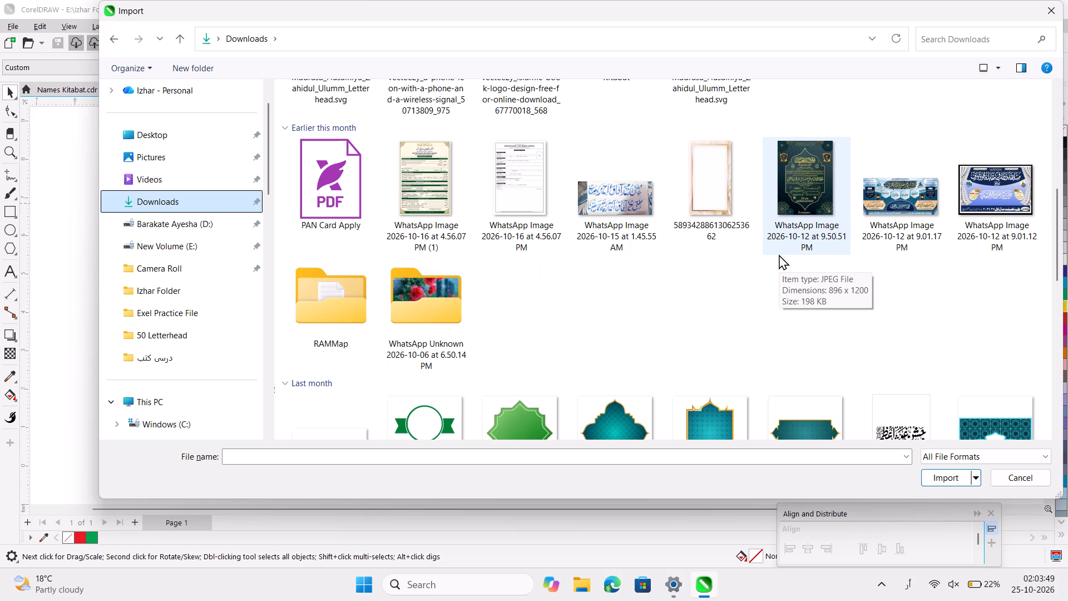
scroll(779, 254, "down", 2)
scroll(713, 375, "down", 1)
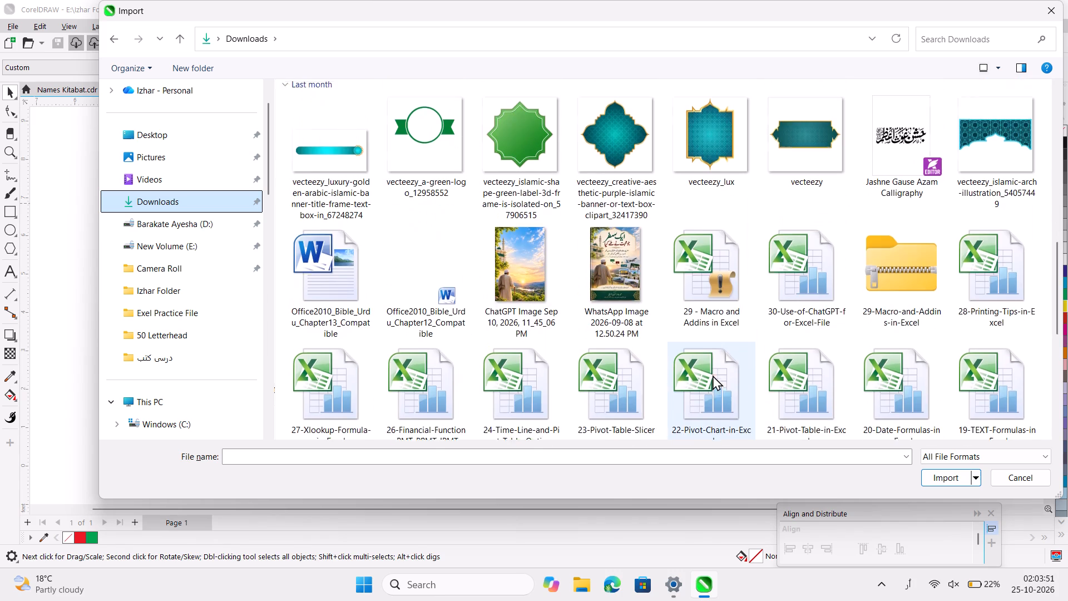
scroll(713, 375, "down", 7)
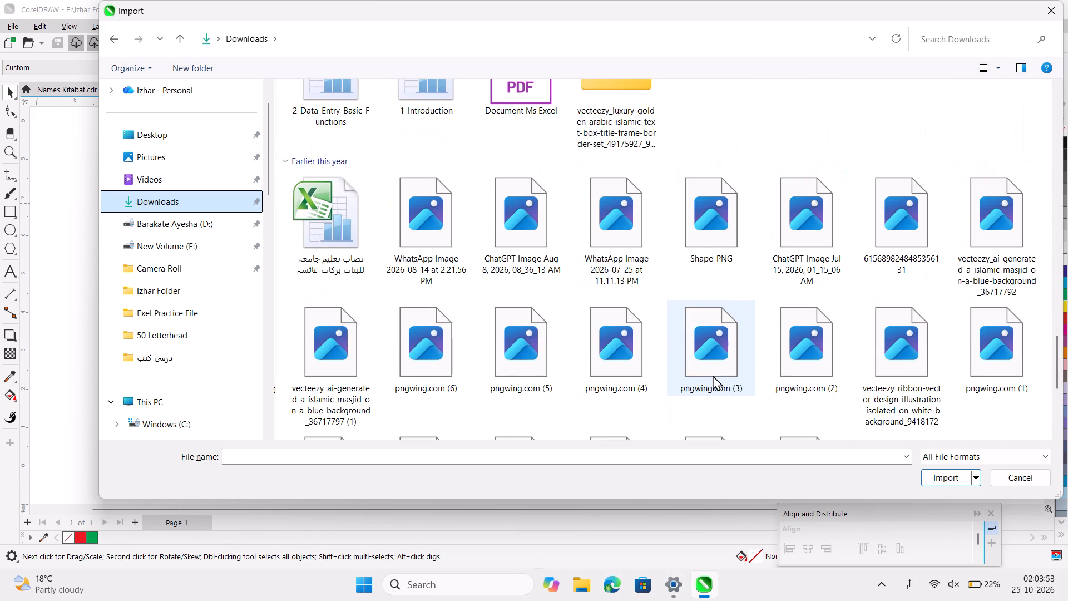
scroll(713, 375, "down", 6)
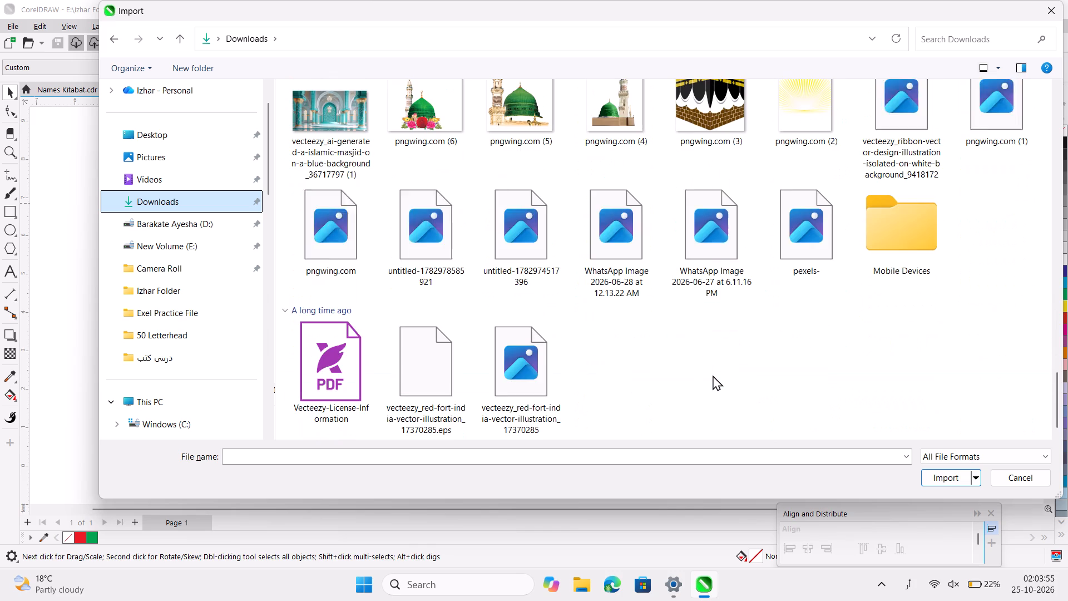
scroll(503, 265, "up", 2)
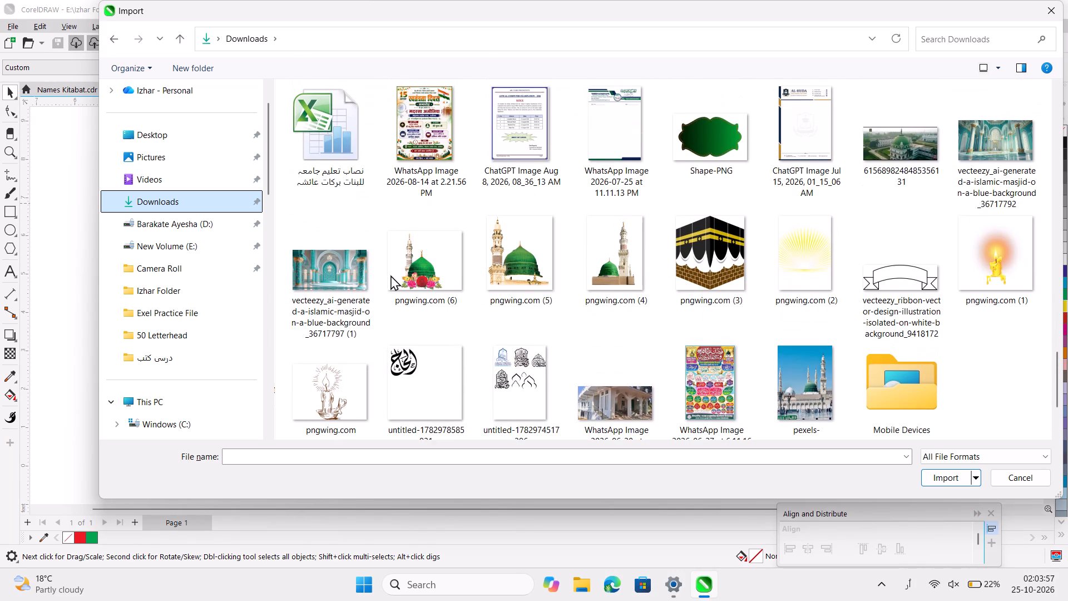
double_click(334, 269)
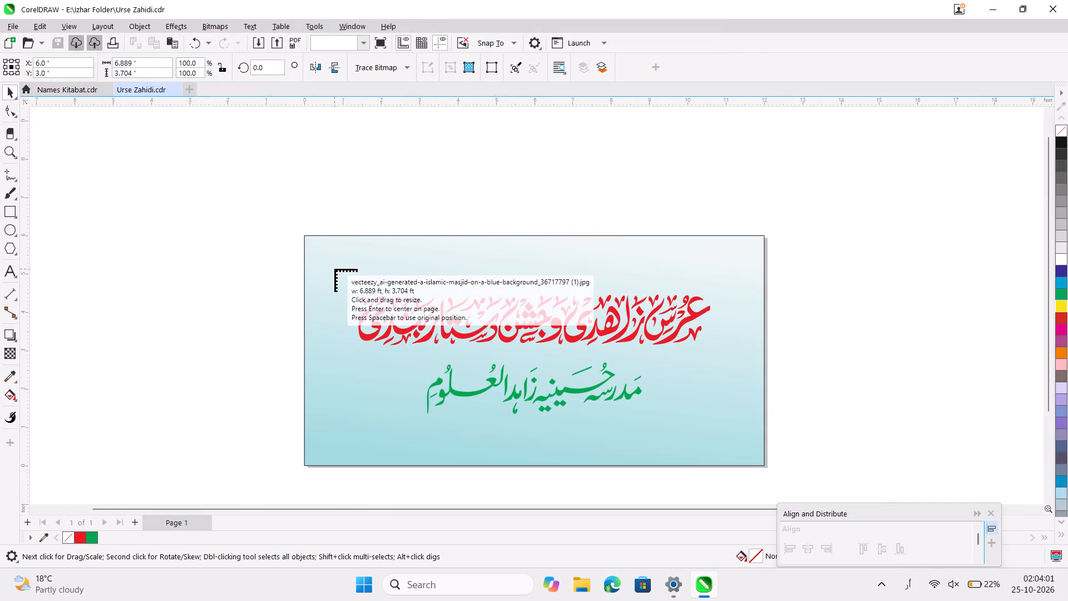
Place the mosque image from just above the banner's upper-left corner down to its bottom edge, covering nearly the full width.
left_click_drag(299, 227, 674, 388)
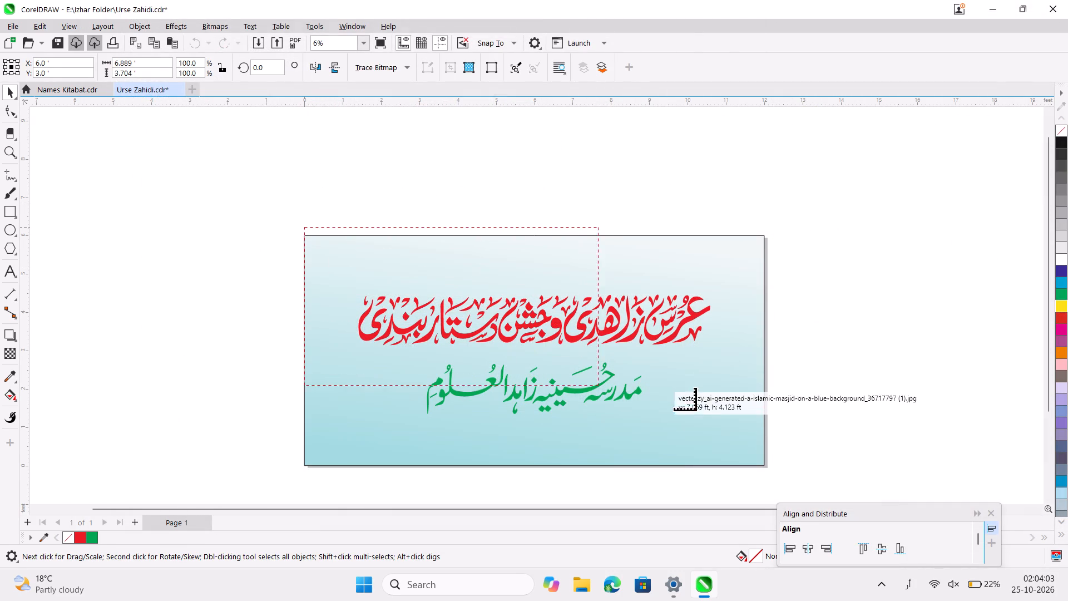
left_click_drag(674, 388, 859, 468)
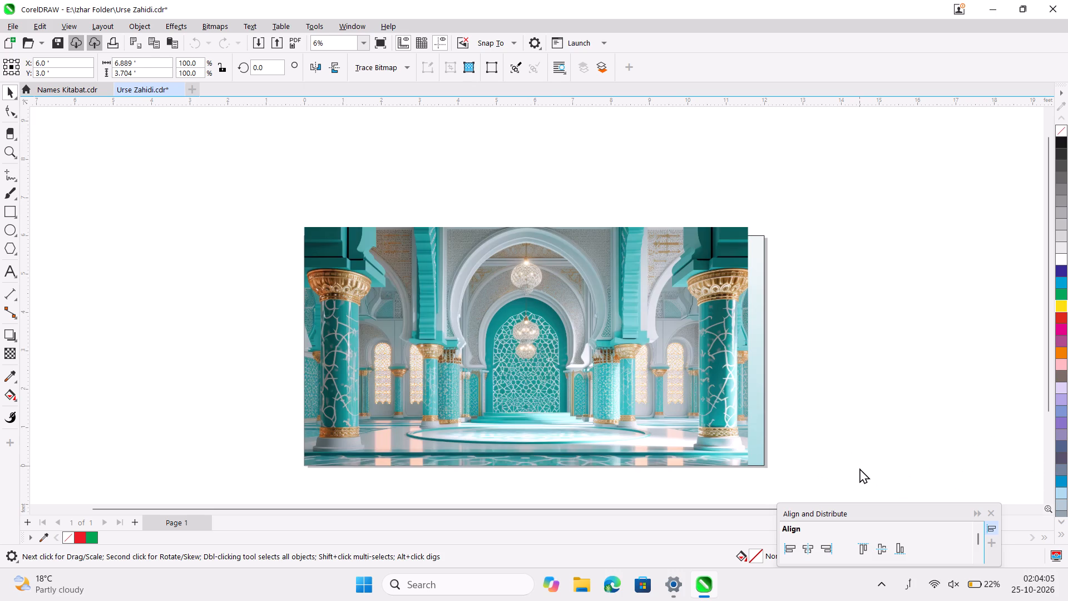
left_click(597, 344)
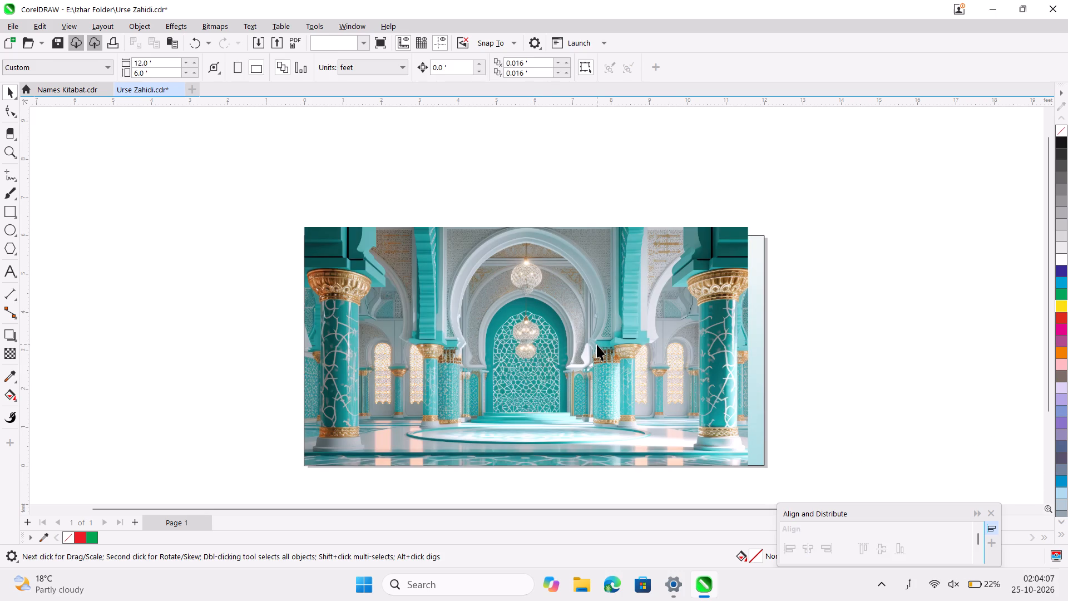
Enlarge the mosque image proportionally to about 12.15 by 6.53 feet and centre it on the banner page.
left_click_drag(597, 344, 296, 269)
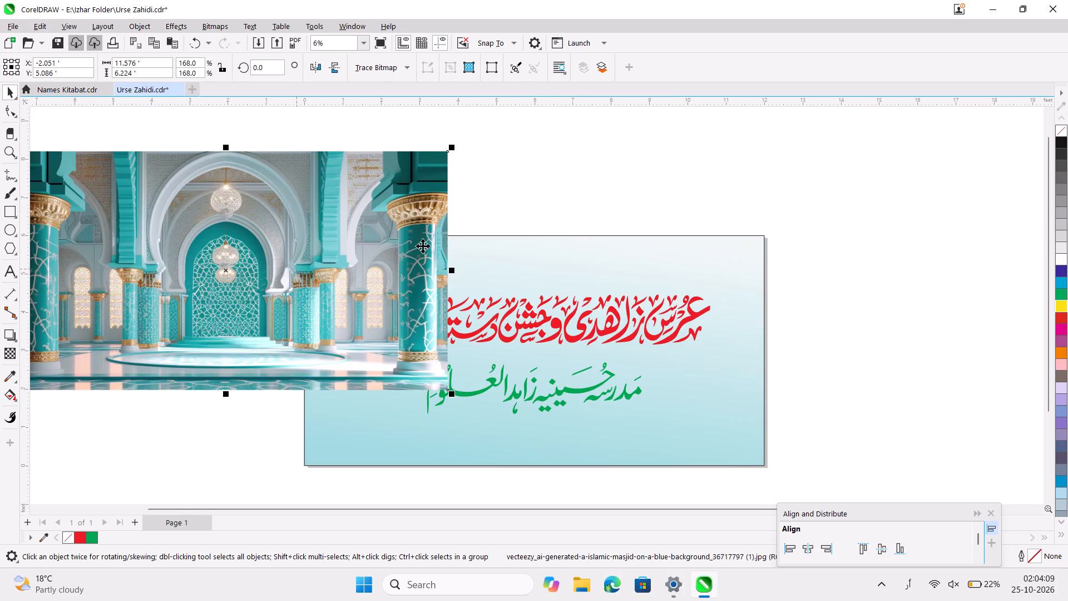
left_click_drag(450, 148, 473, 133)
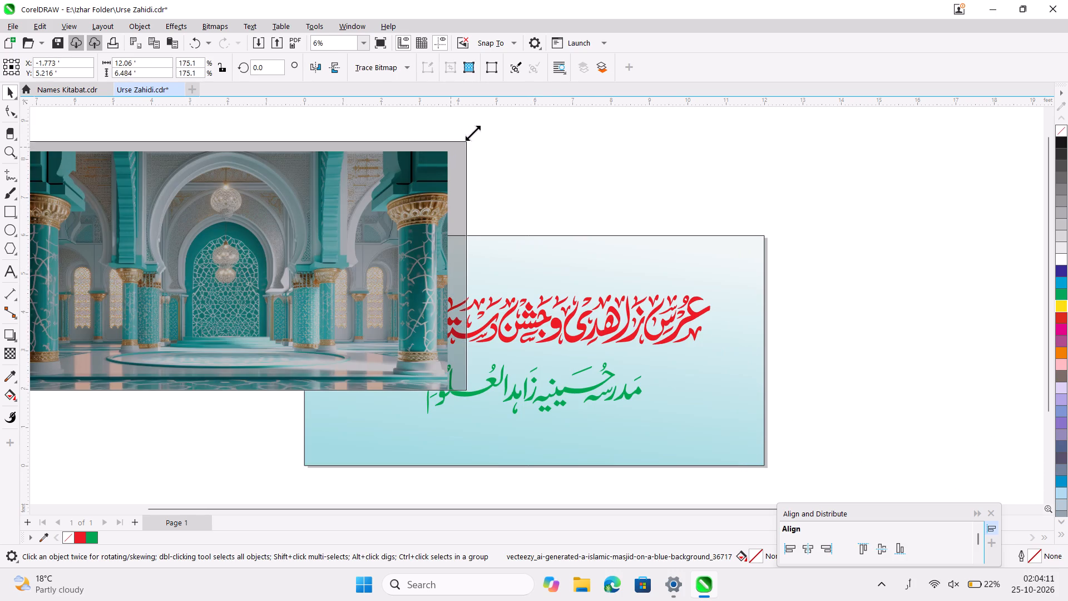
left_click_drag(473, 133, 472, 134)
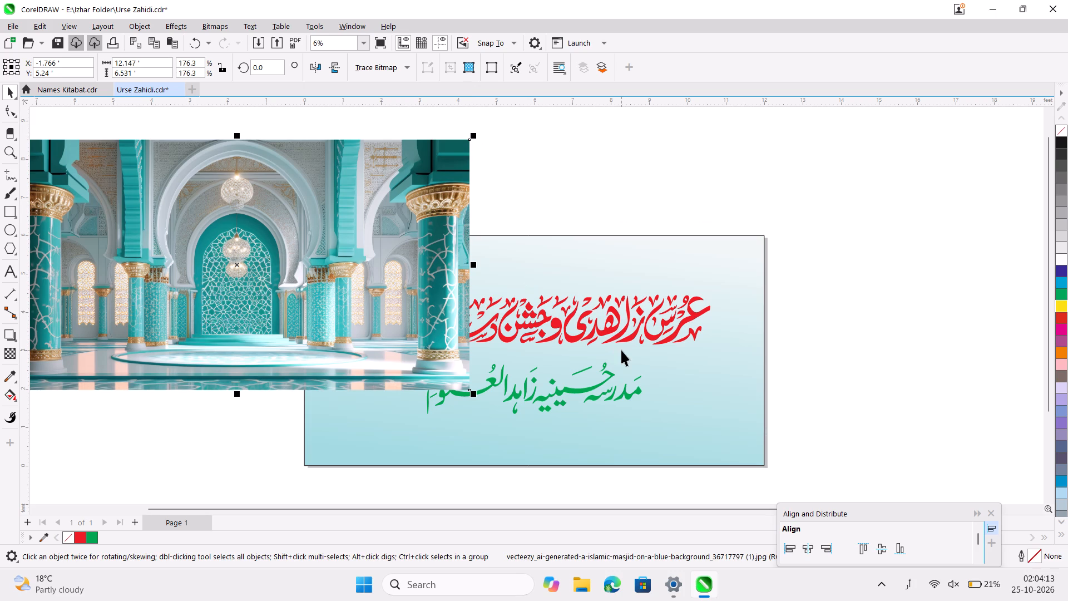
left_click(854, 346)
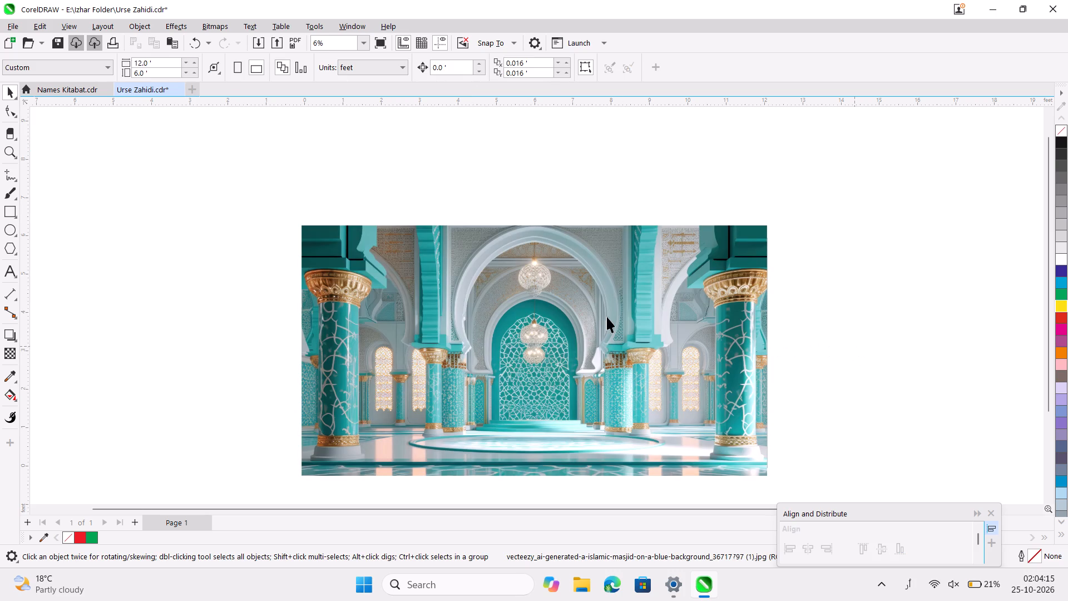
Apply a uniform transparency of 80 to the mosque image.
scroll(607, 317, "up", 4, "ctrl")
scroll(607, 317, "down", 6, "ctrl")
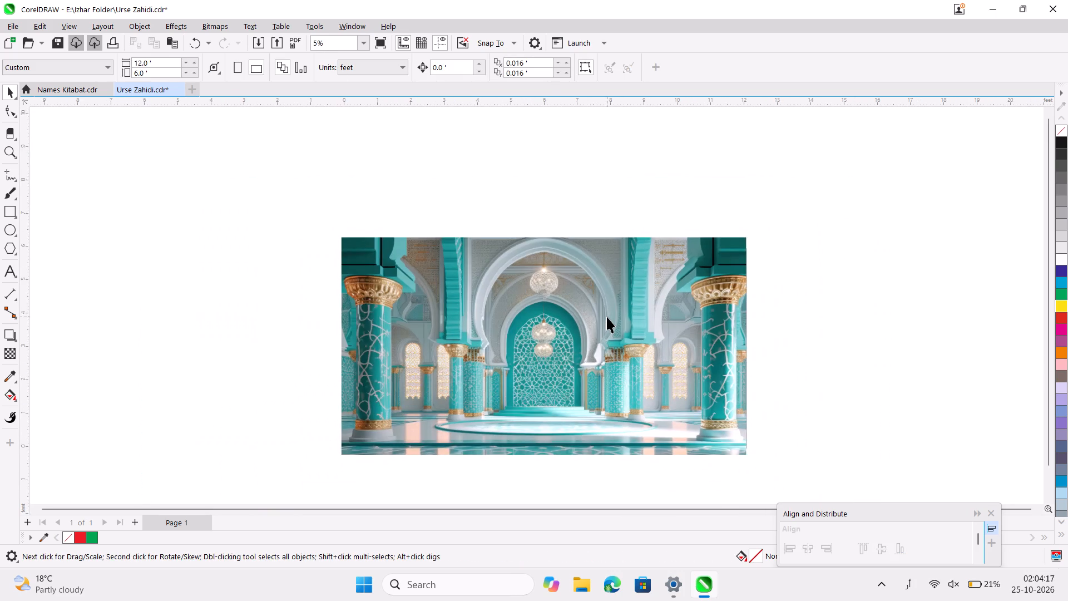
scroll(607, 317, "down", 1, "ctrl")
left_click(356, 311)
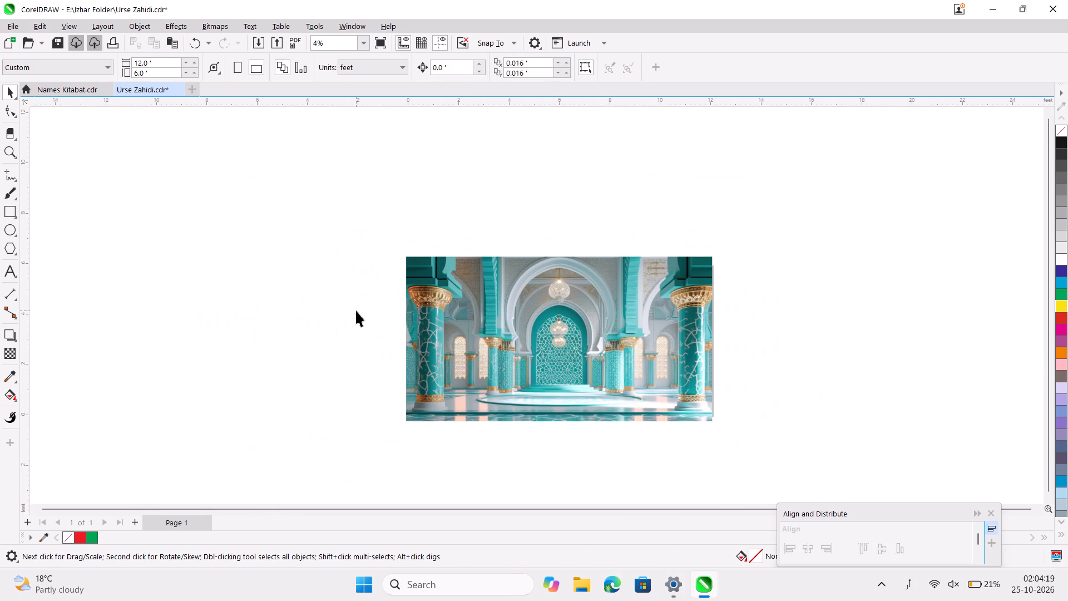
scroll(356, 311, "up", 4, "ctrl")
left_click(784, 300)
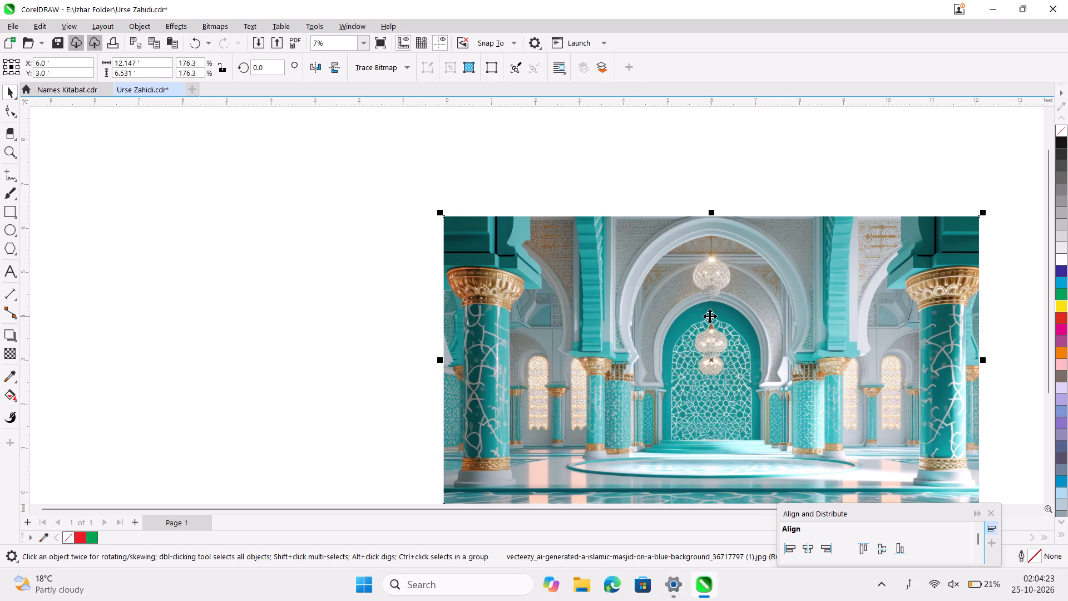
scroll(710, 316, "down", 3, "ctrl")
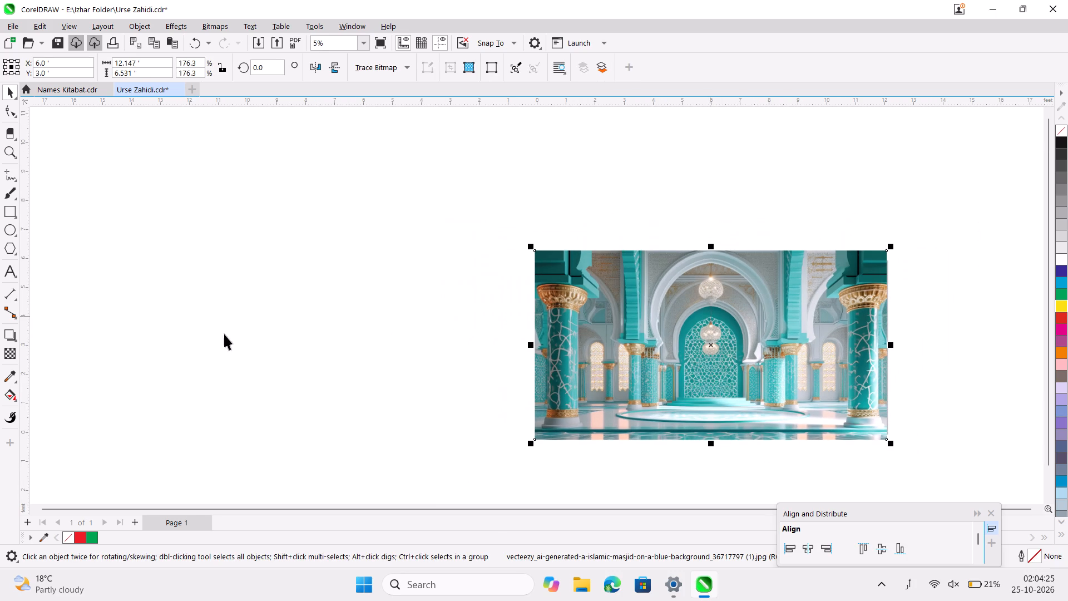
left_click(12, 352)
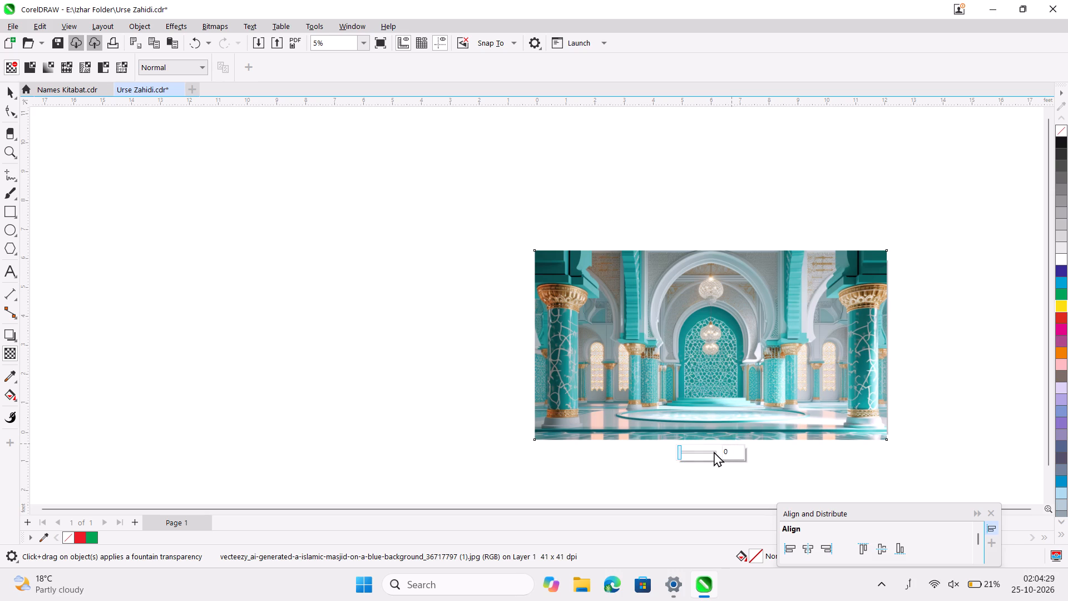
left_click(714, 451)
scroll(714, 451, "up", 10, "ctrl")
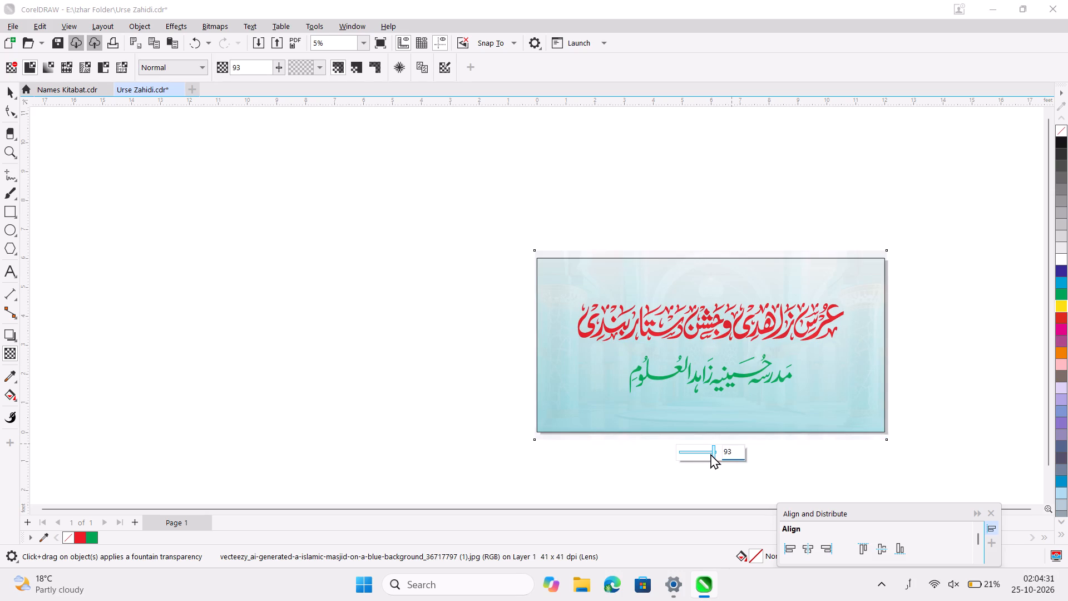
left_click(709, 453)
scroll(709, 453, "up", 5, "ctrl")
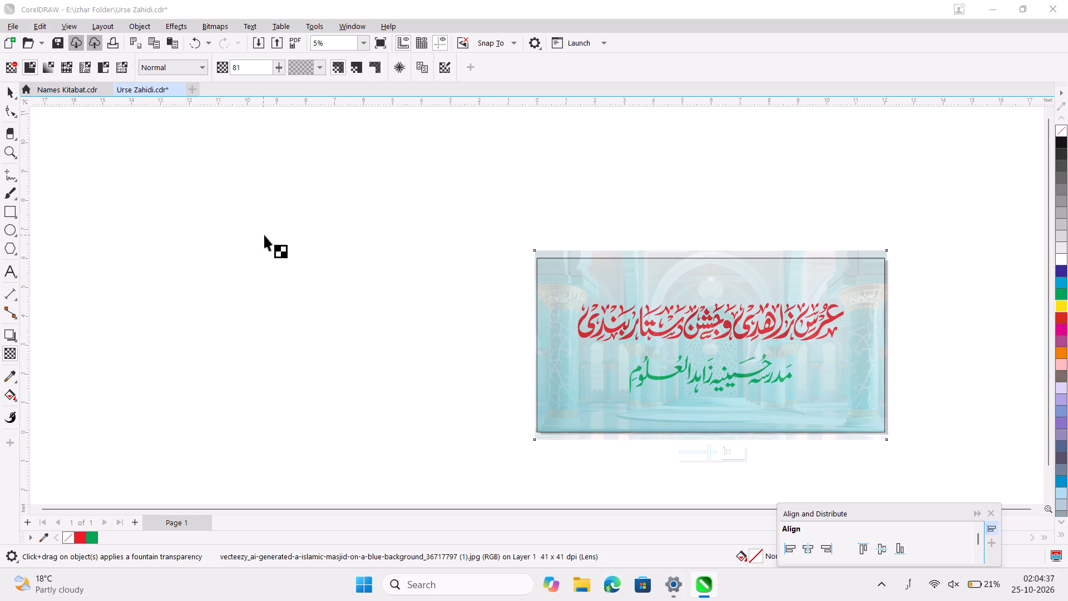
left_click(245, 62)
left_click(246, 63)
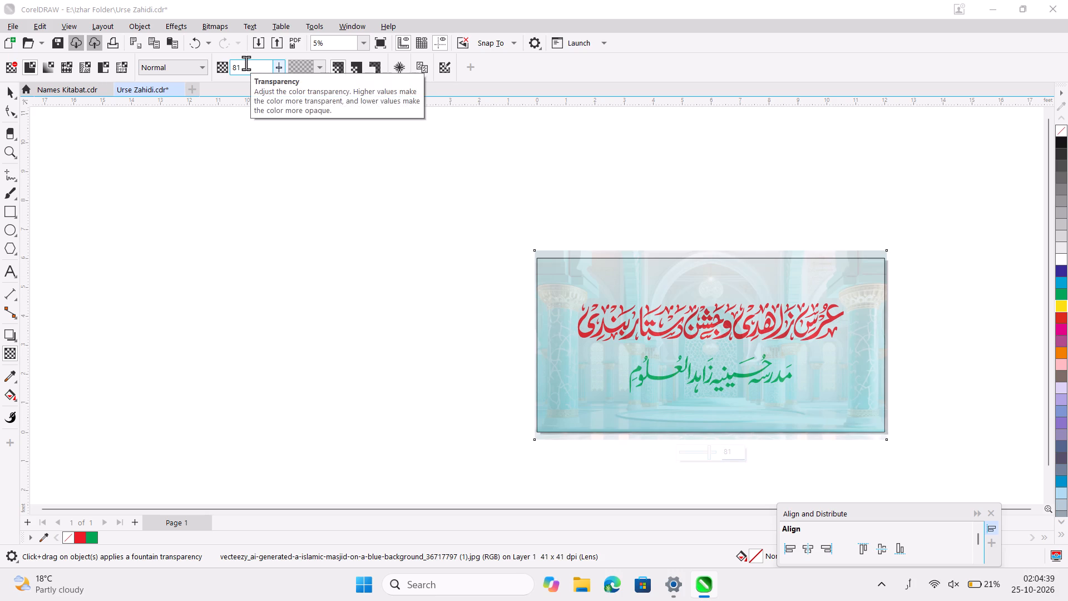
key("BackSpace")
key("0")
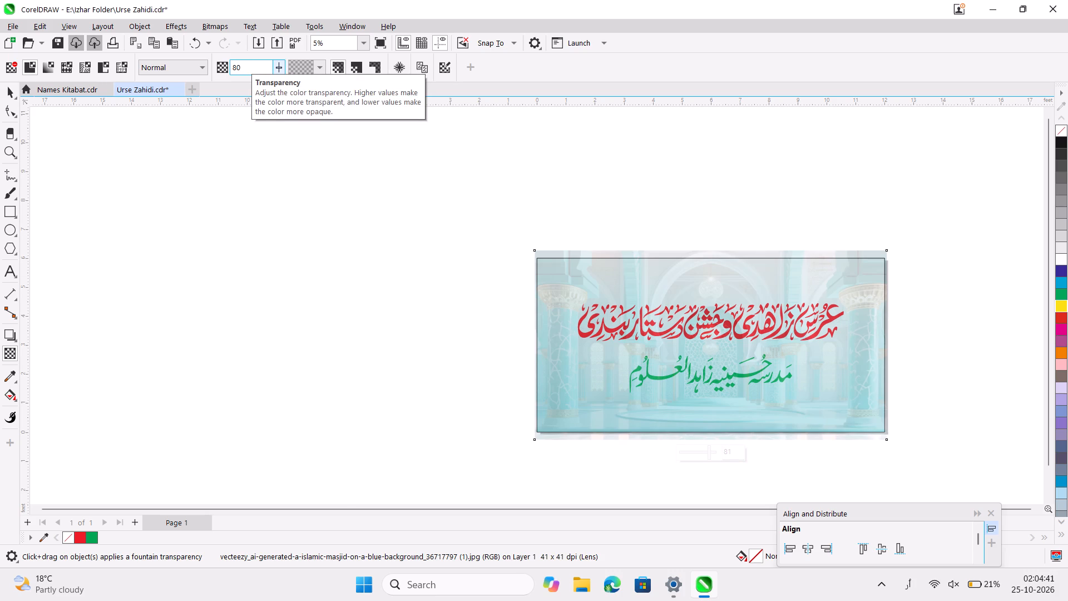
key("Return")
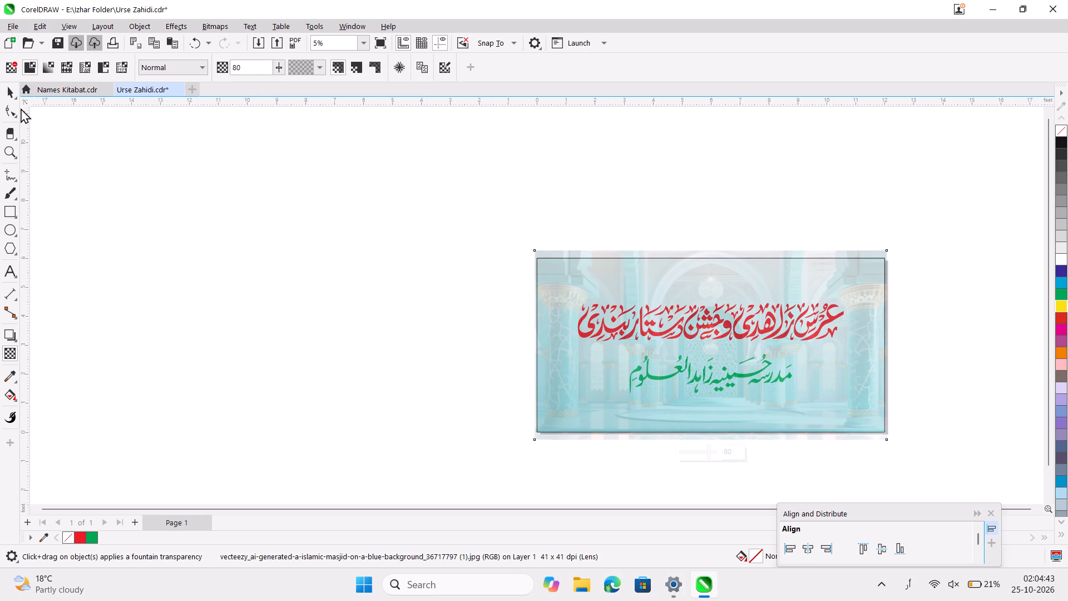
left_click(7, 85)
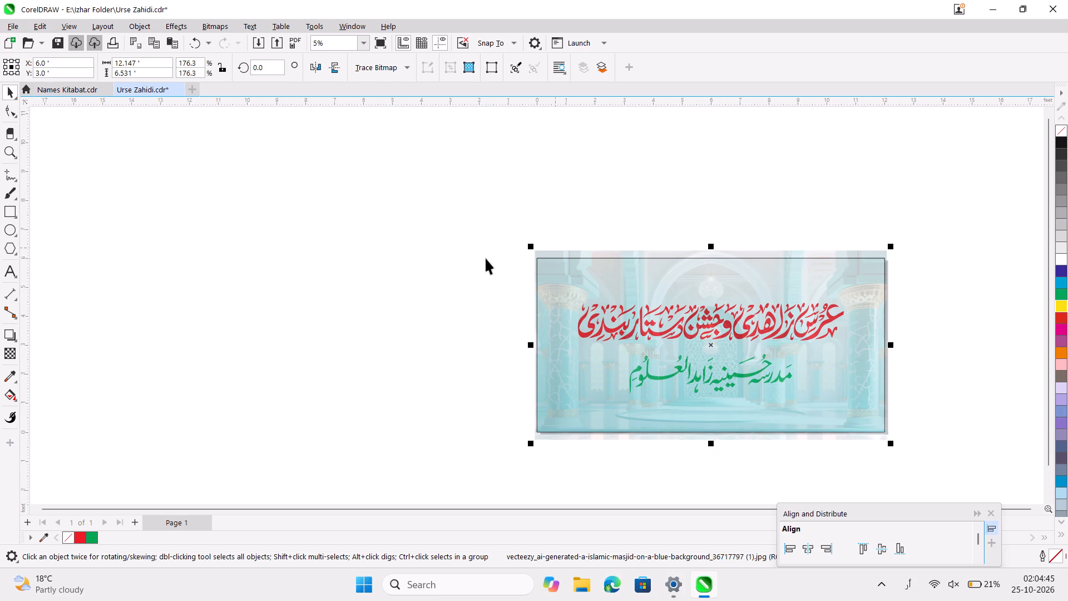
Send the translucent mosque image behind all other objects on the banner.
left_click(486, 258)
scroll(833, 306, "up", 7, "ctrl")
scroll(833, 306, "down", 1)
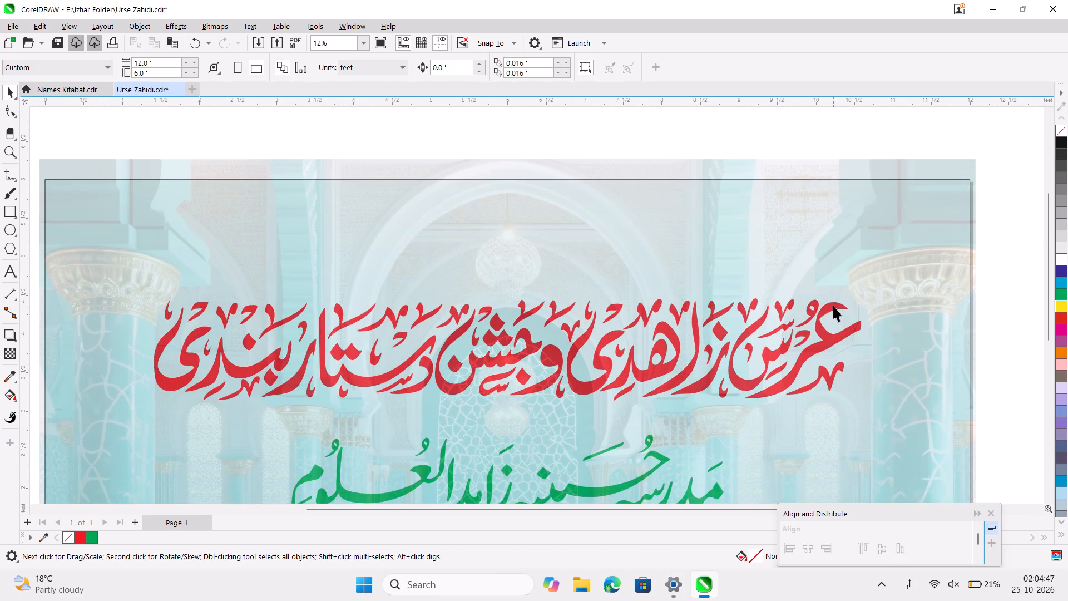
scroll(833, 306, "down", 1)
scroll(833, 306, "down", 5, "ctrl")
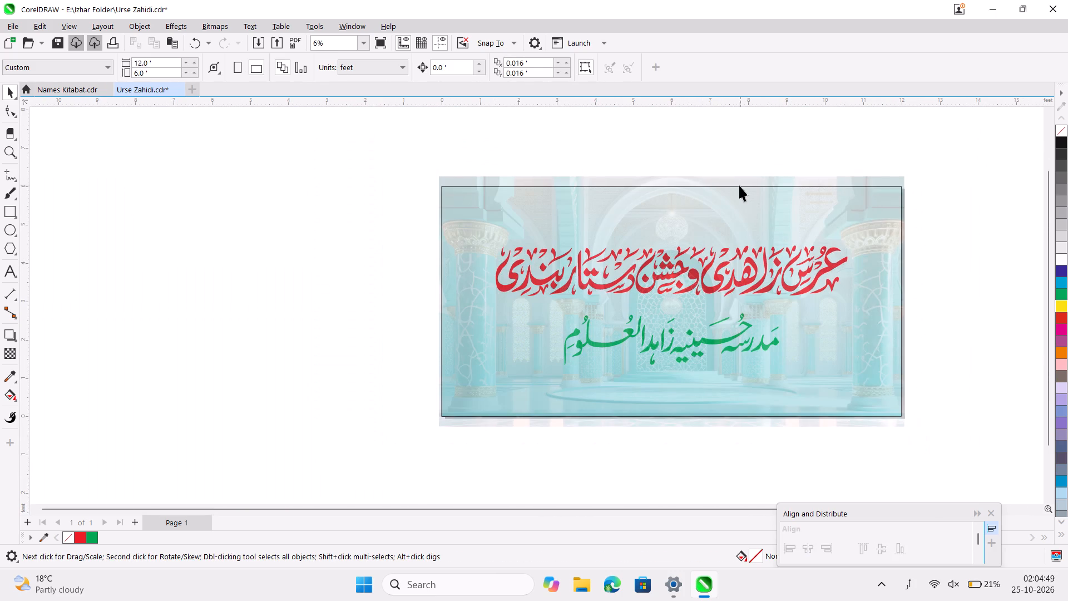
left_click(737, 211)
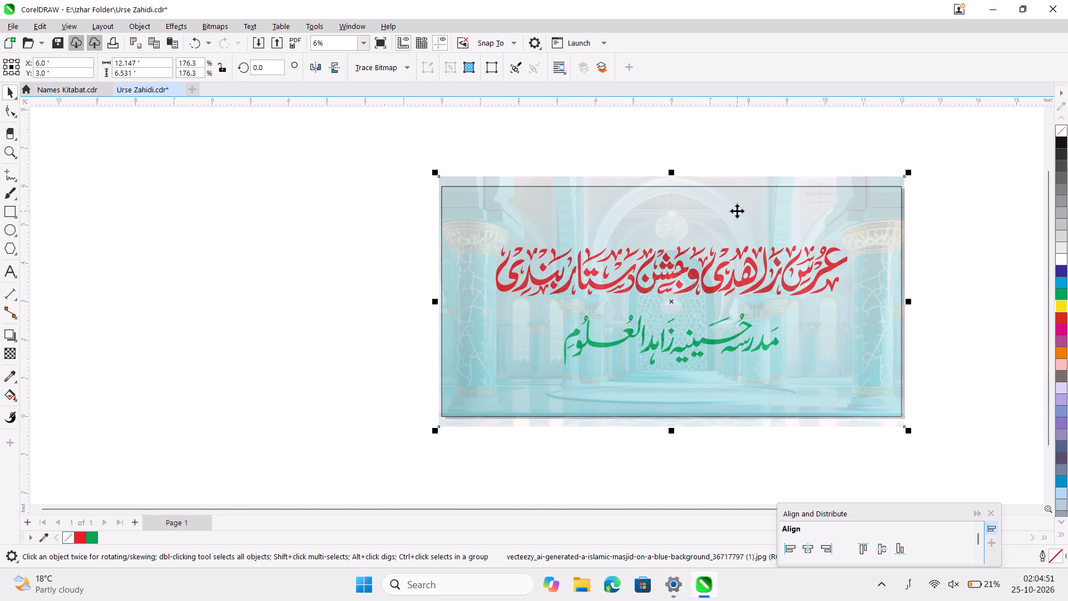
key("shift+Page_Down")
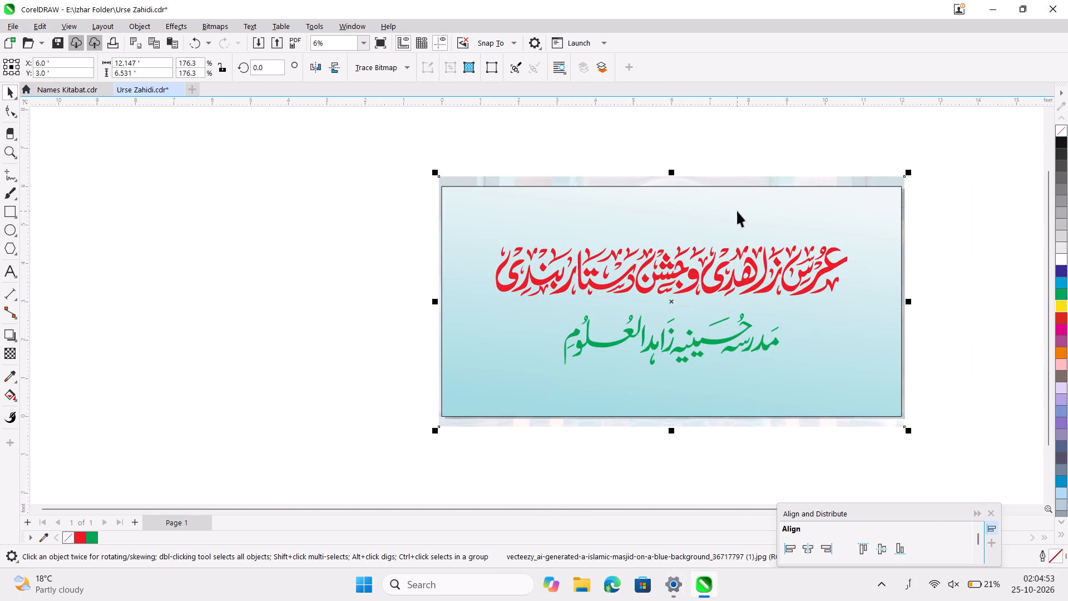
left_click(343, 315)
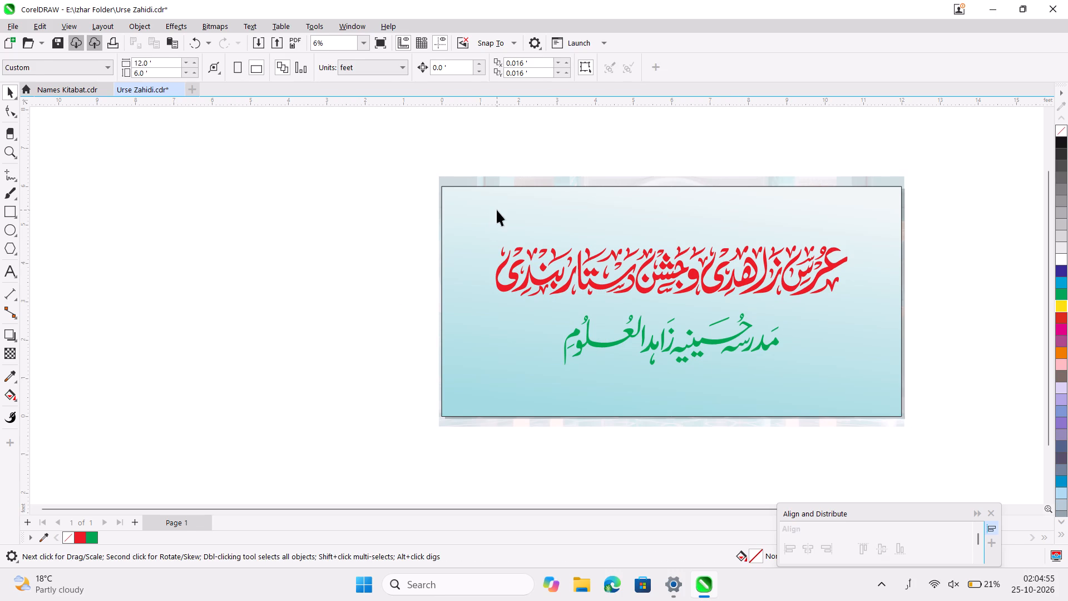
Delete the light-blue gradient background rectangle that covers the mosque image.
left_click(497, 210)
key("Delete")
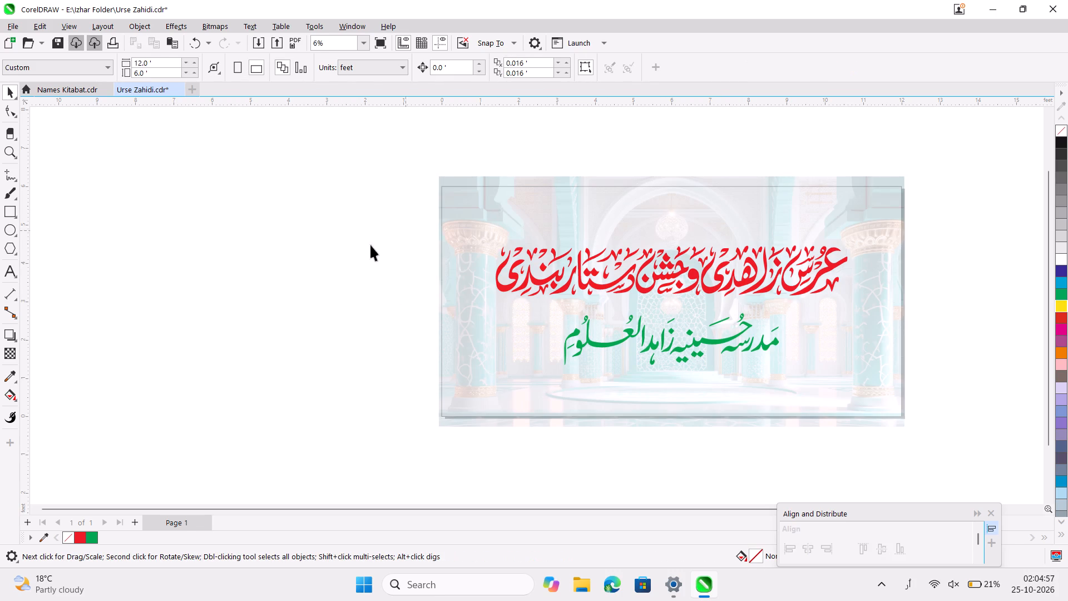
left_click(321, 279)
Align the translucent mosque image by its horizontal centre.
scroll(654, 295, "up", 5, "ctrl")
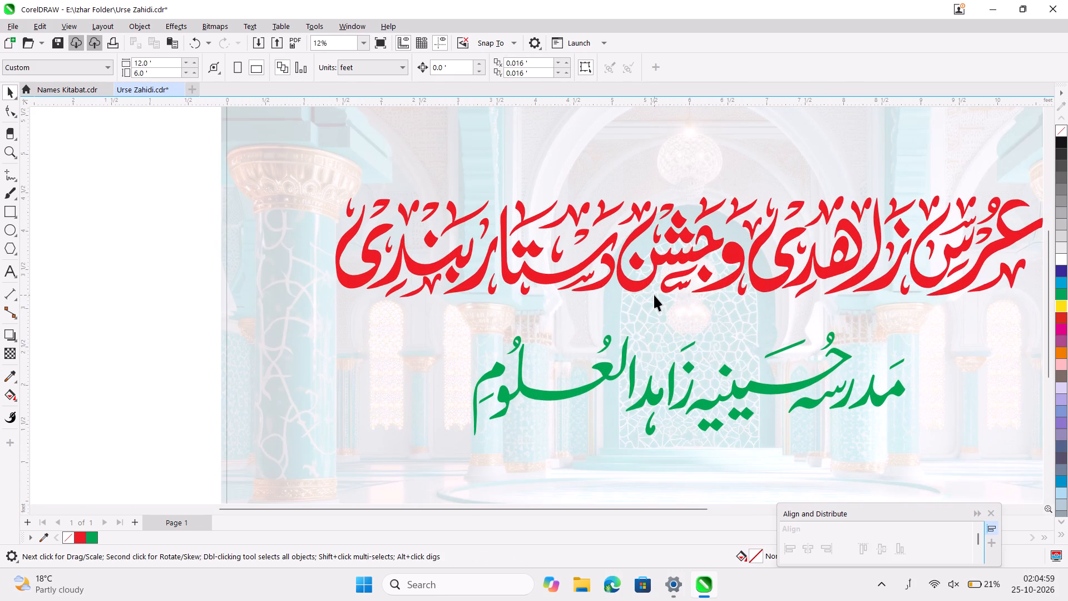
scroll(654, 295, "down", 4, "ctrl")
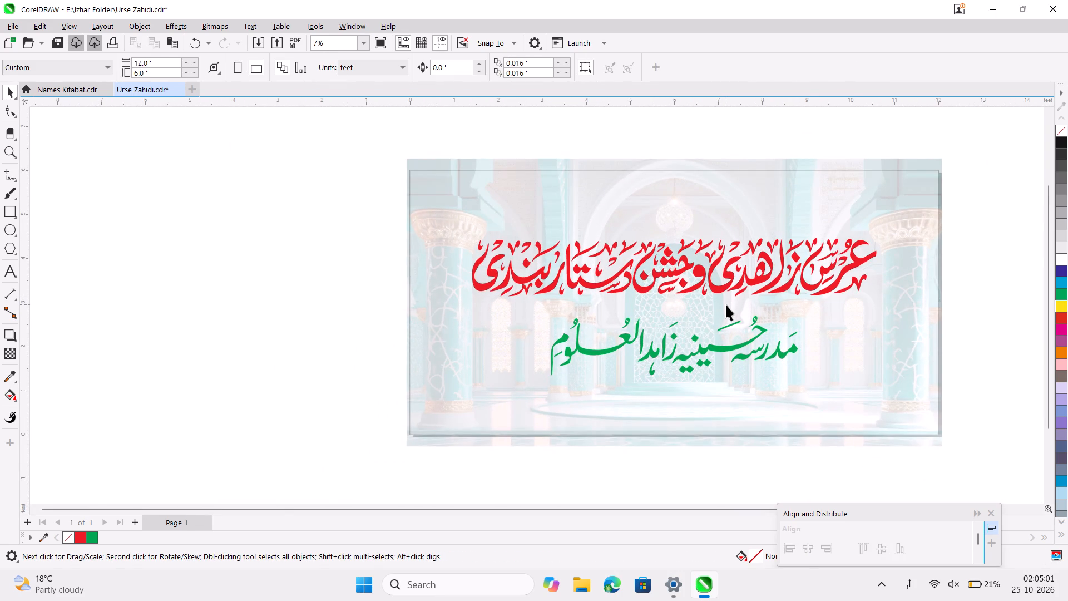
scroll(726, 304, "up", 5, "ctrl")
scroll(726, 304, "down", 3, "ctrl")
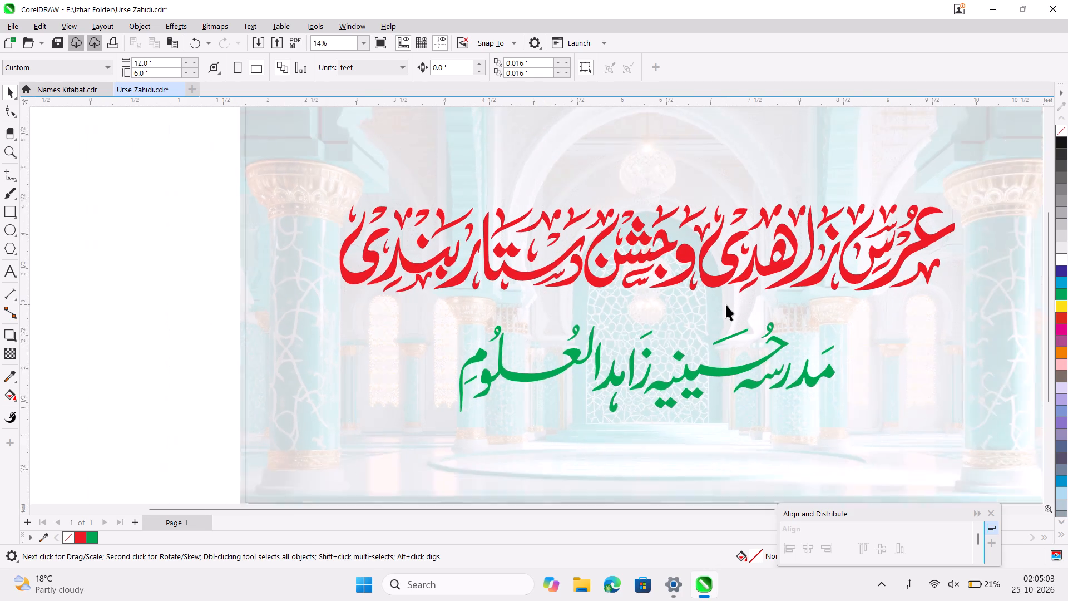
scroll(726, 304, "down", 3, "ctrl")
left_click(819, 215)
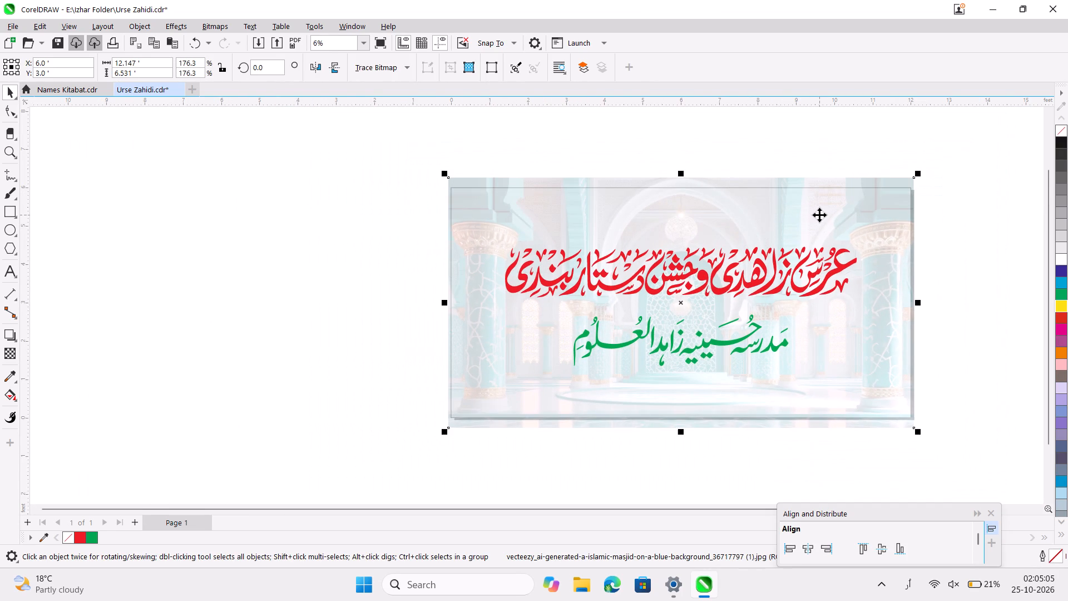
scroll(819, 215, "up", 3, "ctrl")
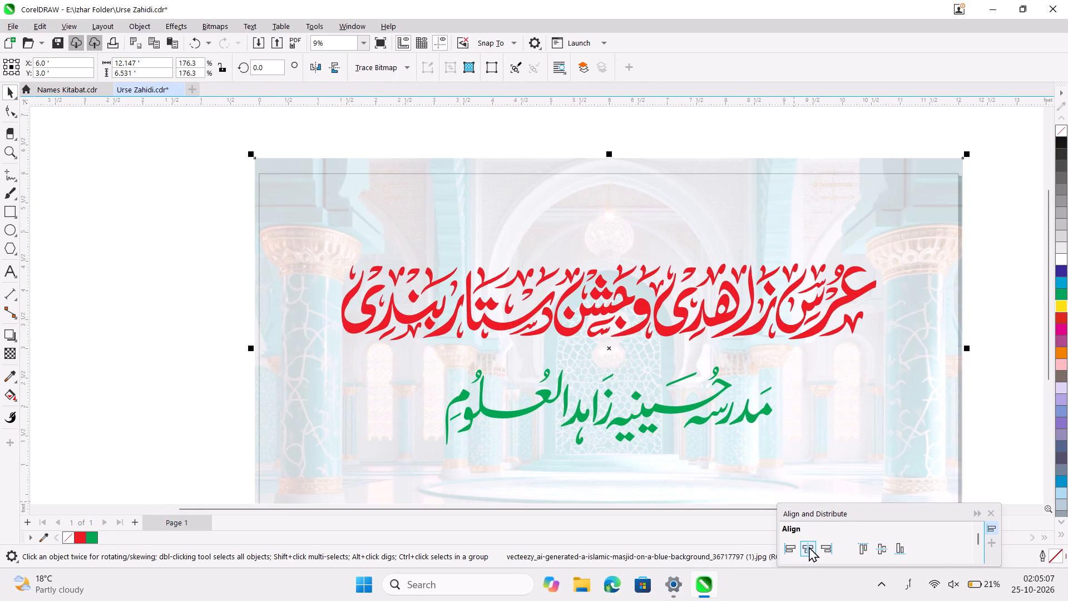
left_click(809, 546)
left_click(207, 410)
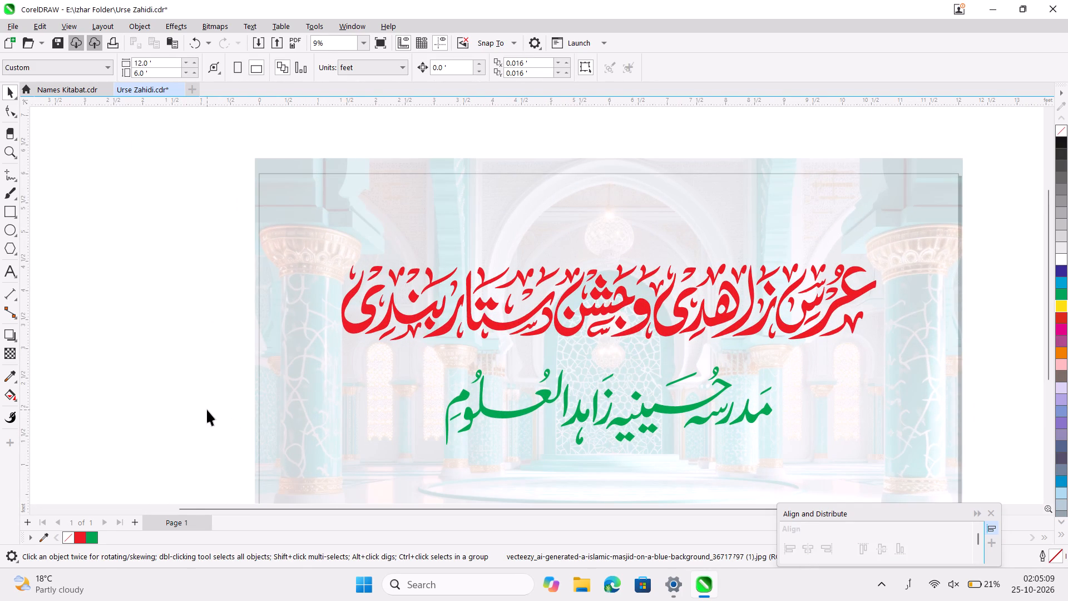
scroll(207, 410, "down", 1)
scroll(207, 410, "down", 4, "ctrl")
left_click(815, 375)
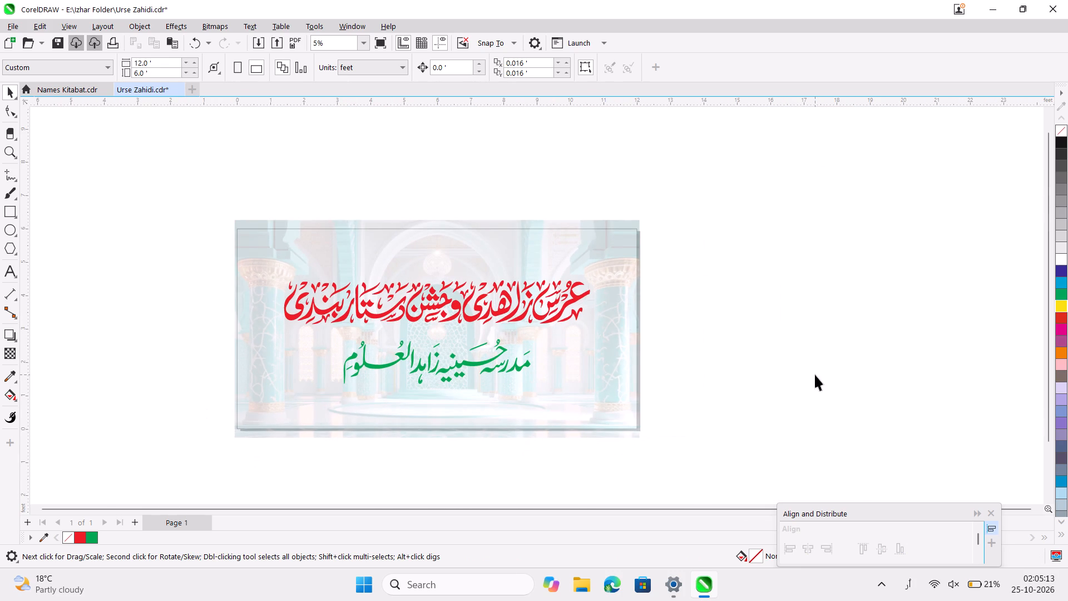
Switch to File Explorer and look through the USB drive's Backgrounds folder and its New folder subfolder for banner graphics.
left_click(578, 584)
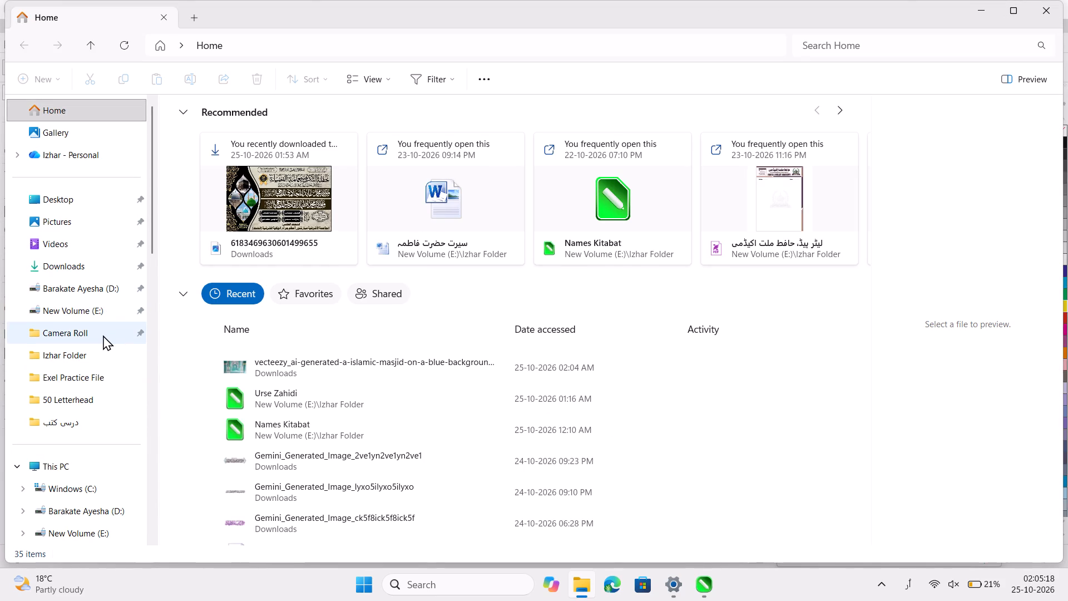
scroll(103, 335, "down", 4)
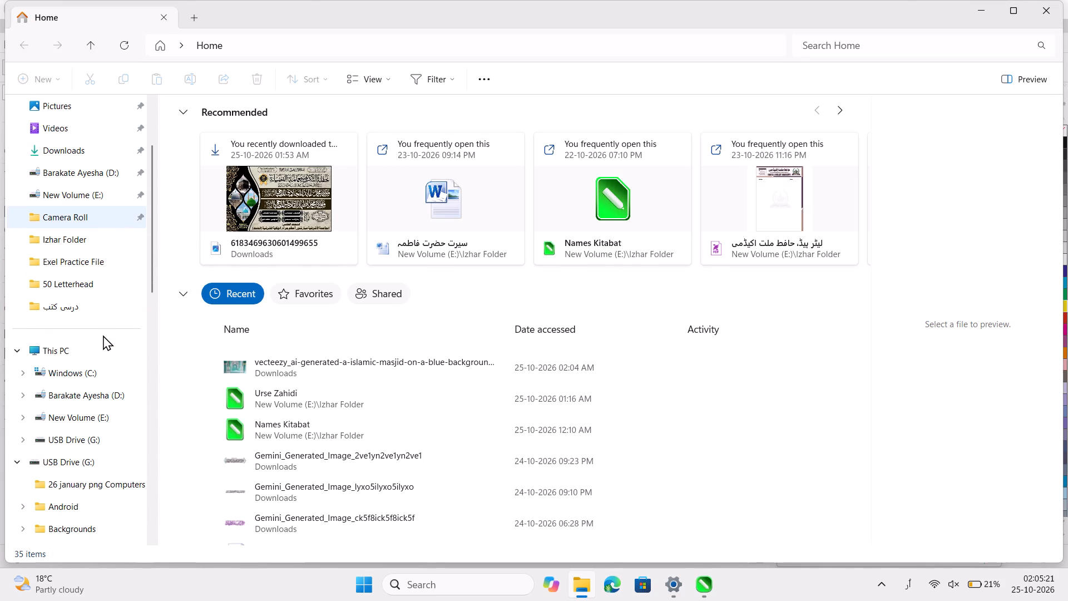
left_click(107, 462)
scroll(107, 462, "down", 2)
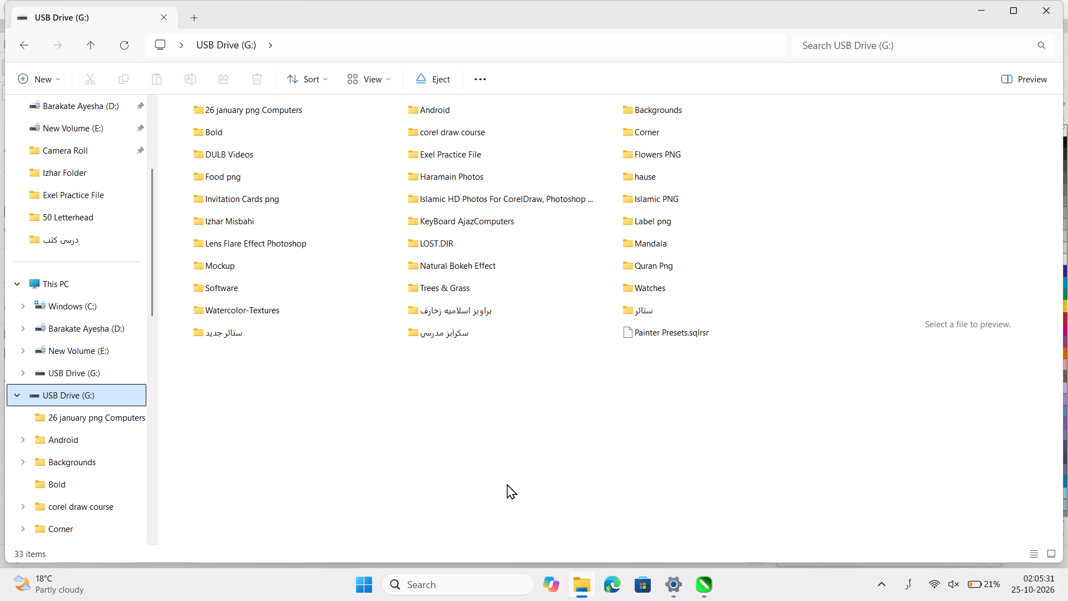
double_click(675, 107)
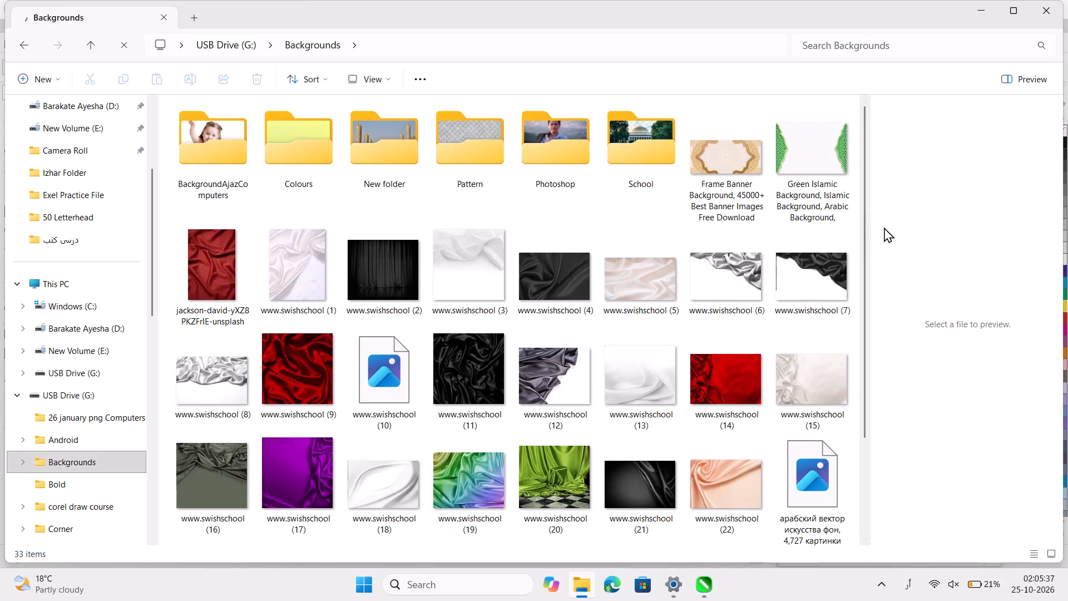
scroll(884, 227, "down", 1)
scroll(654, 413, "down", 6)
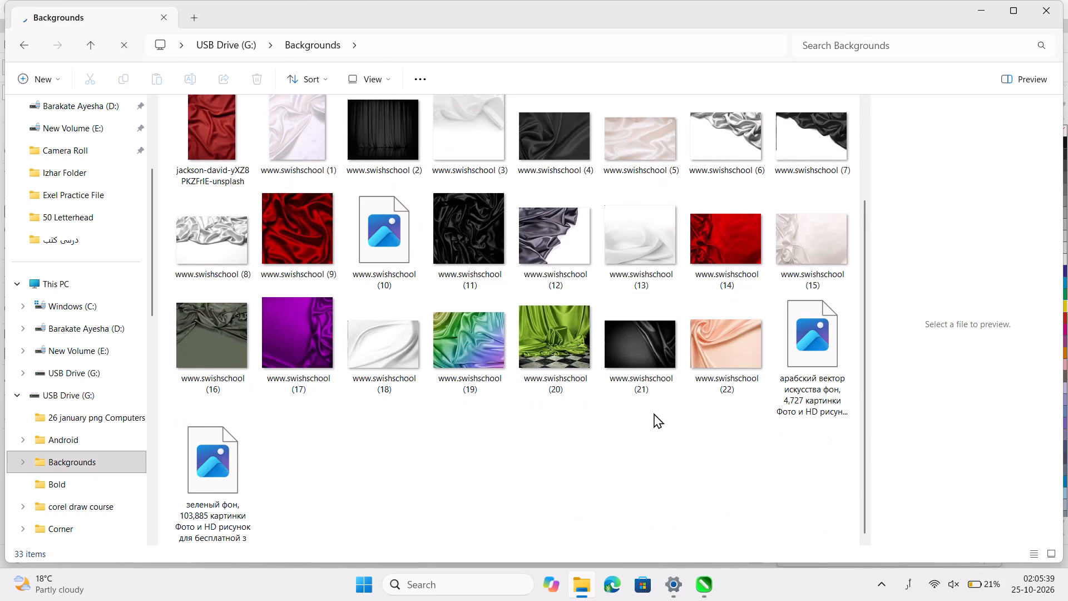
scroll(654, 413, "up", 5)
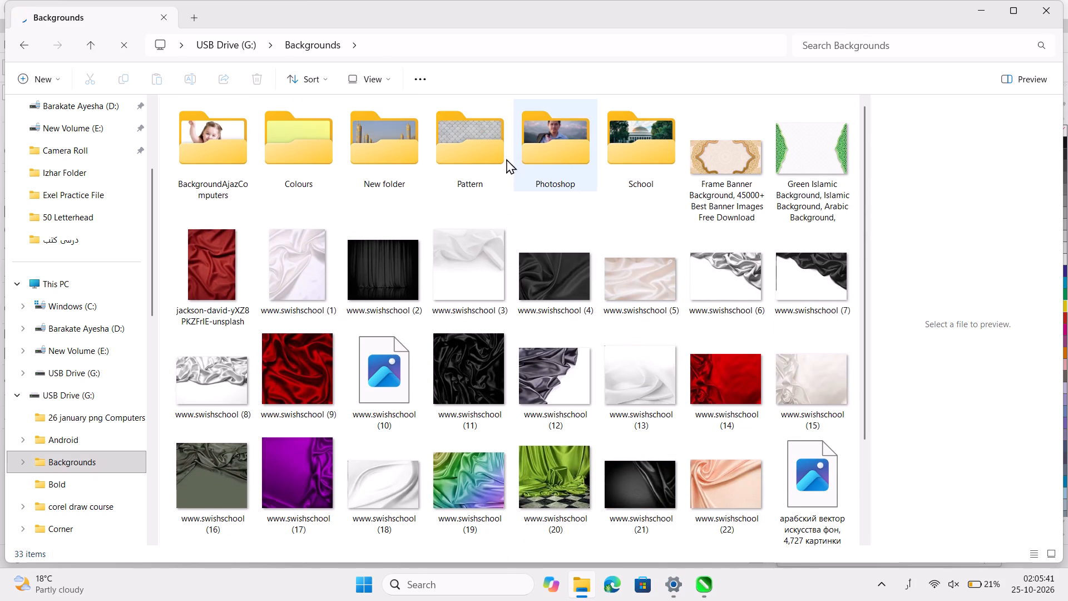
double_click(379, 160)
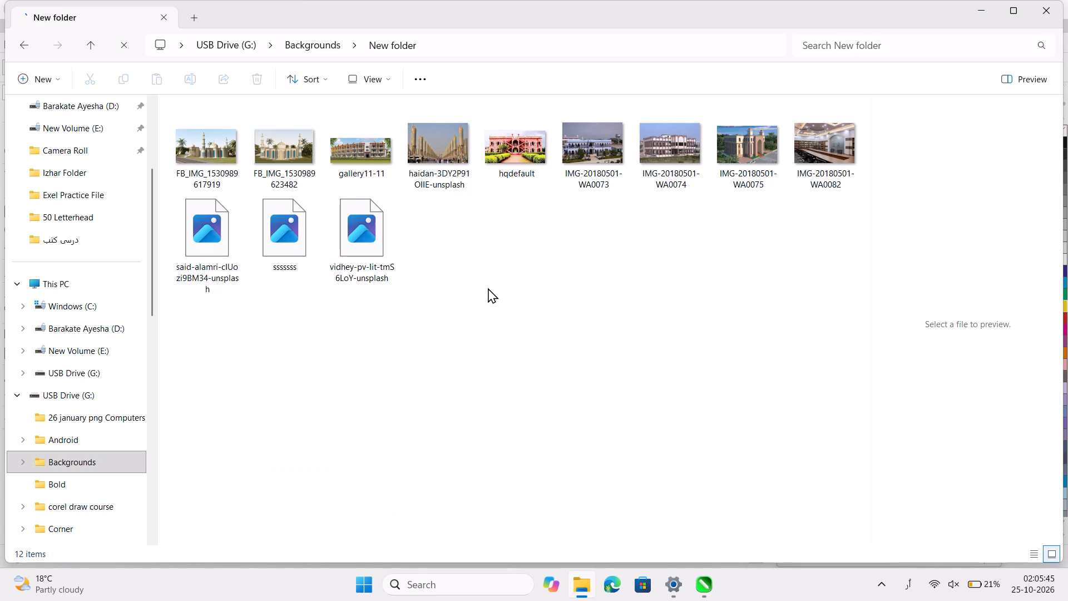
left_click(90, 46)
Examine the images in the Colours and Pattern subfolders of Backgrounds for a suitable banner background.
double_click(279, 145)
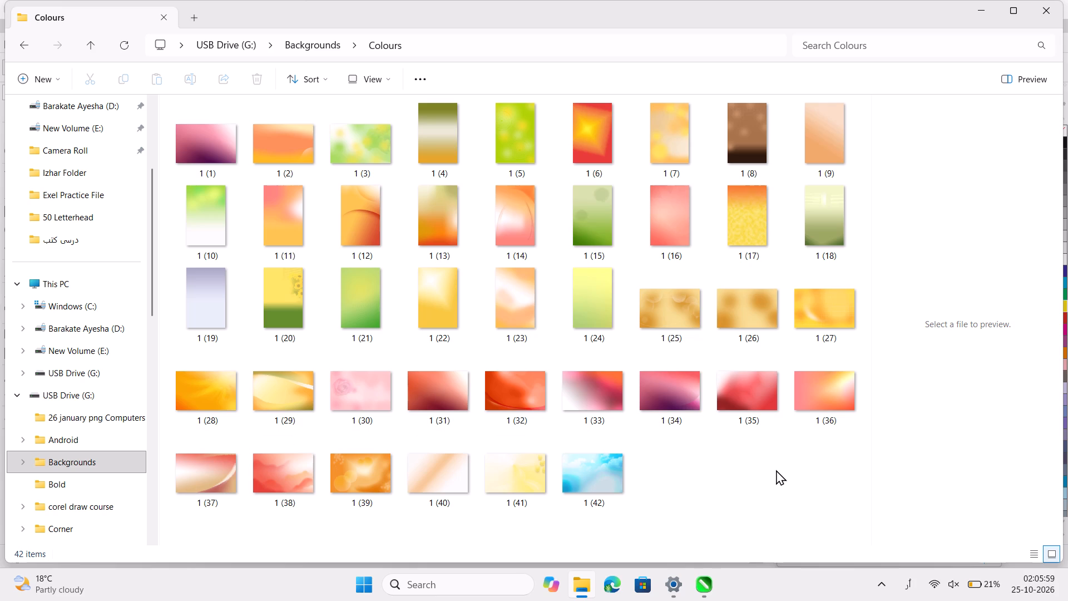
left_click(776, 470)
scroll(776, 470, "down", 2)
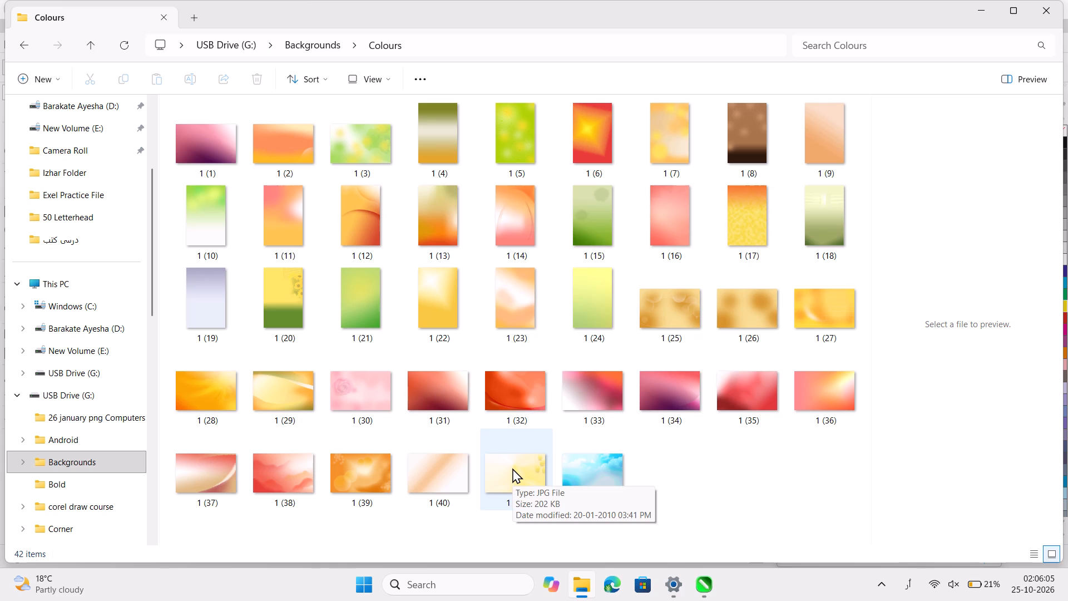
scroll(512, 468, "up", 2)
scroll(512, 468, "down", 4)
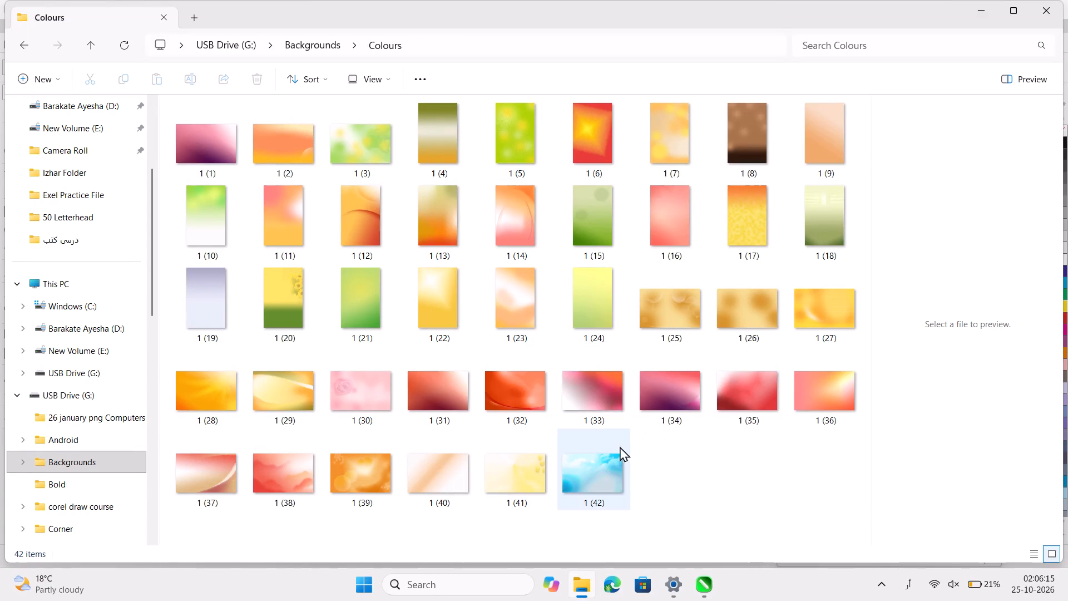
left_click(92, 42)
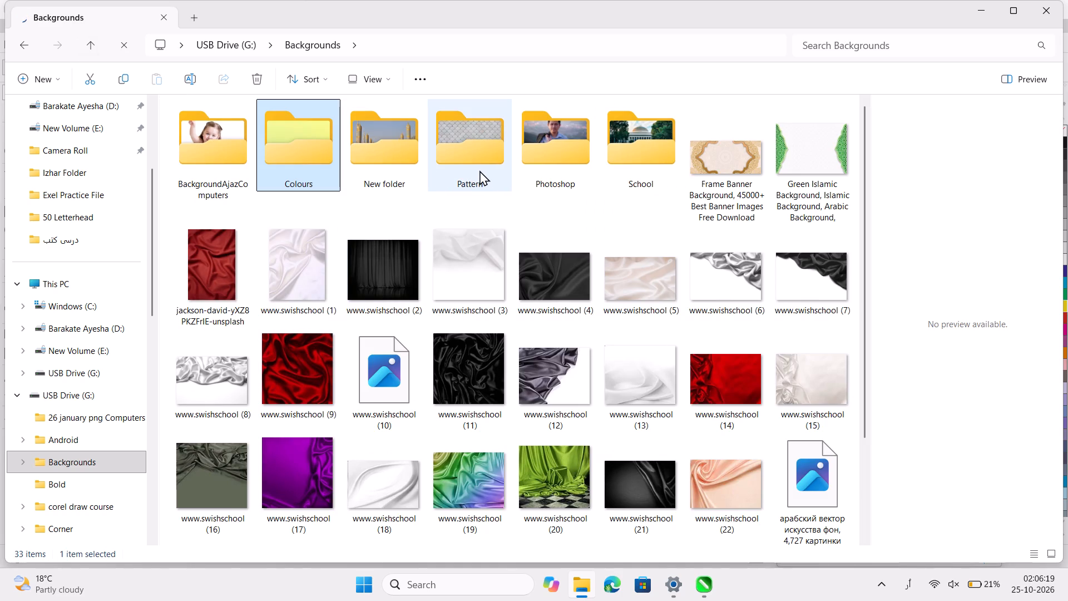
double_click(479, 170)
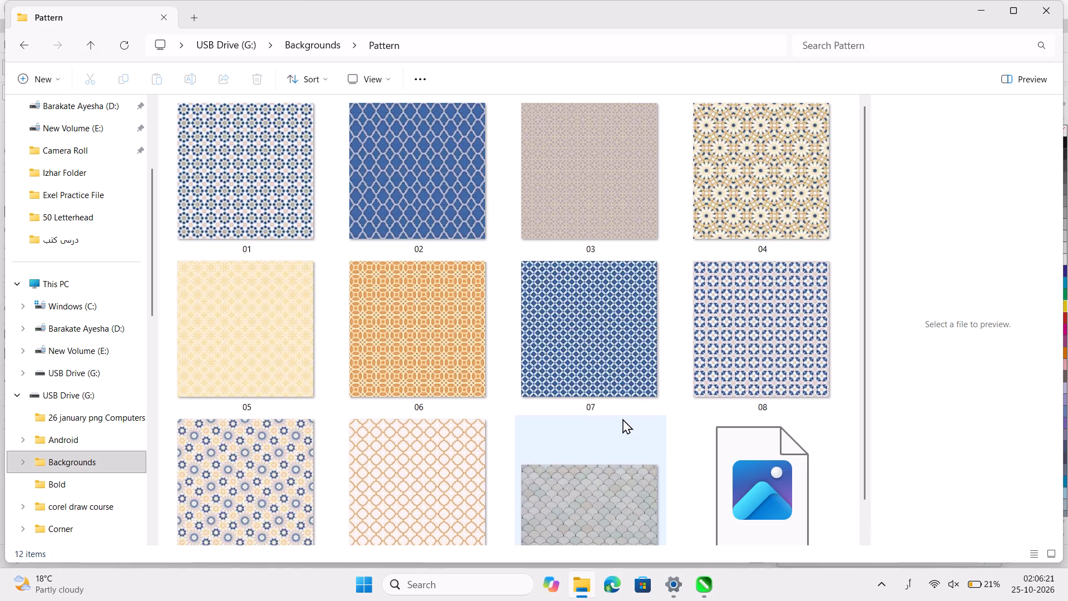
scroll(622, 418, "down", 6)
scroll(622, 418, "up", 7)
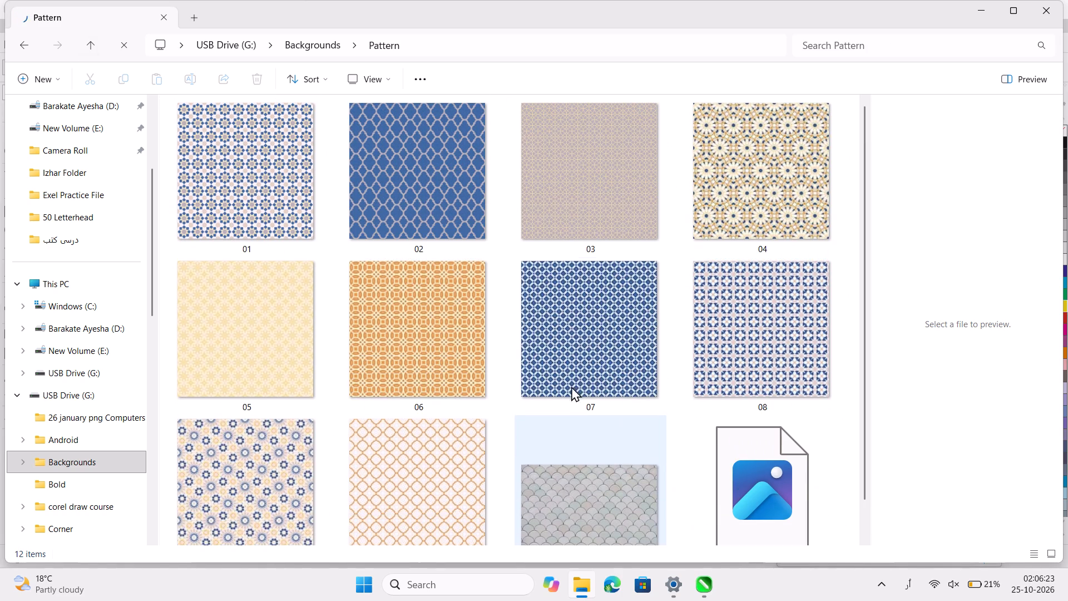
left_click(86, 43)
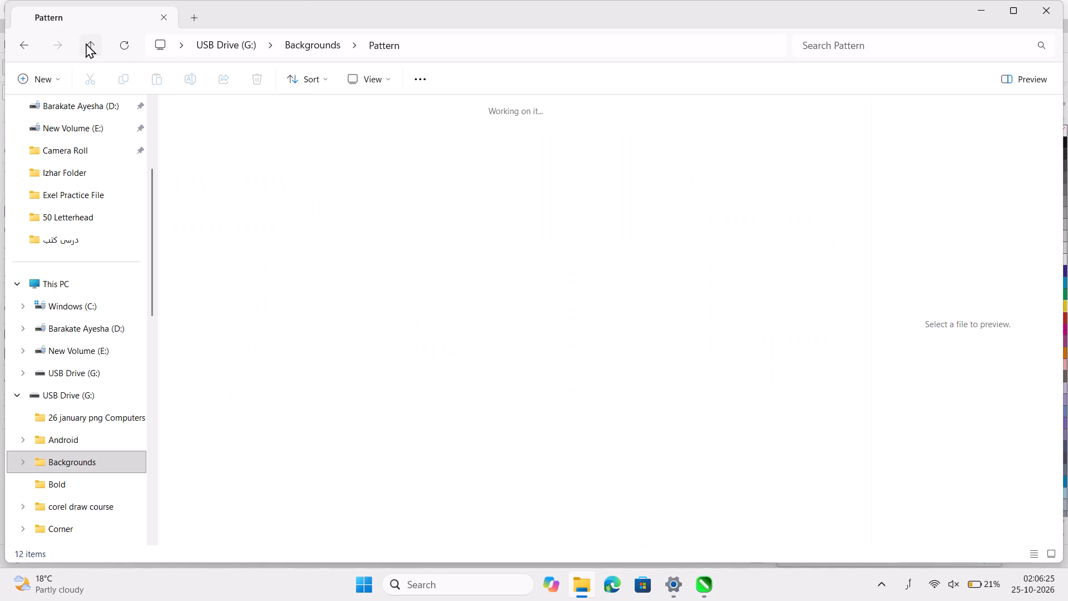
left_click(86, 43)
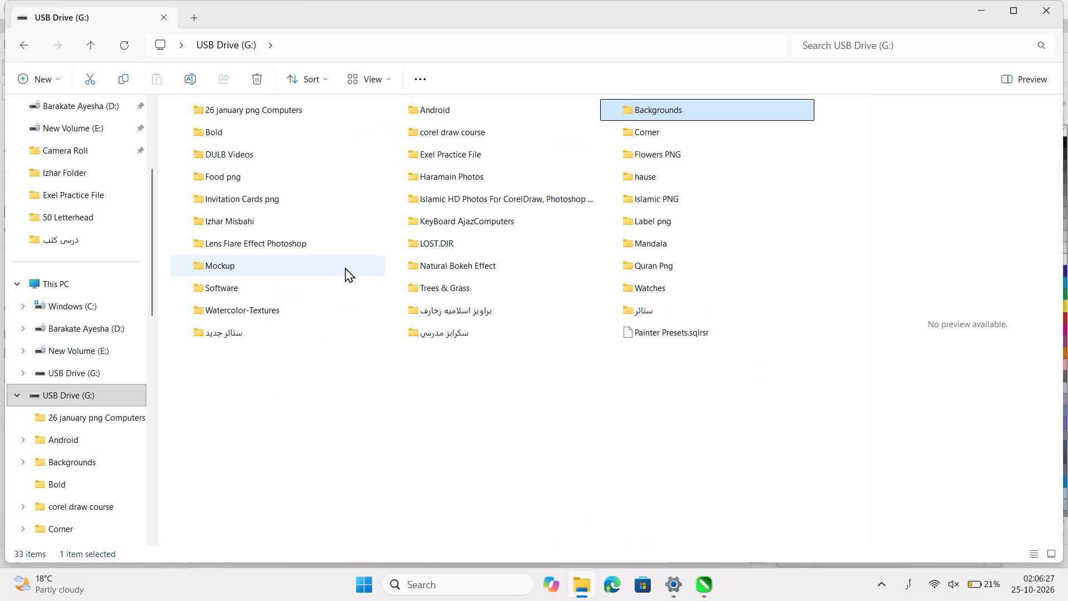
Look through the mosque and Kaaba pictures in the USB drive's Haramain Photos folder.
double_click(518, 179)
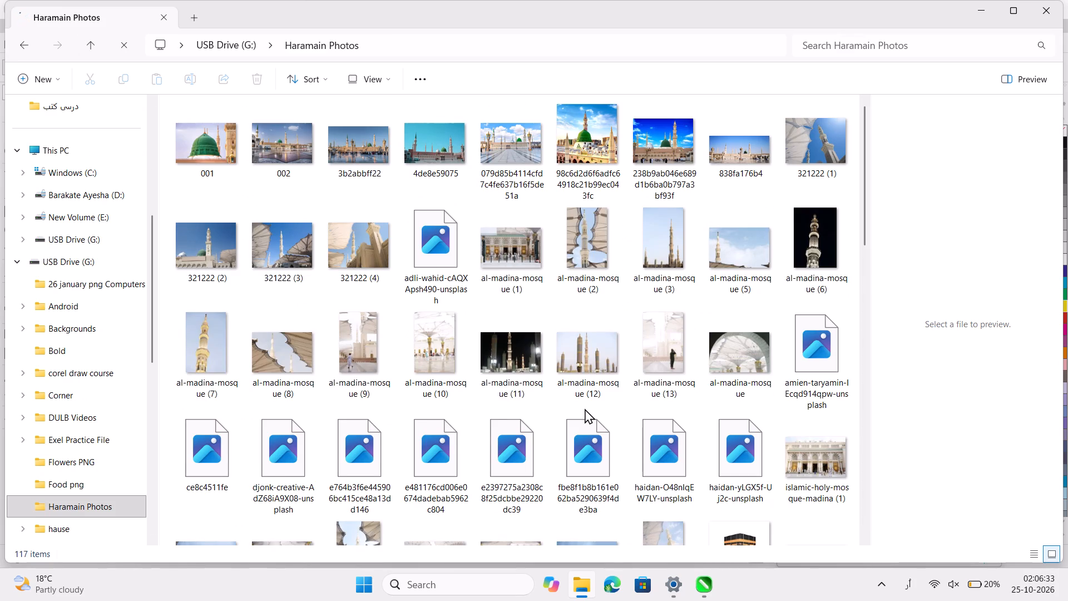
scroll(585, 408, "down", 2)
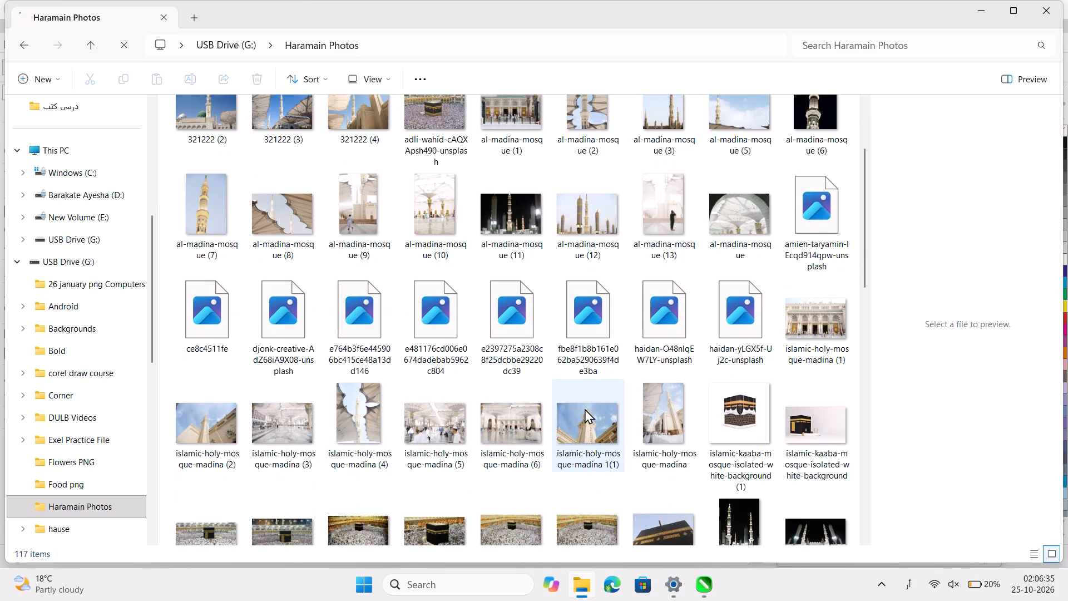
scroll(585, 408, "down", 10)
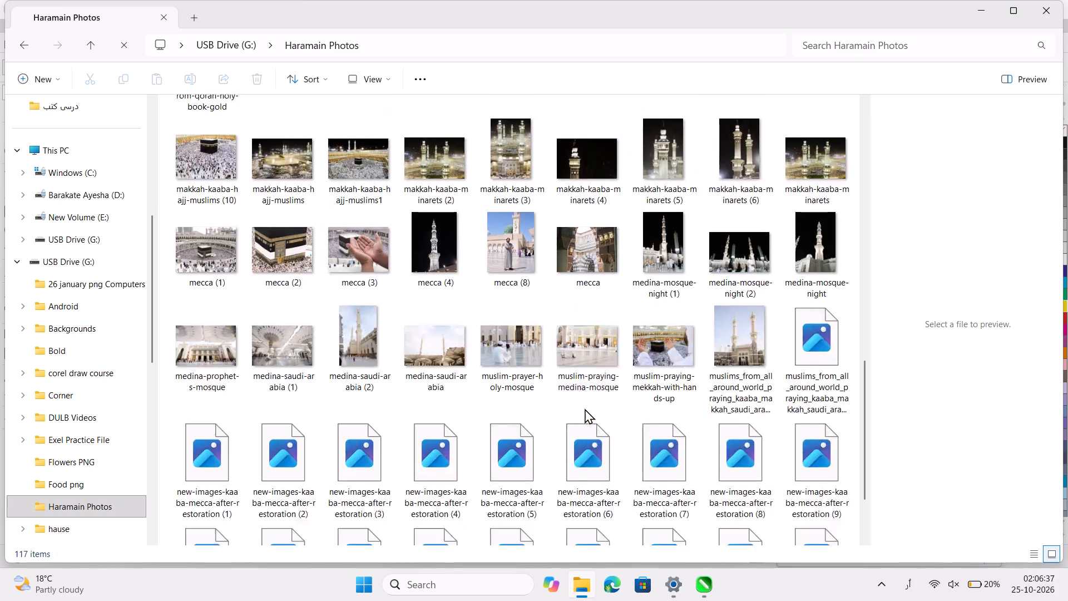
scroll(585, 408, "down", 5)
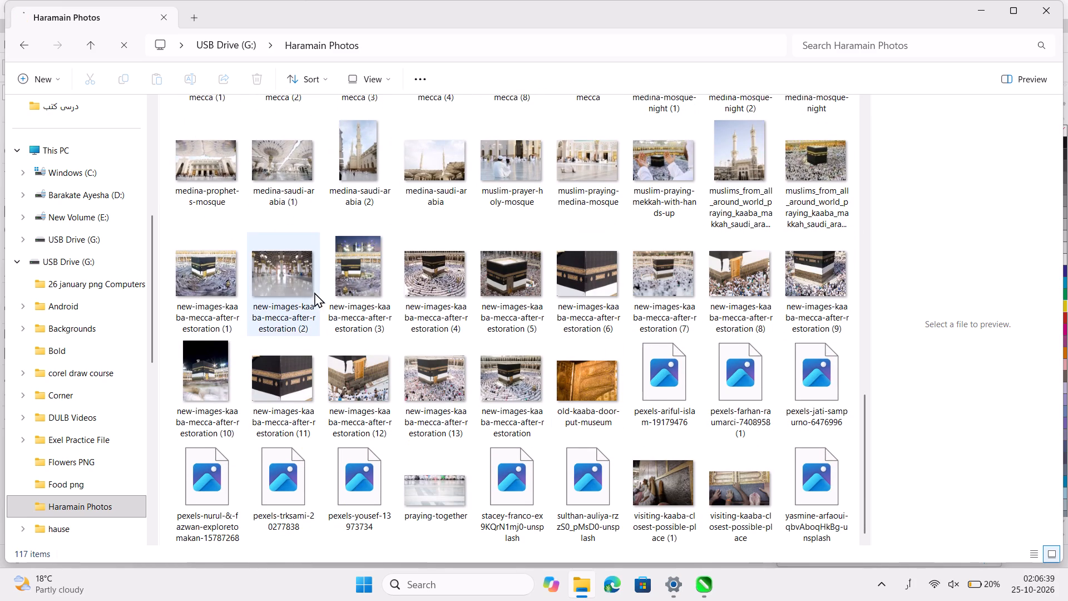
left_click(94, 47)
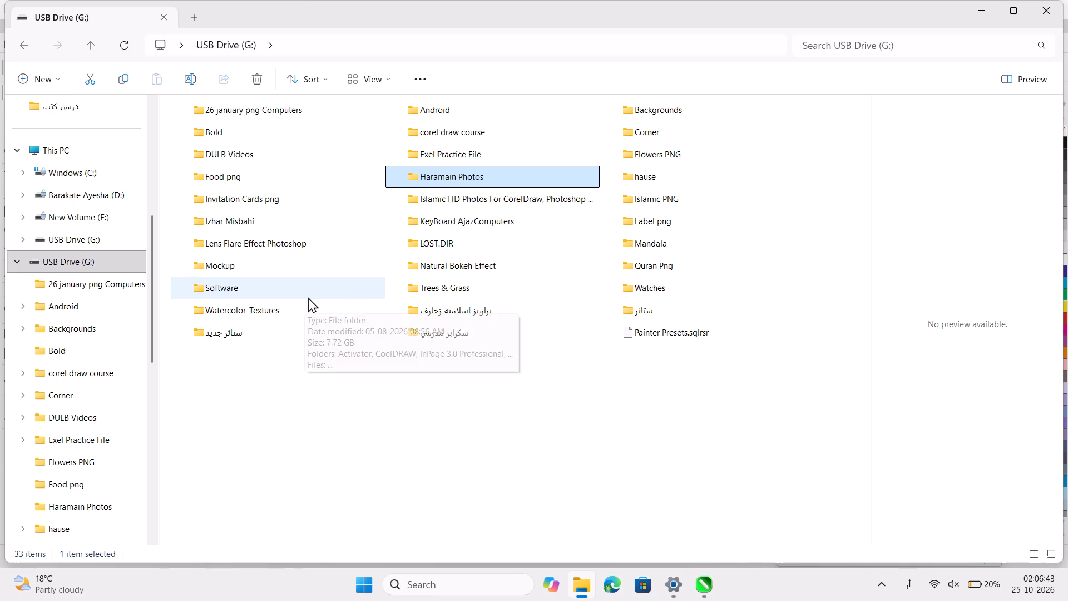
Examine the Watercolor-Textures, Mandala, سكرابز مدرسي and Natural Bokeh Effect folders on the USB drive for usable graphics.
double_click(305, 316)
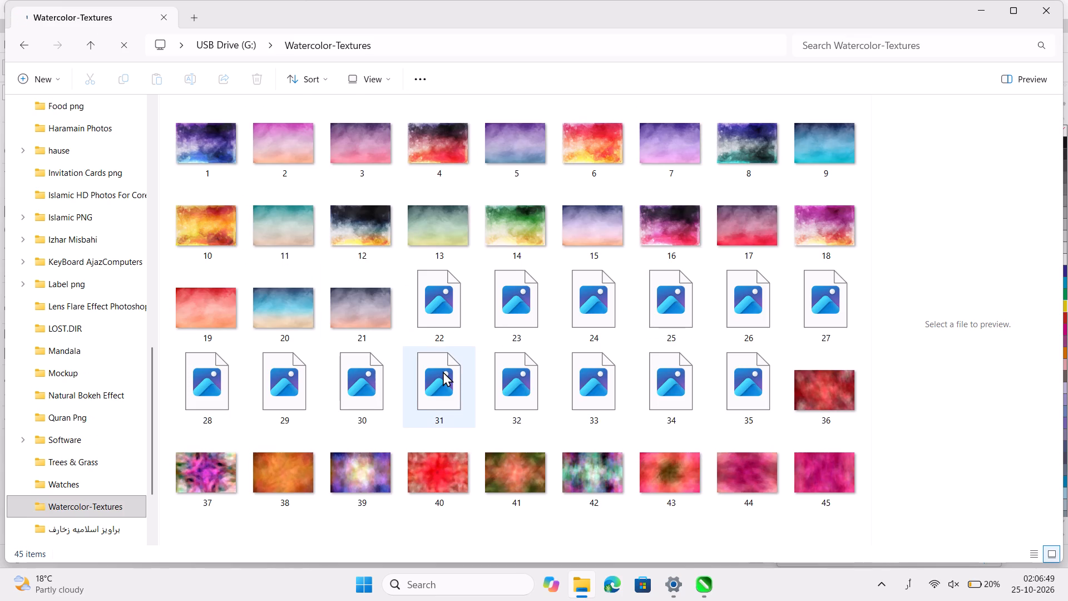
scroll(443, 371, "down", 4)
scroll(460, 420, "up", 3)
left_click(88, 52)
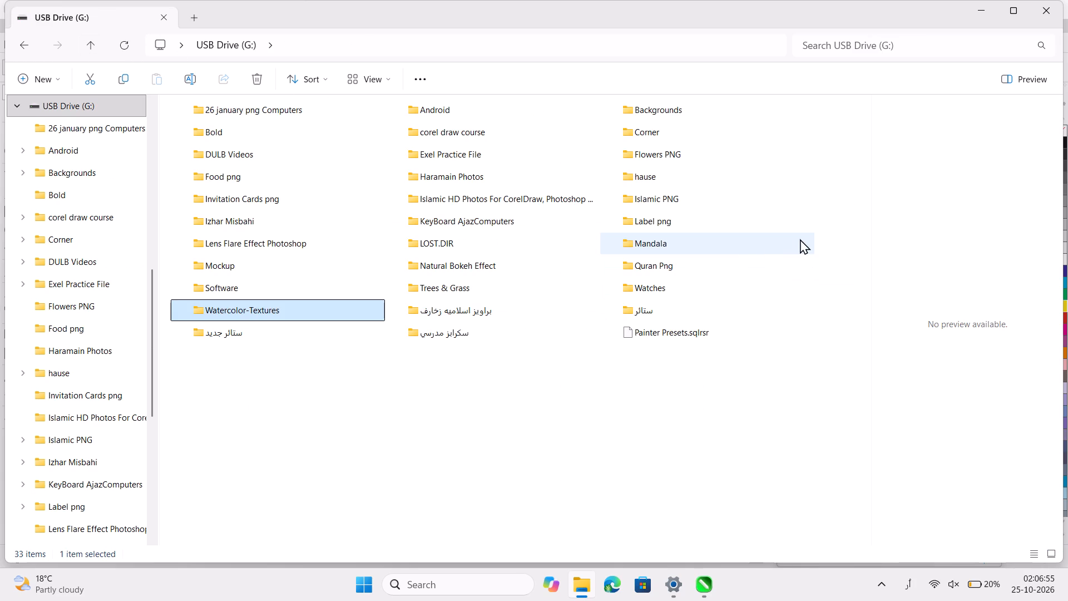
double_click(744, 246)
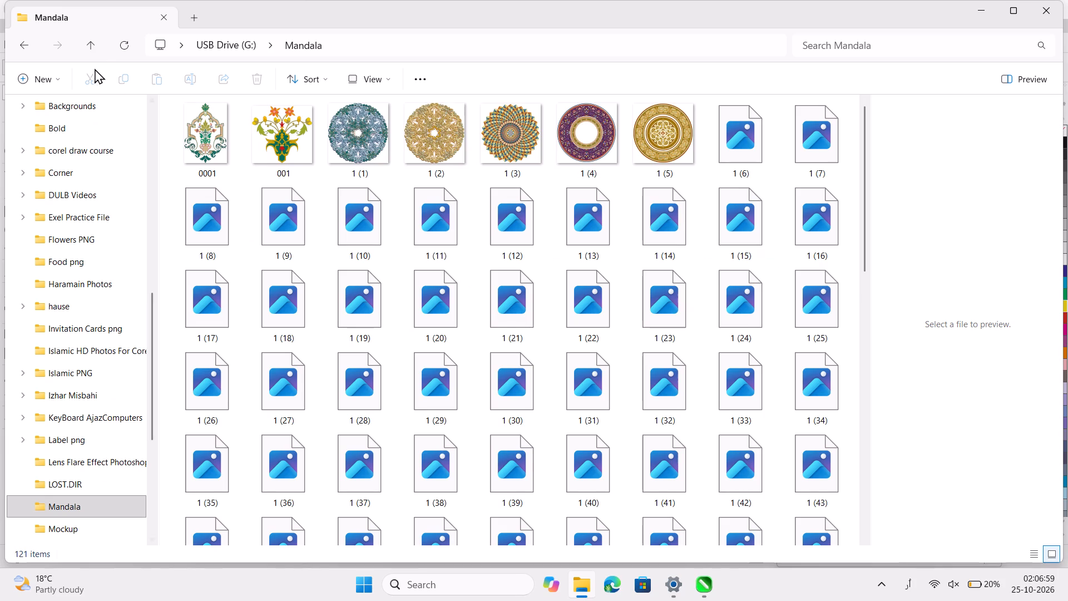
left_click(95, 47)
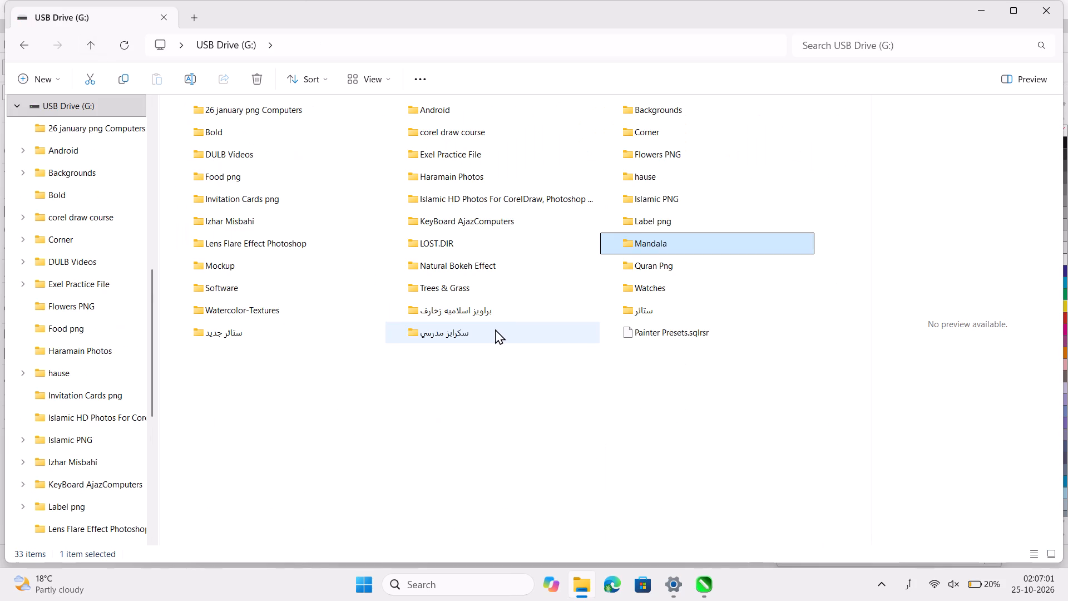
double_click(493, 332)
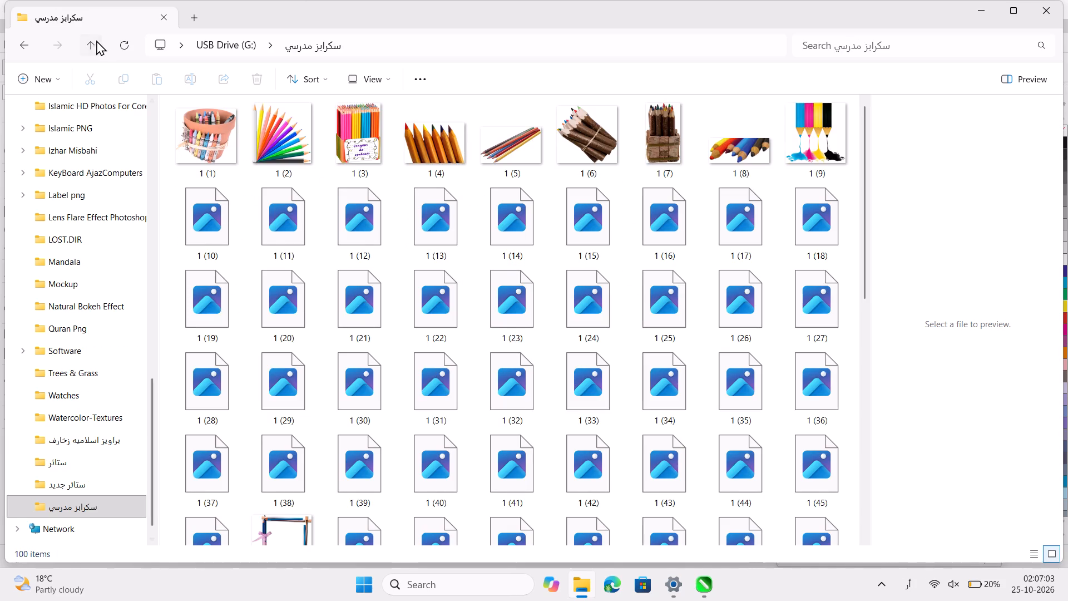
left_click(95, 41)
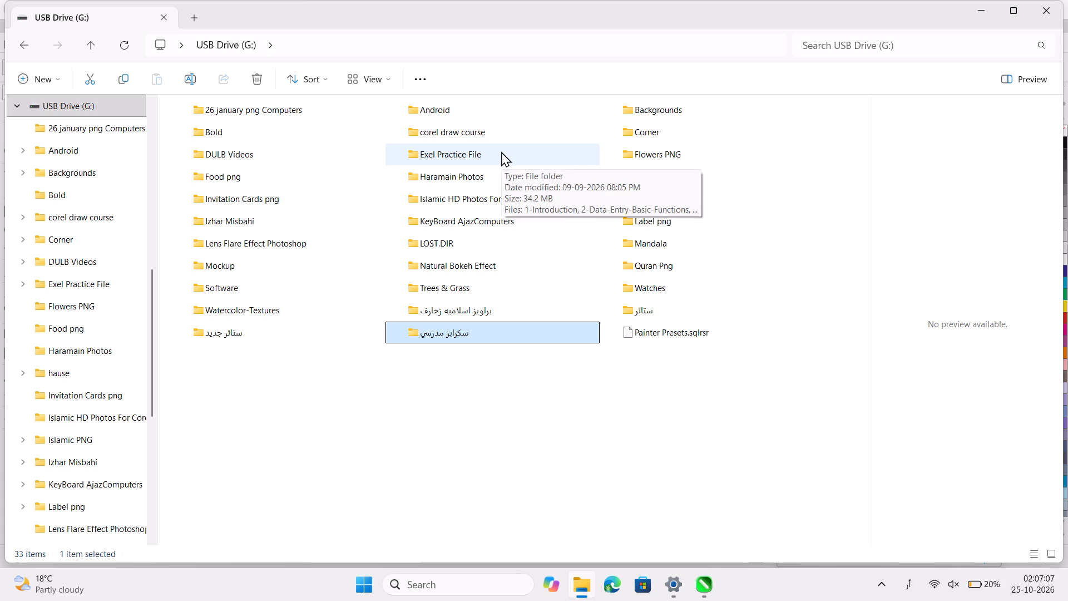
double_click(534, 266)
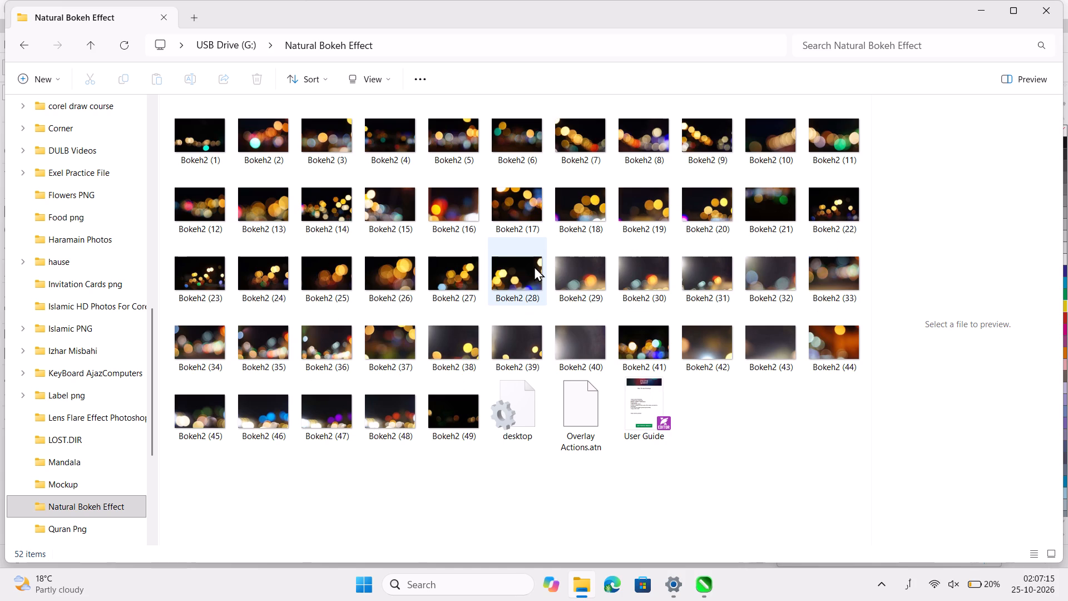
left_click(92, 46)
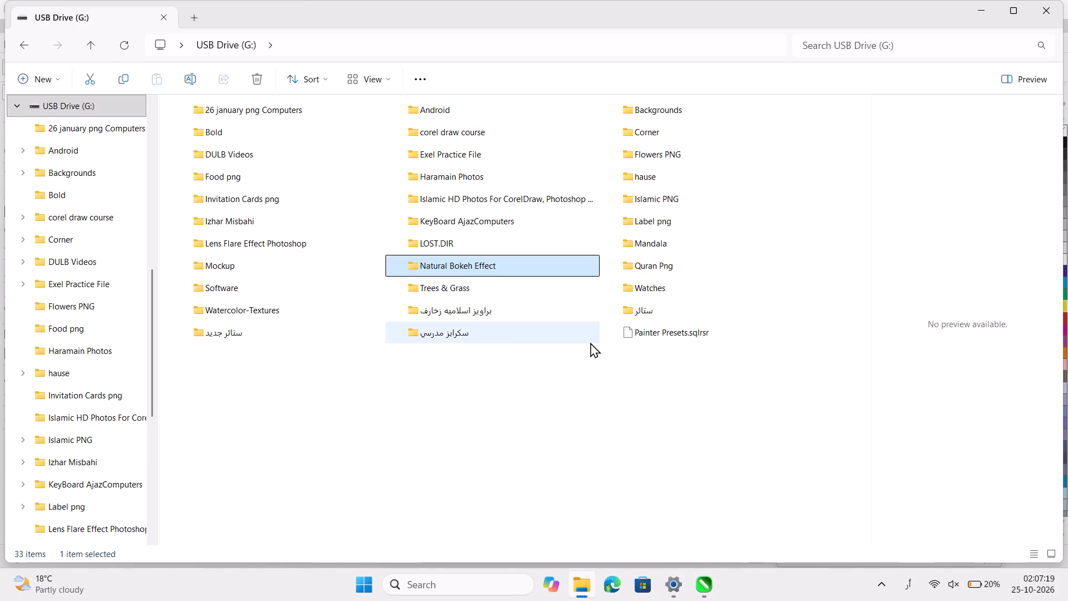
Look through the Islamic frames and ornaments in the براويز اسلاميه زخارف folder, then return to the USB drive's root.
double_click(511, 308)
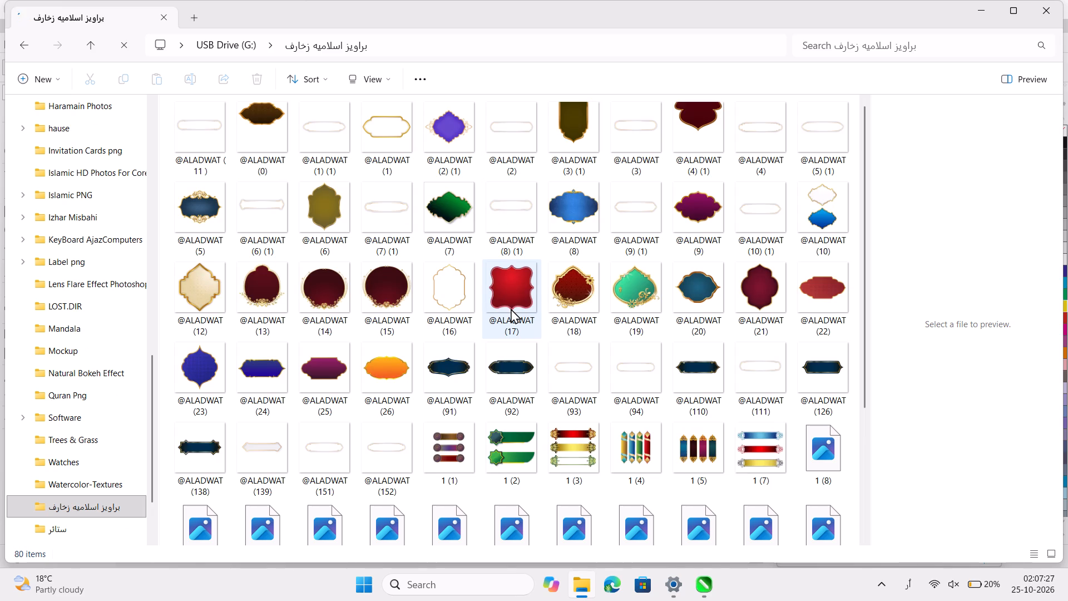
scroll(511, 308, "down", 3)
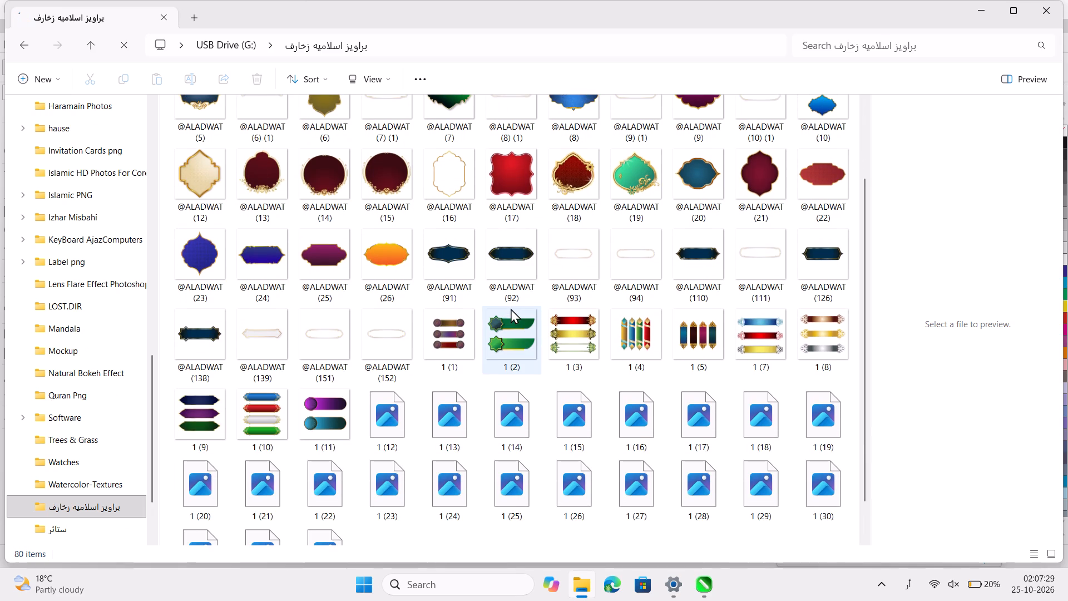
scroll(511, 308, "down", 4)
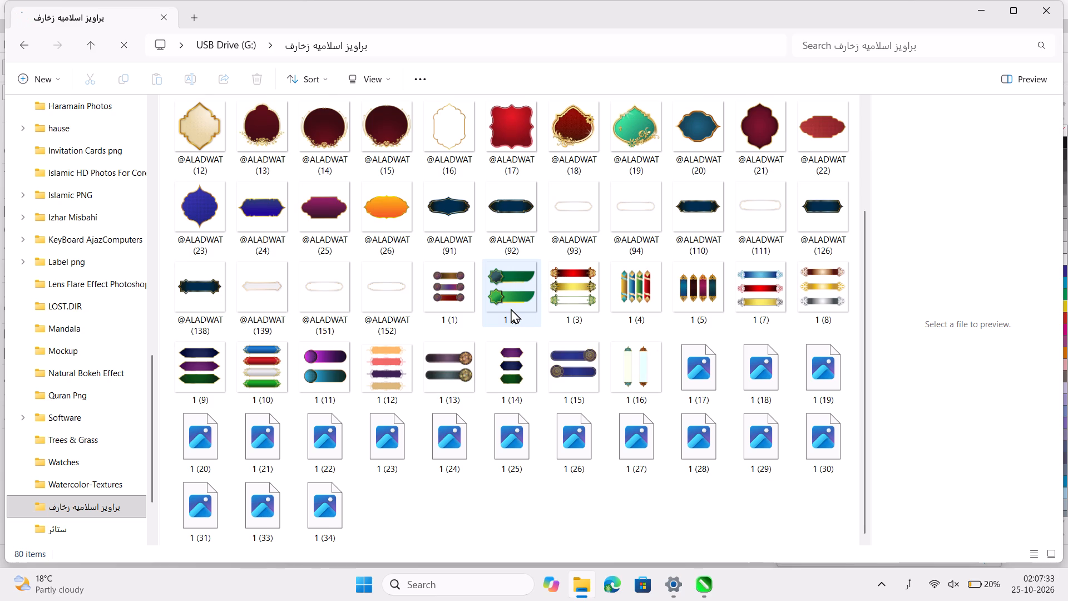
scroll(511, 308, "up", 7)
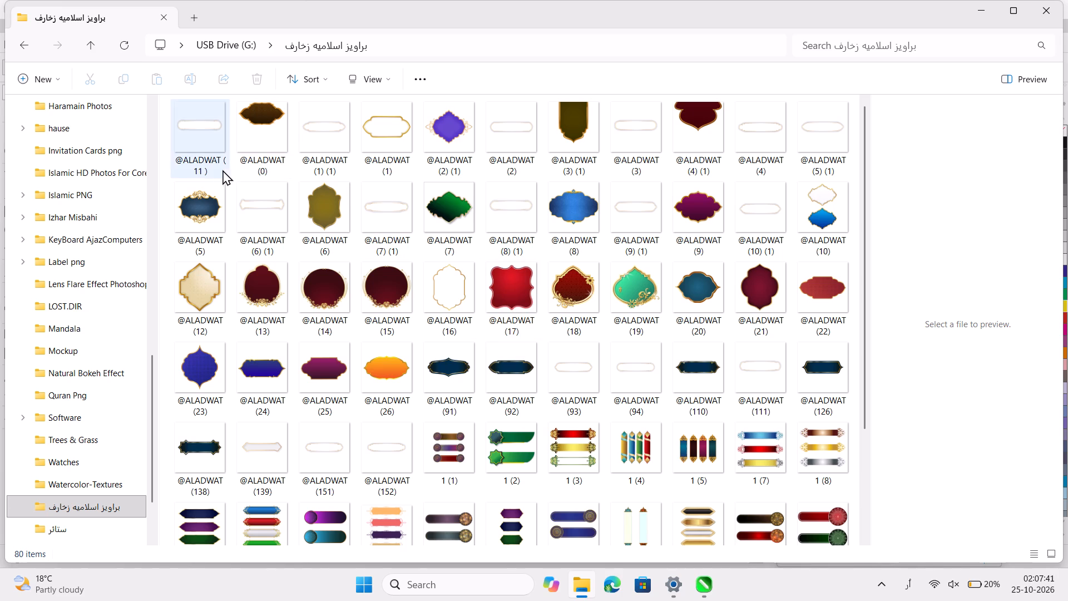
left_click(87, 43)
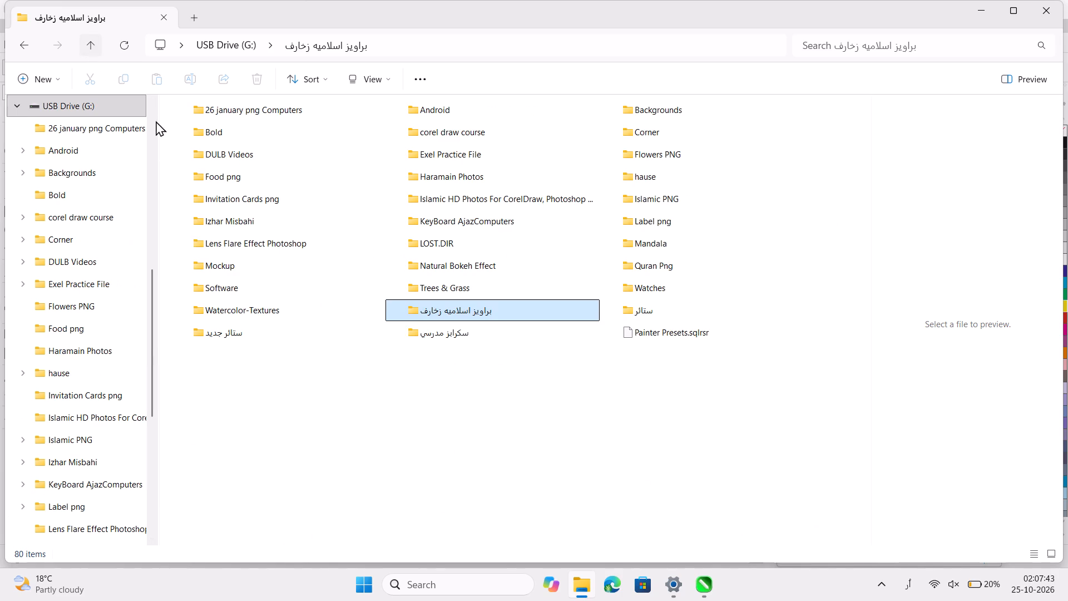
Look through the "Islamic HD Photos For CorelDraw, Photoshop & Video Editing" folder on the USB drive for a suitable banner background.
double_click(539, 195)
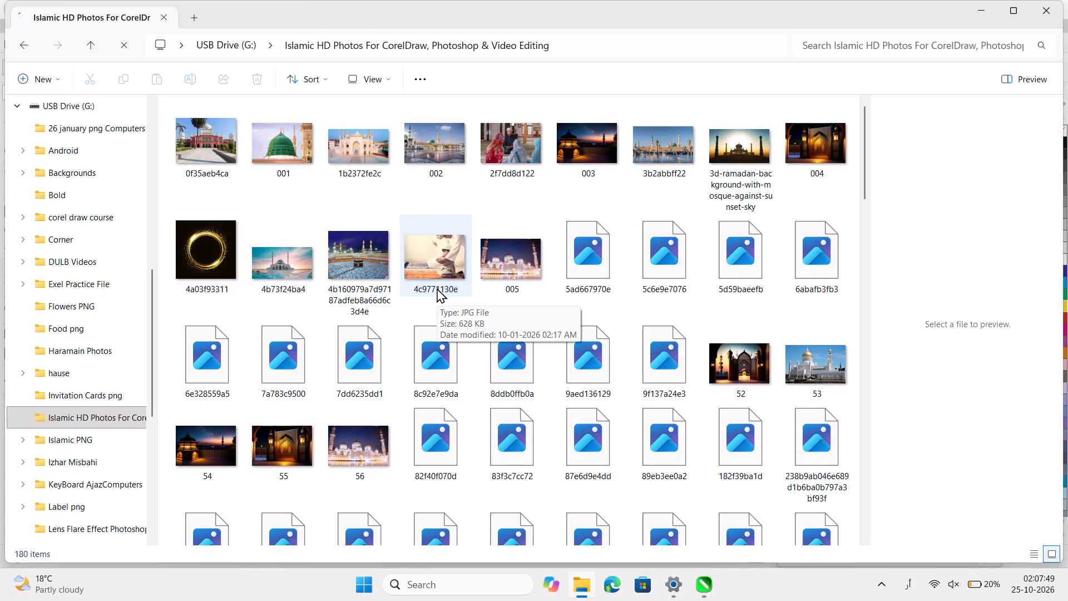
scroll(437, 288, "down", 1)
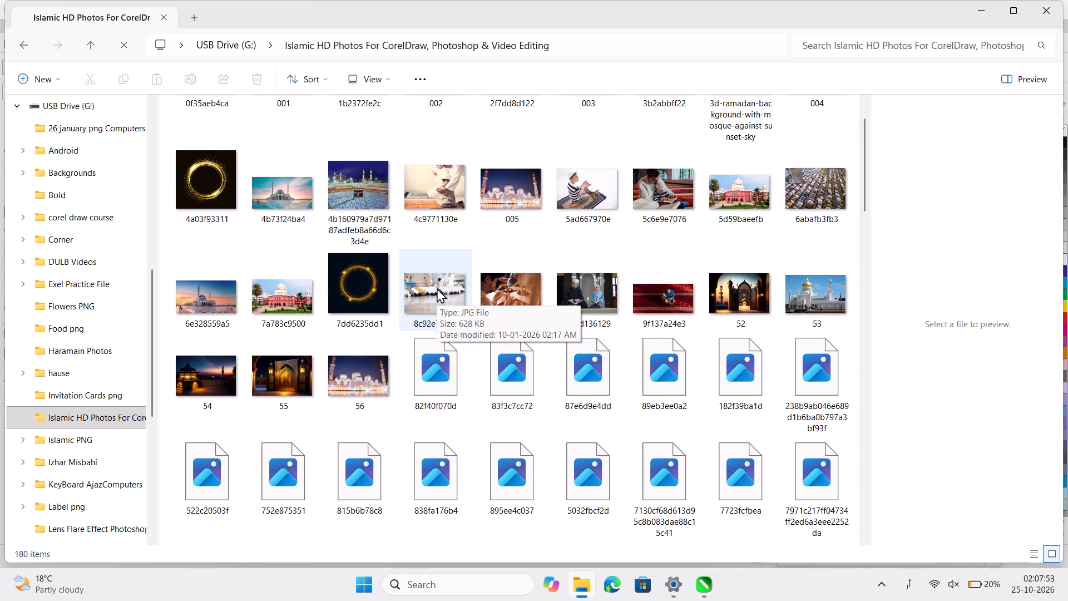
scroll(437, 288, "down", 2)
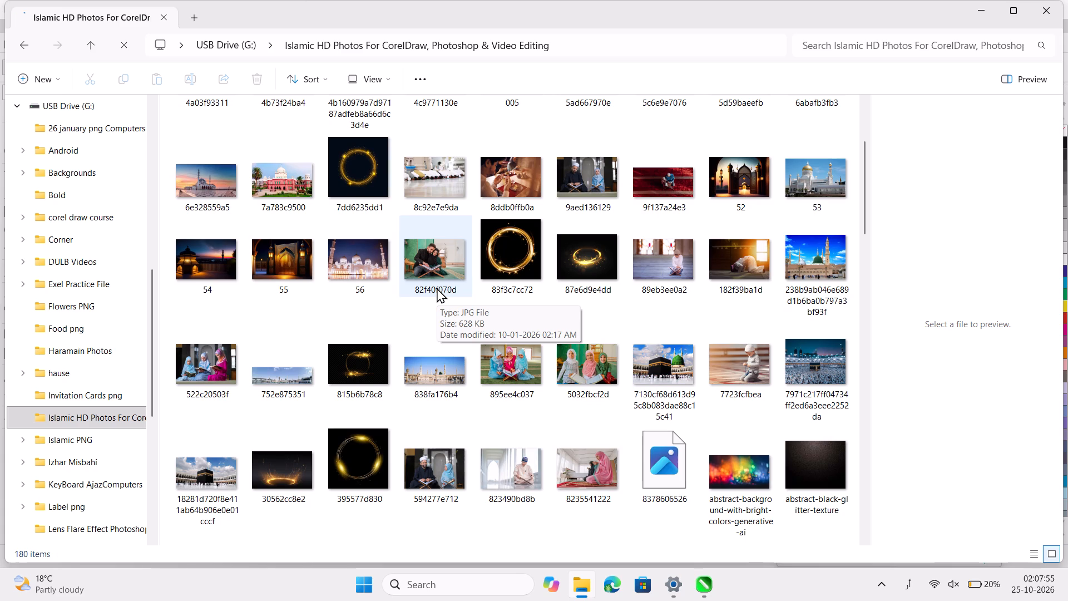
scroll(437, 288, "down", 3)
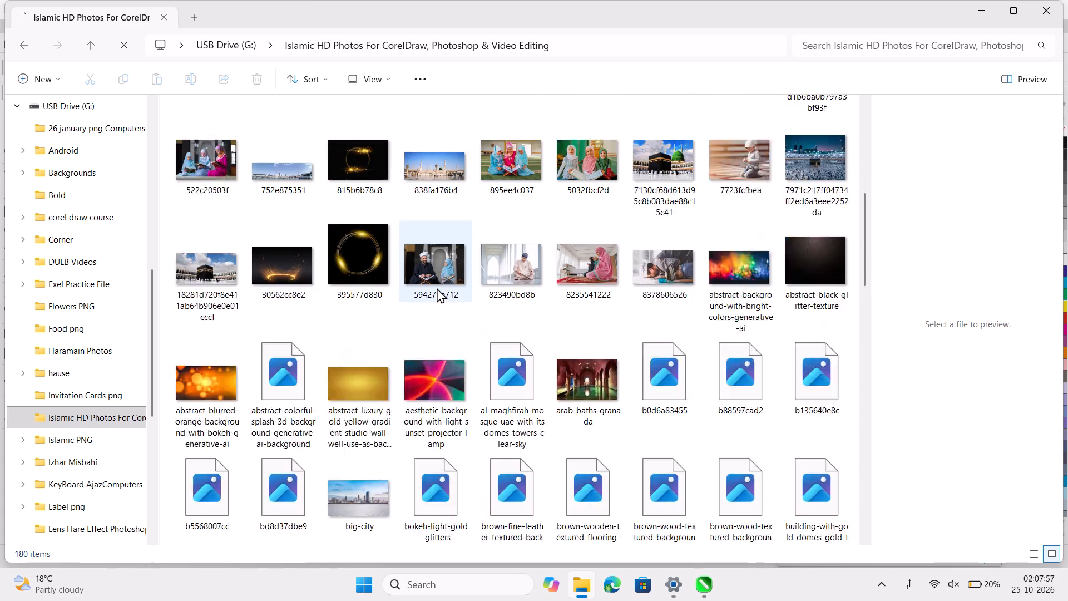
scroll(437, 288, "down", 1)
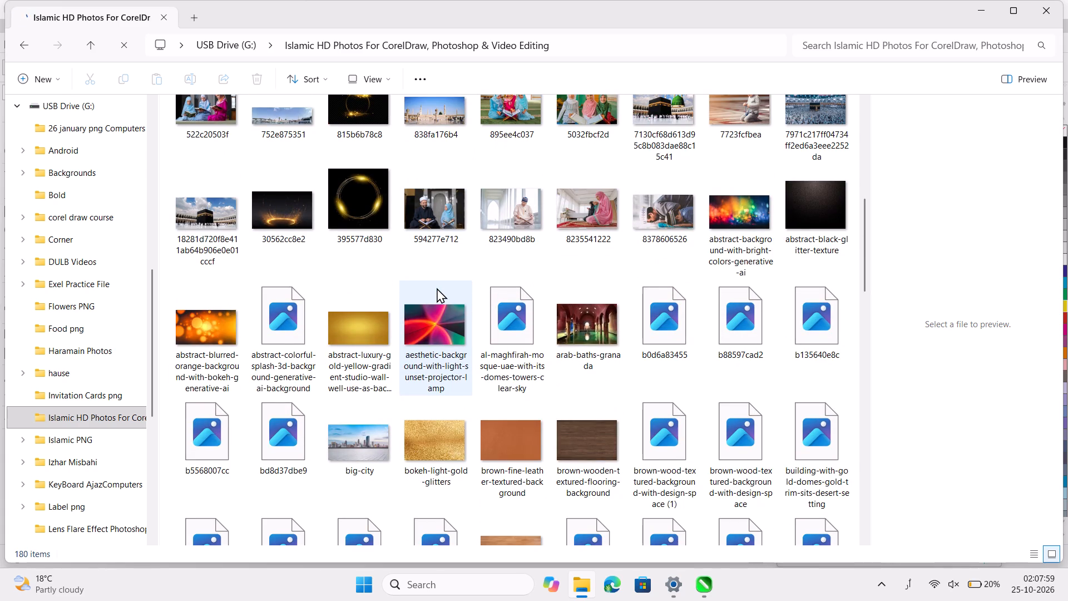
scroll(437, 288, "down", 3)
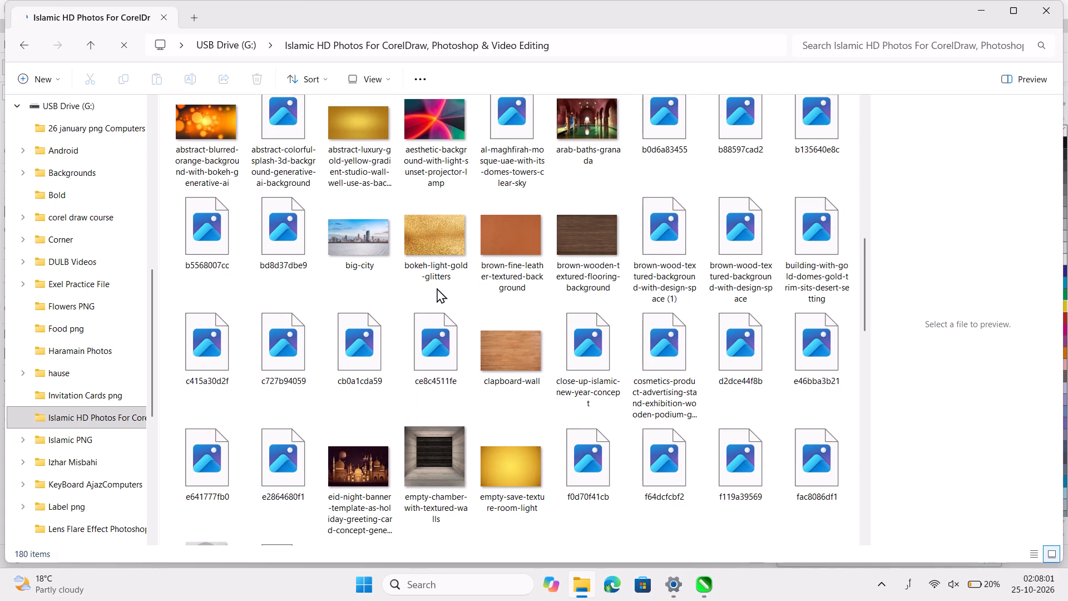
scroll(437, 288, "down", 4)
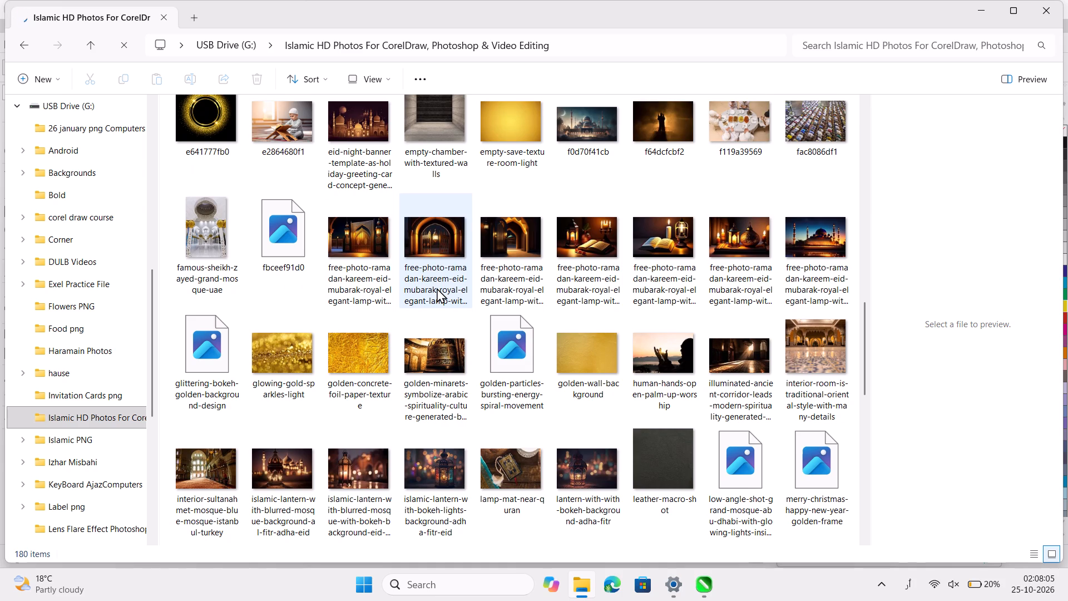
scroll(437, 288, "down", 2)
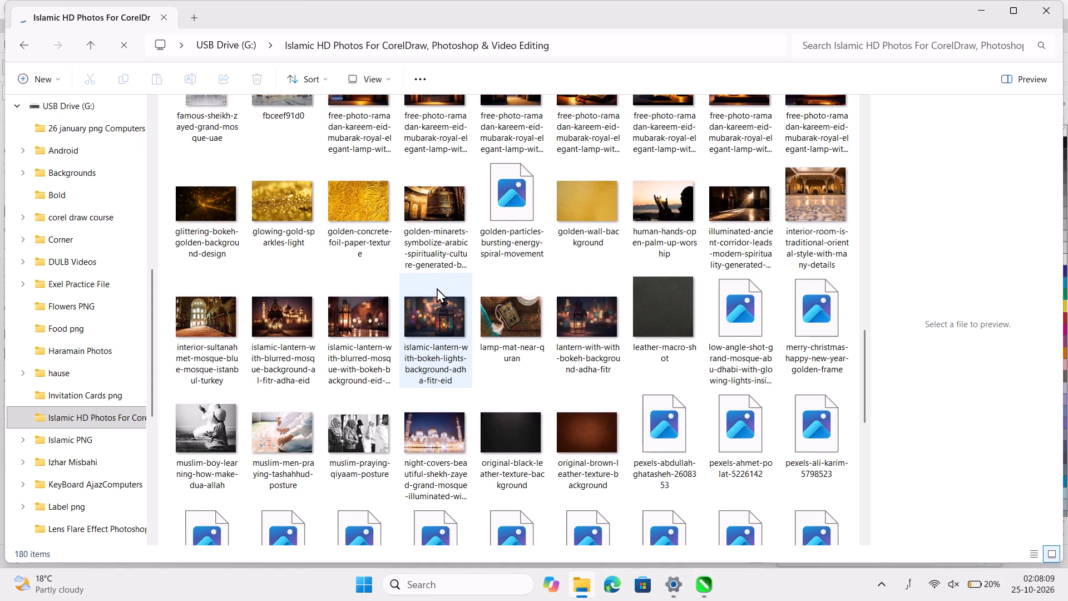
scroll(437, 288, "up", 1)
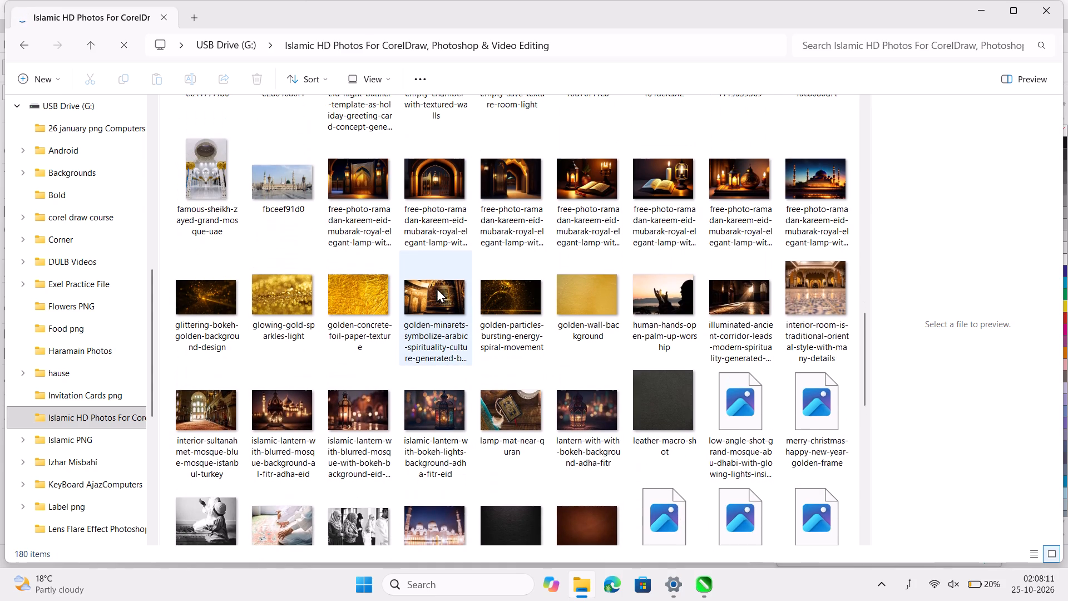
scroll(722, 306, "up", 1)
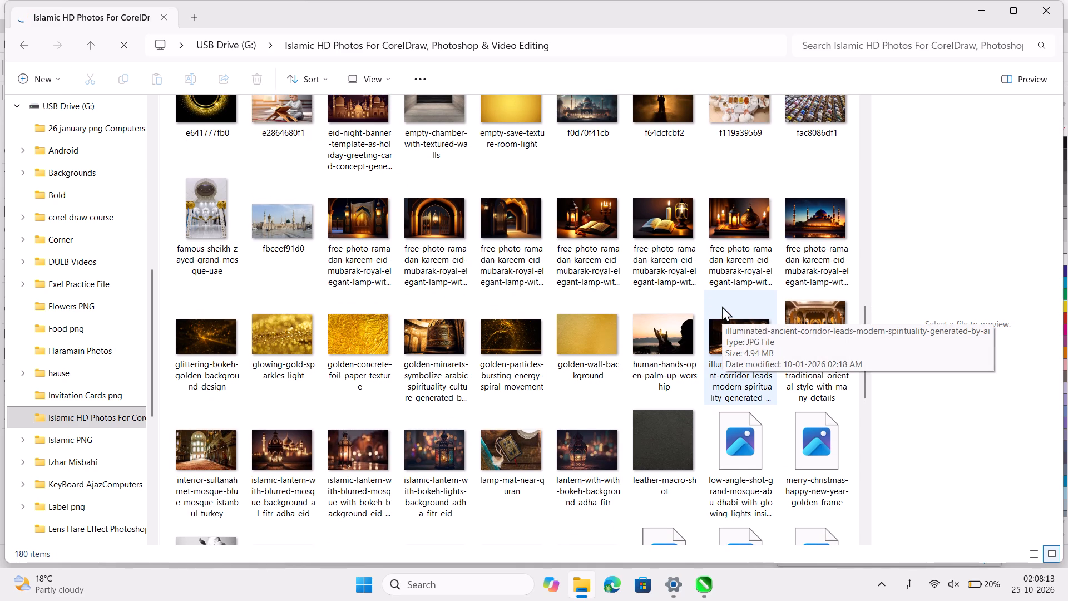
scroll(722, 306, "down", 1)
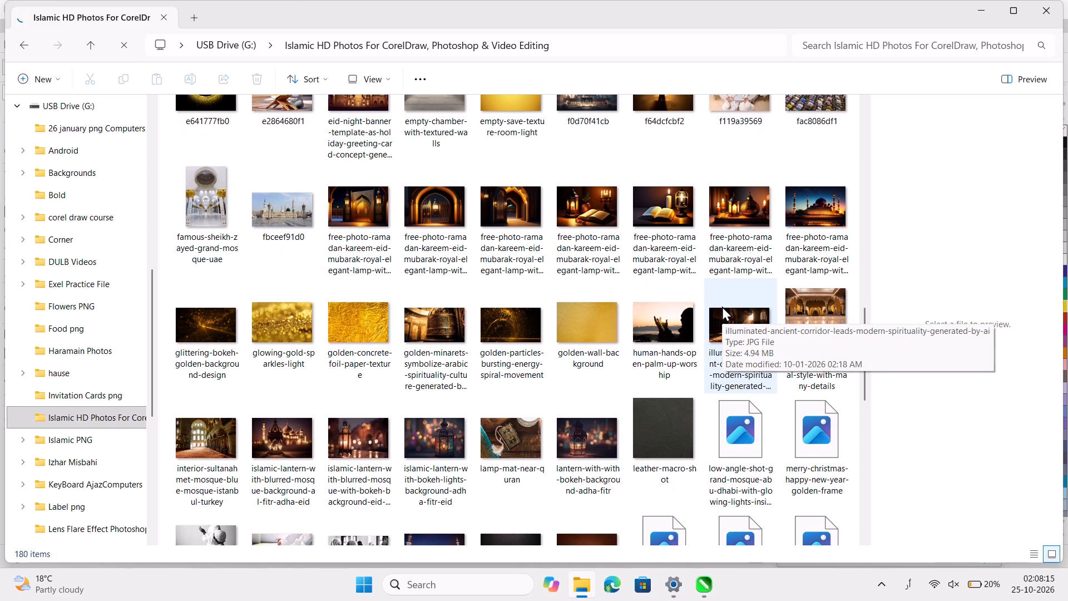
scroll(722, 306, "down", 4)
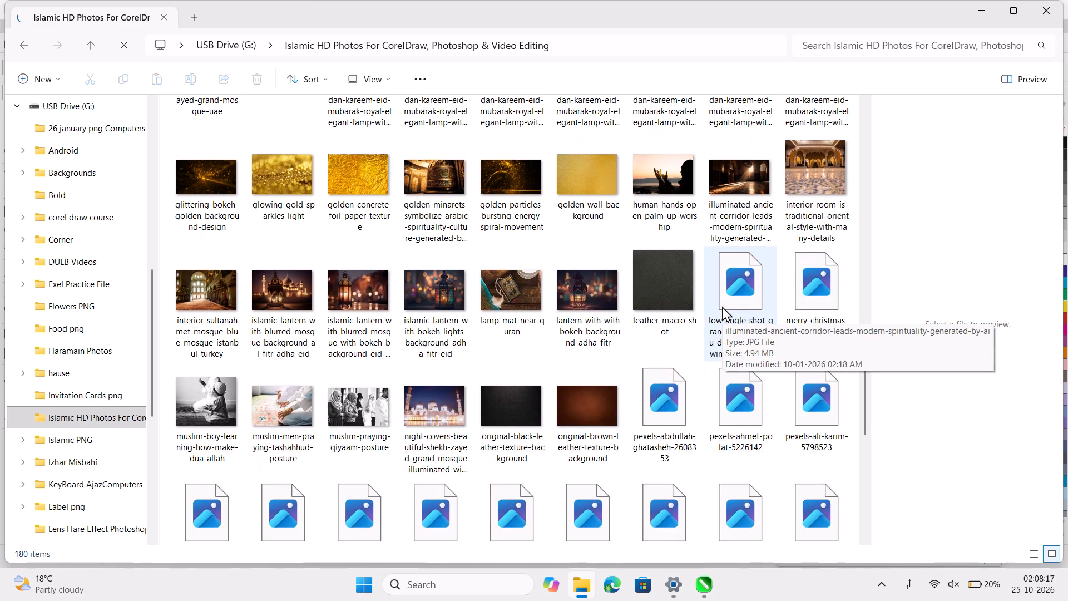
scroll(722, 306, "down", 1)
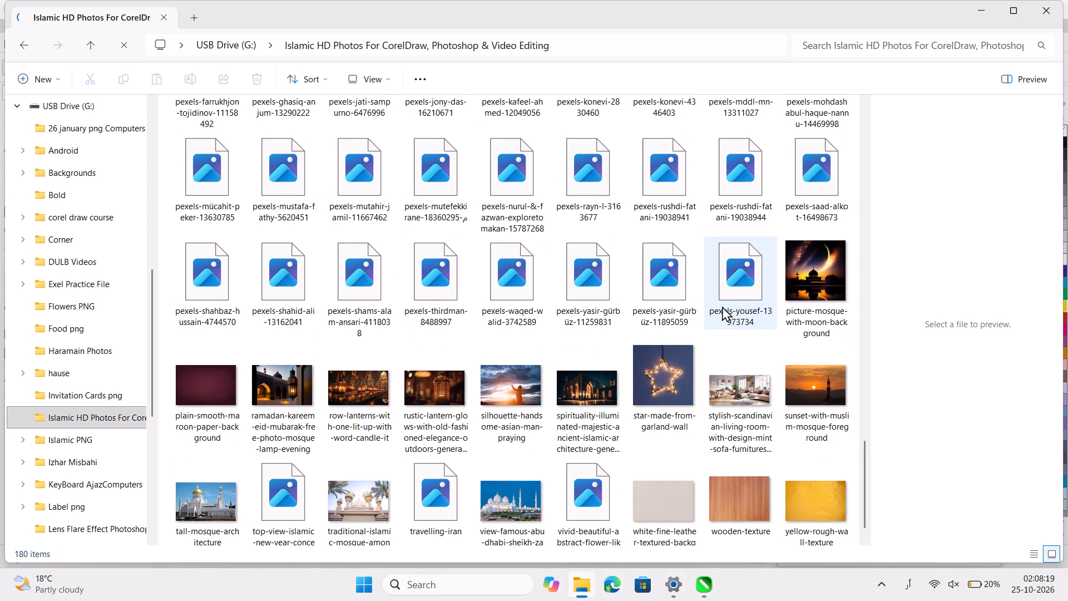
scroll(722, 306, "down", 3)
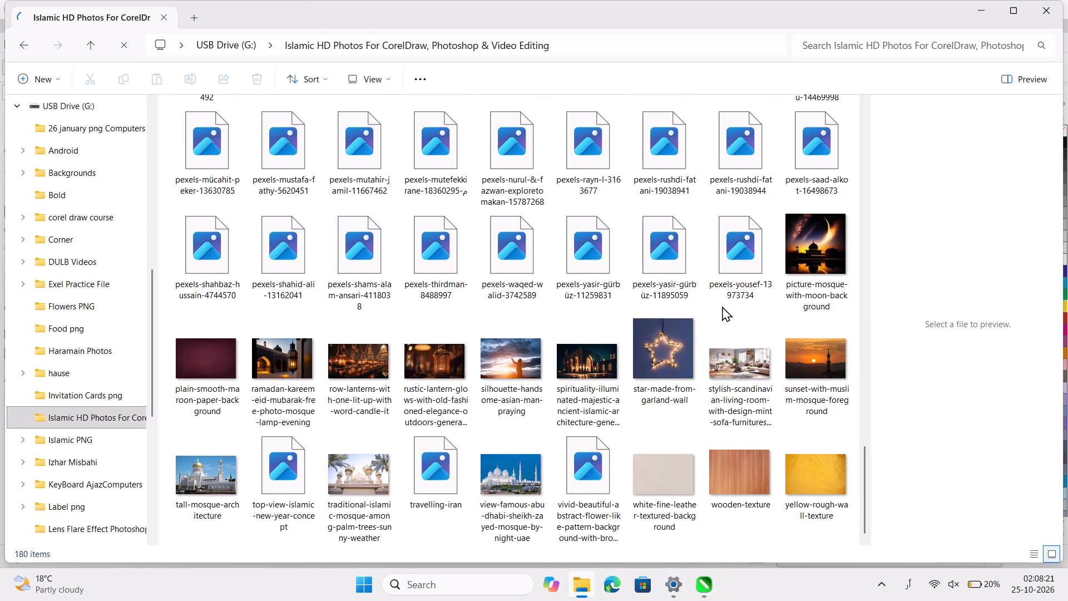
scroll(722, 306, "up", 4)
scroll(722, 306, "down", 4)
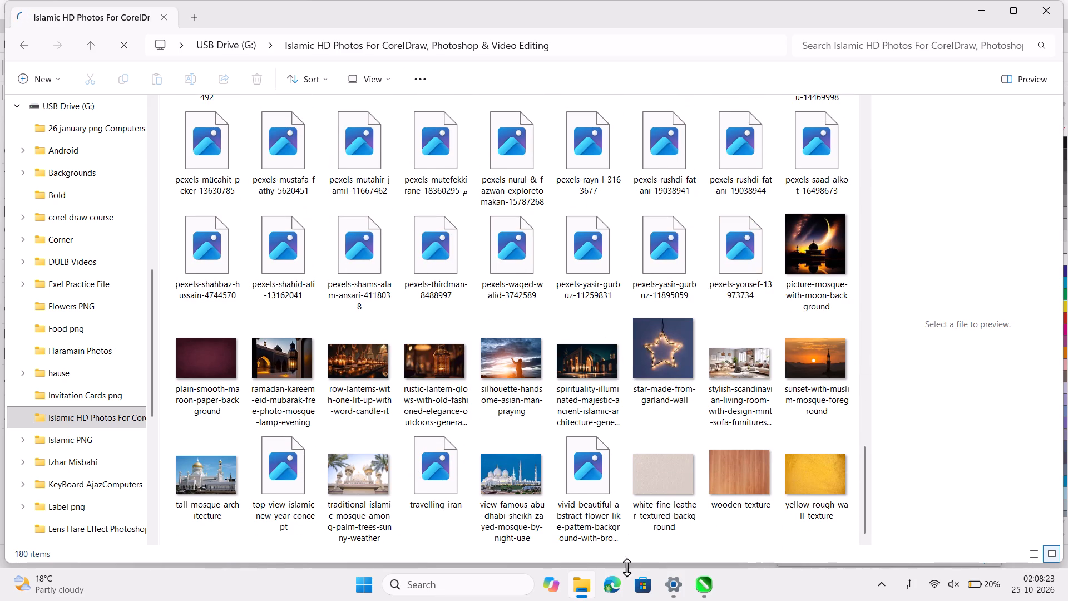
Switch to Microsoft Edge, open Vecteezy and search its vectors for "banner background islamic".
left_click(620, 580)
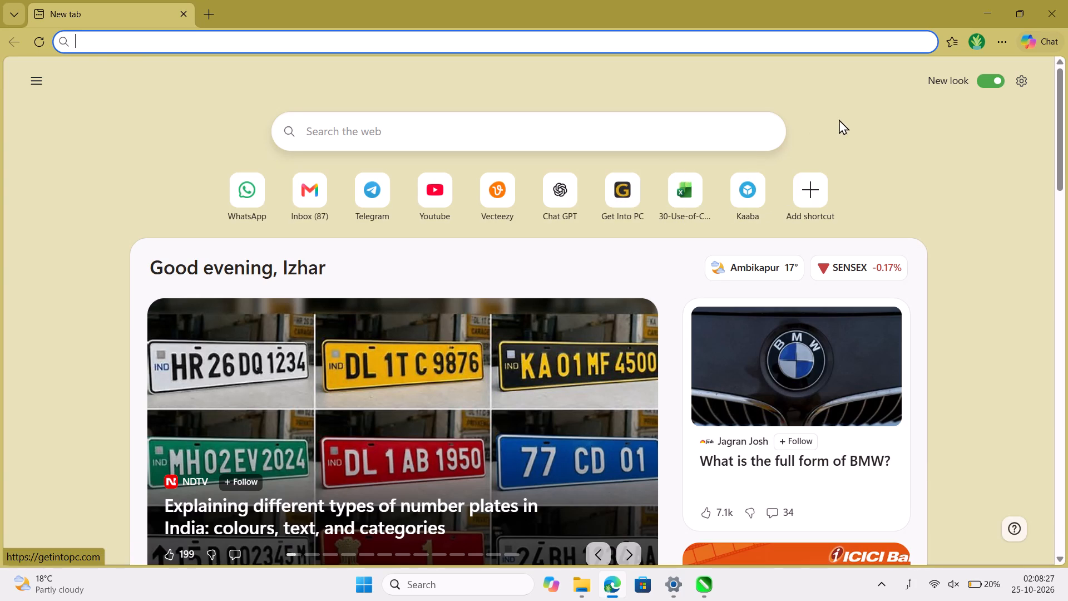
left_click(500, 208)
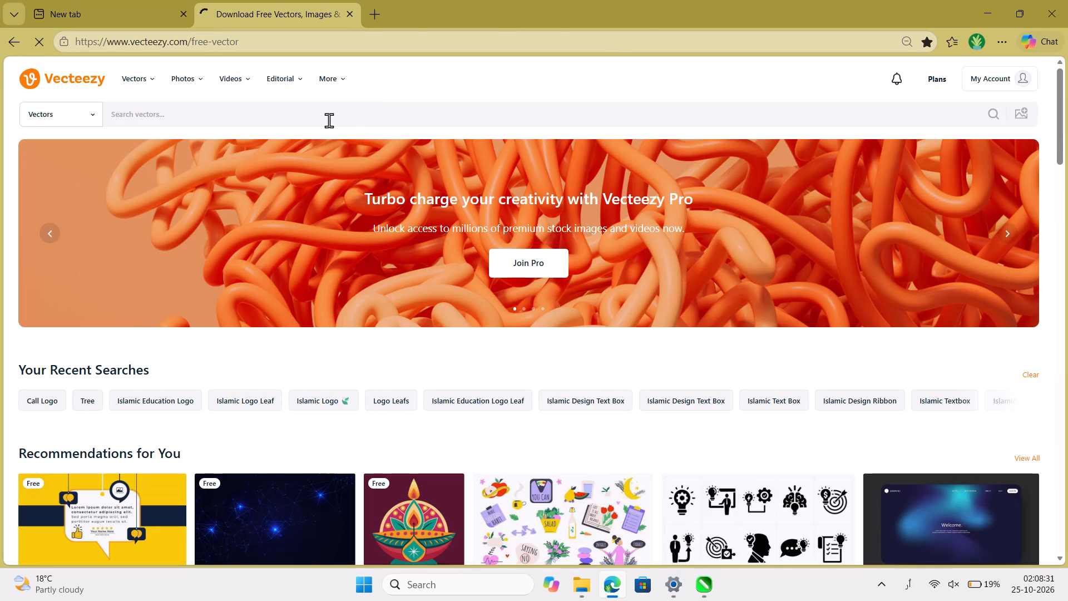
left_click(329, 120)
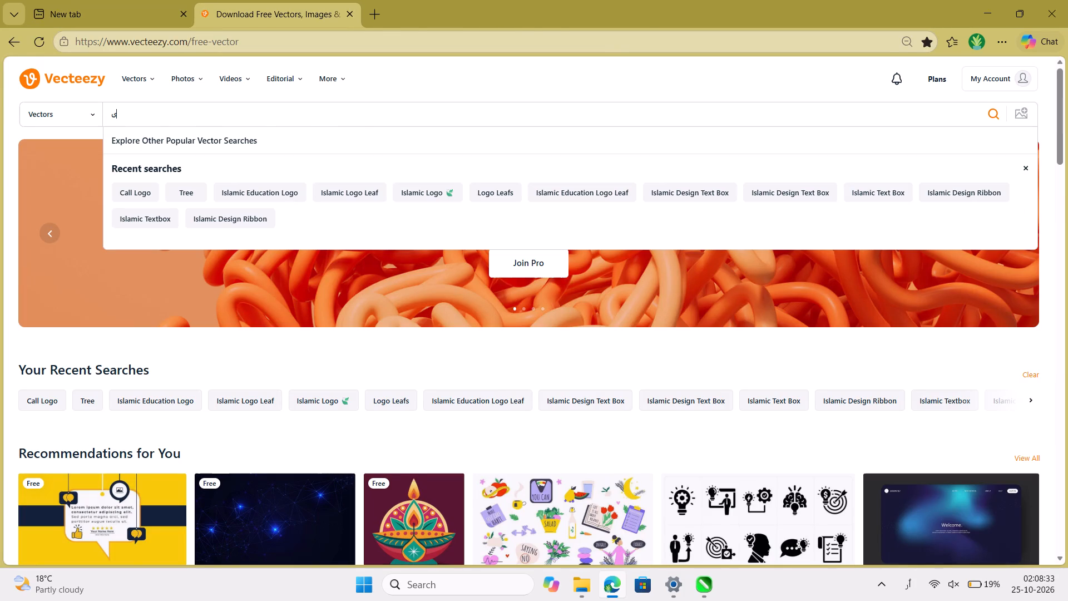
key("BackSpace")
key("super+space")
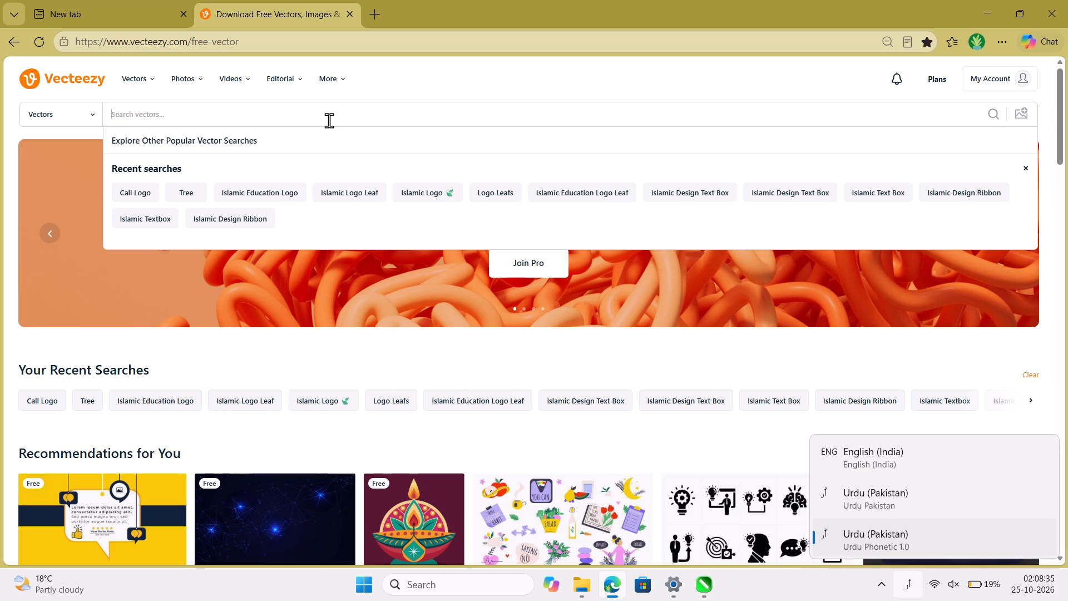
type("is")
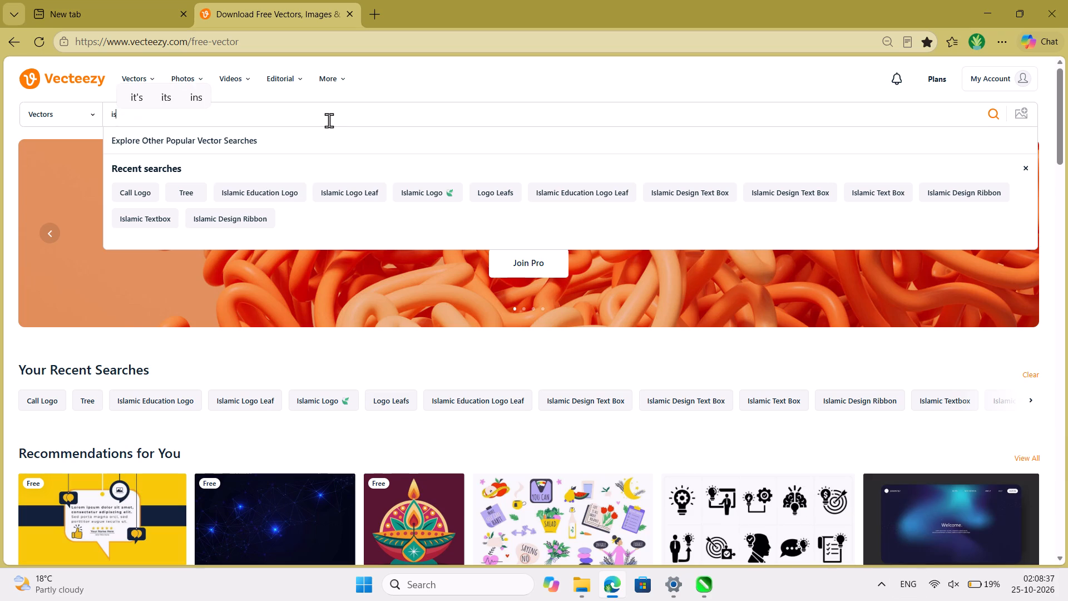
type("lamic")
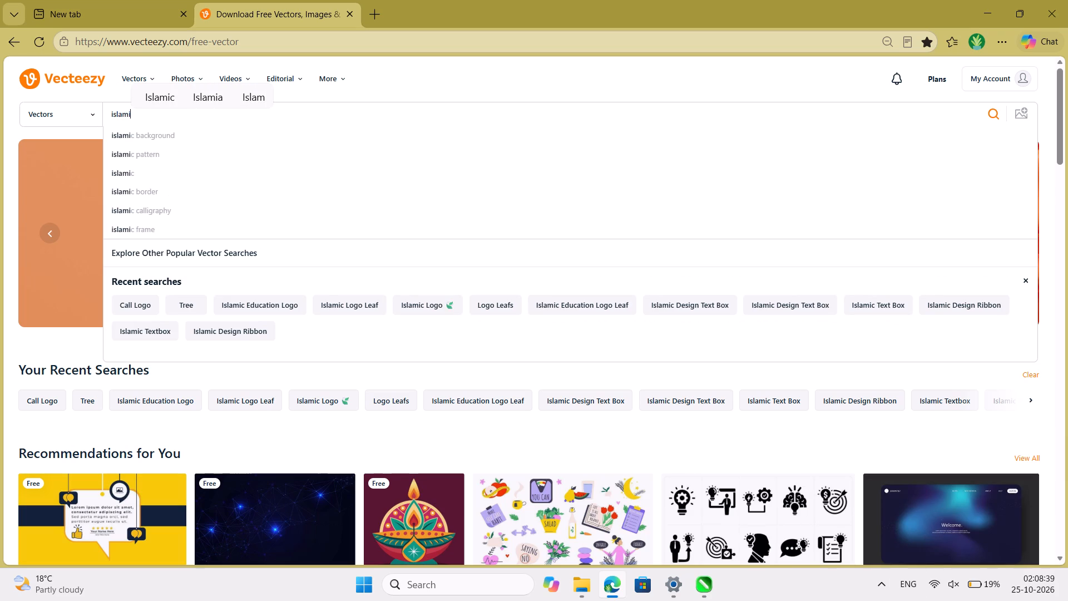
key("space")
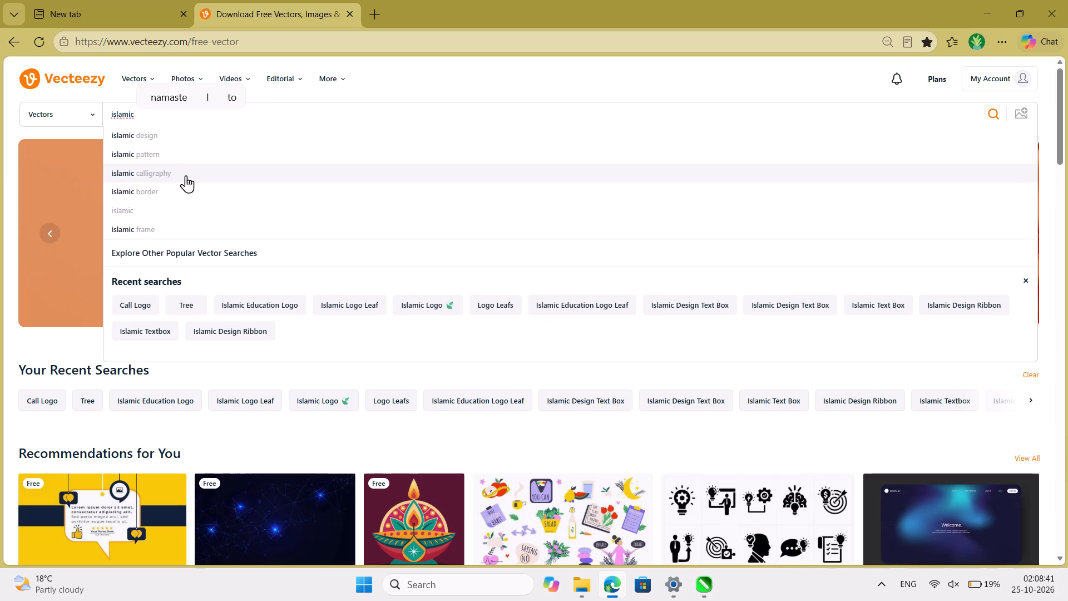
left_click(270, 116)
type("ba")
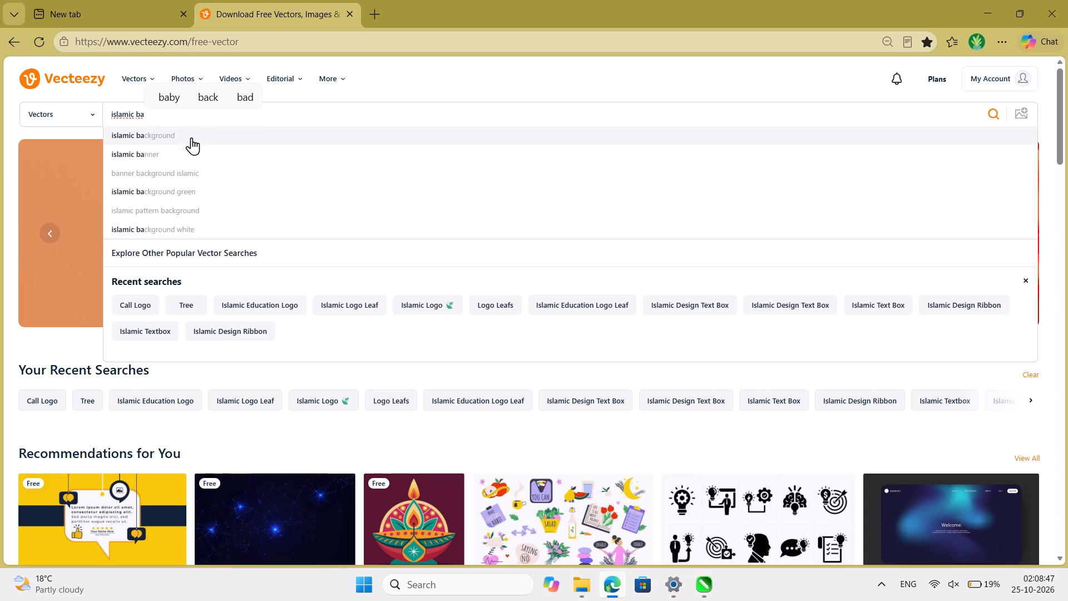
left_click(179, 176)
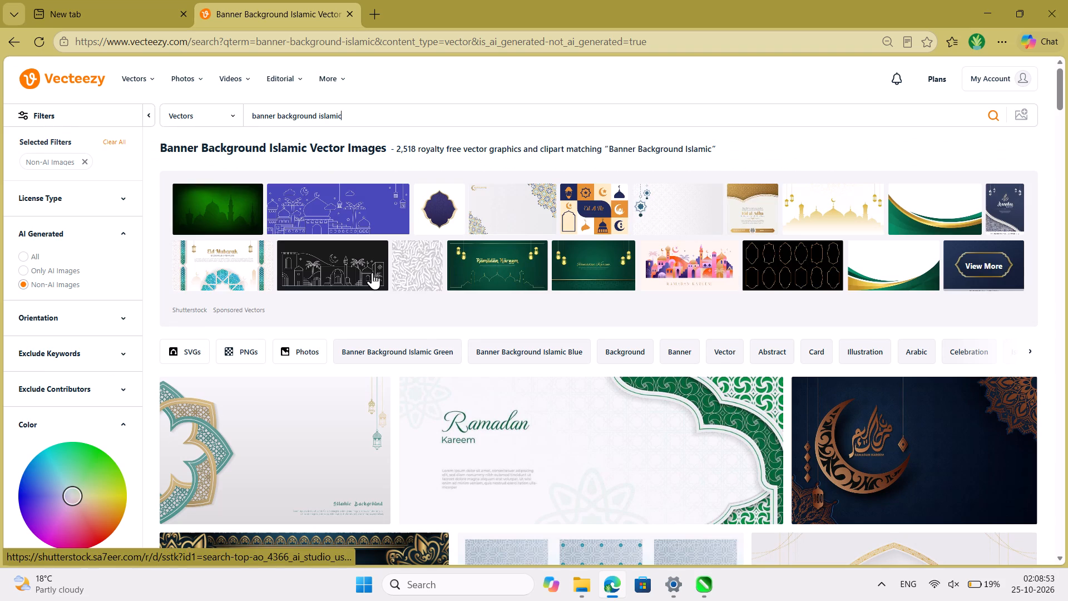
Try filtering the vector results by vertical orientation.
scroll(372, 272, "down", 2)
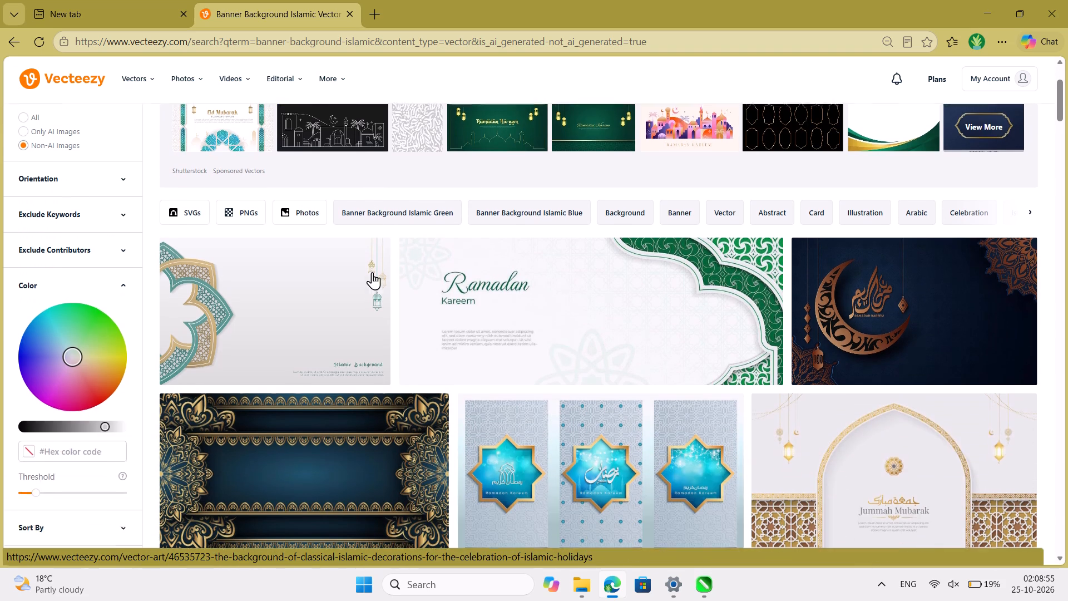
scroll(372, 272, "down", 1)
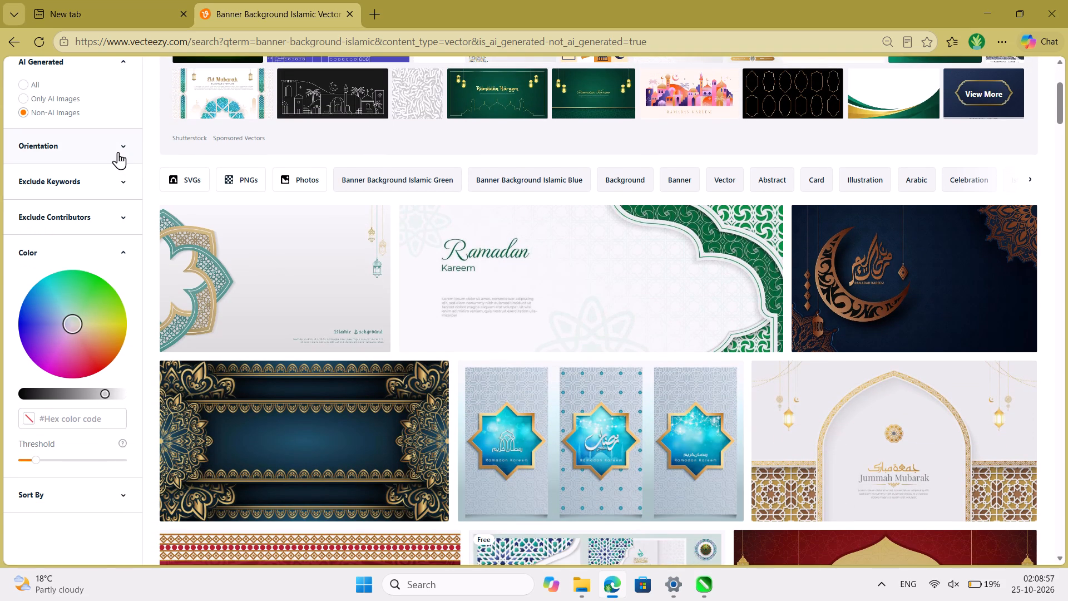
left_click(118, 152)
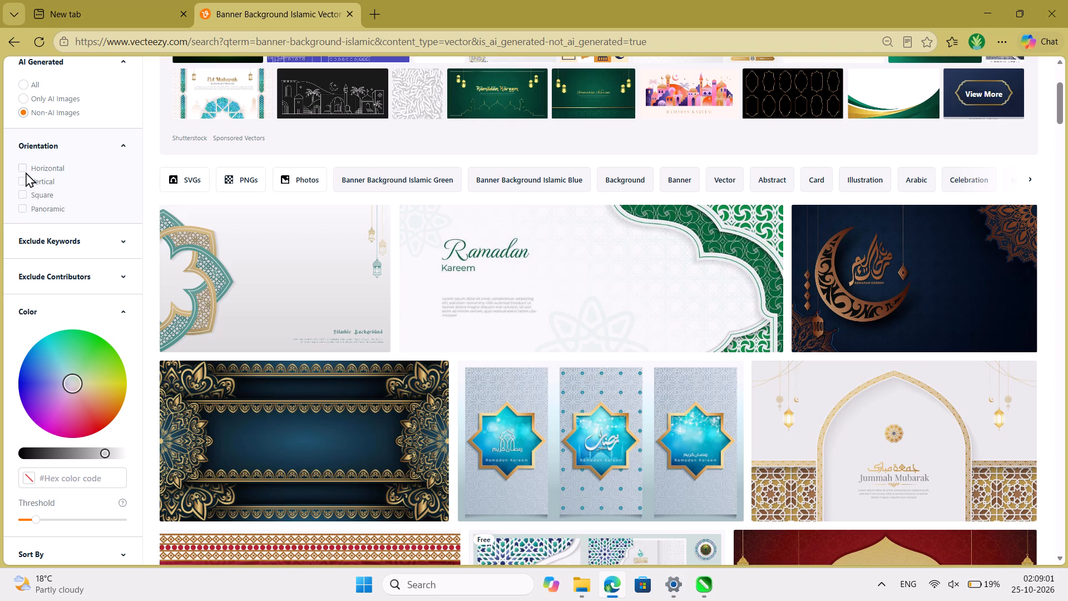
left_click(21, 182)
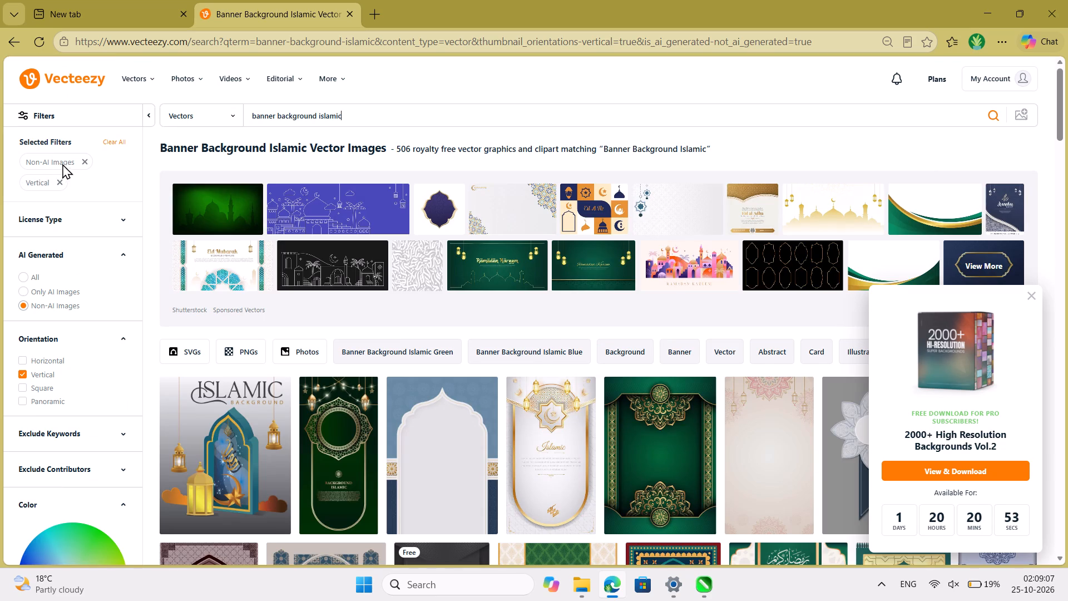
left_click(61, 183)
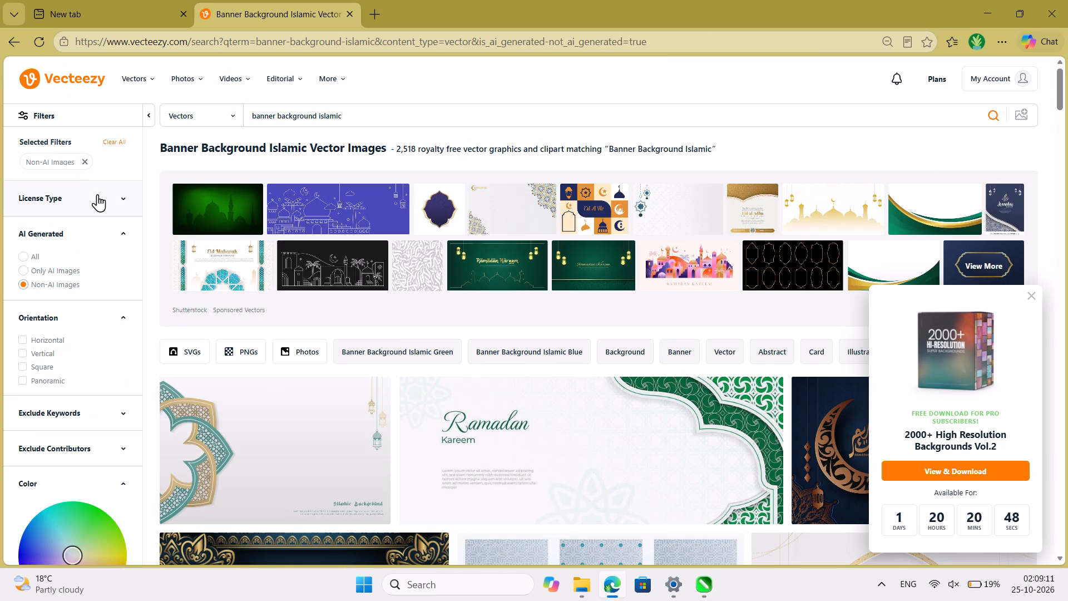
Remove the Non-AI Images filter and limit the results to Free License vectors with horizontal orientation.
left_click(100, 199)
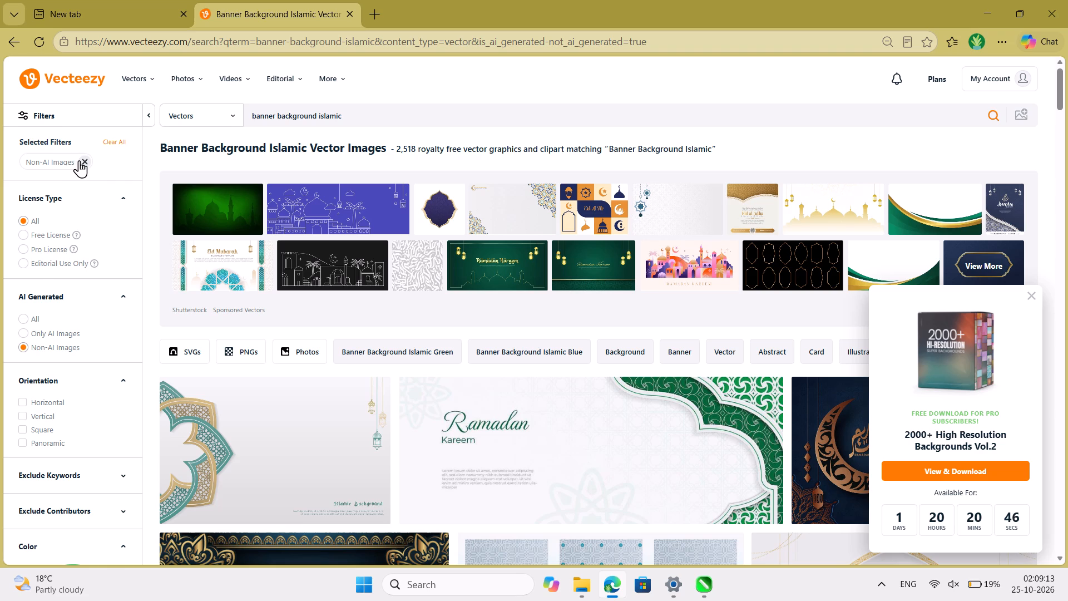
left_click(80, 160)
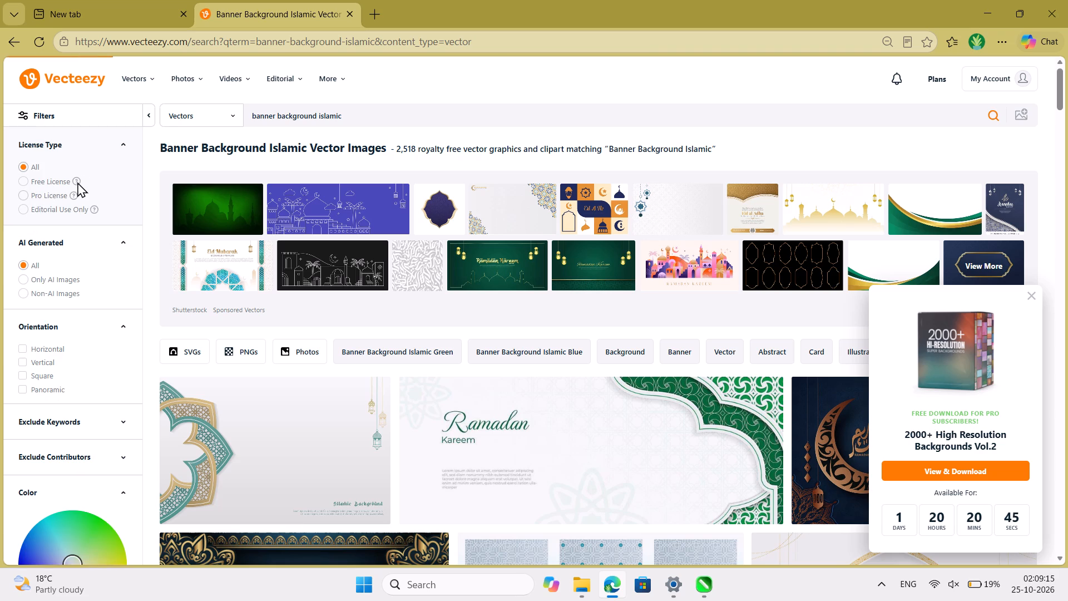
left_click(31, 184)
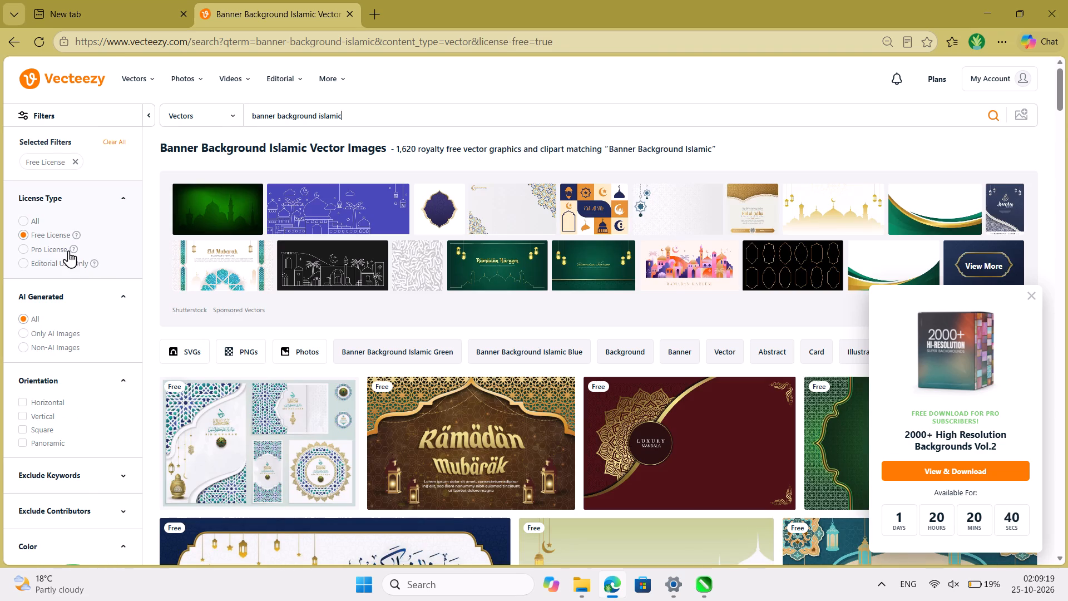
left_click(22, 406)
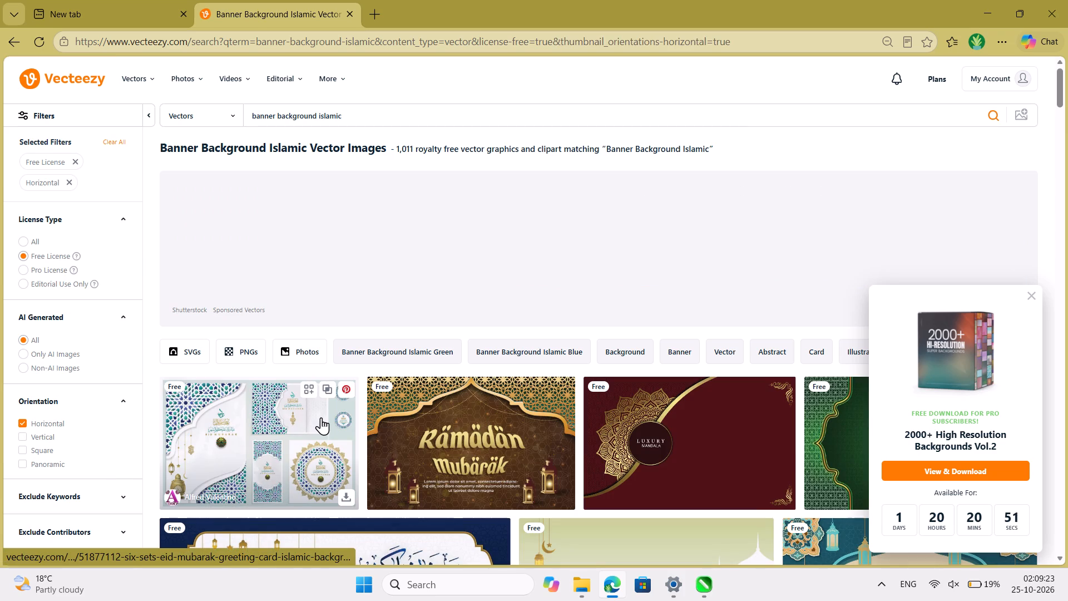
Look through the free horizontal "banner background islamic" vector results for a suitable banner background.
scroll(321, 417, "down", 4)
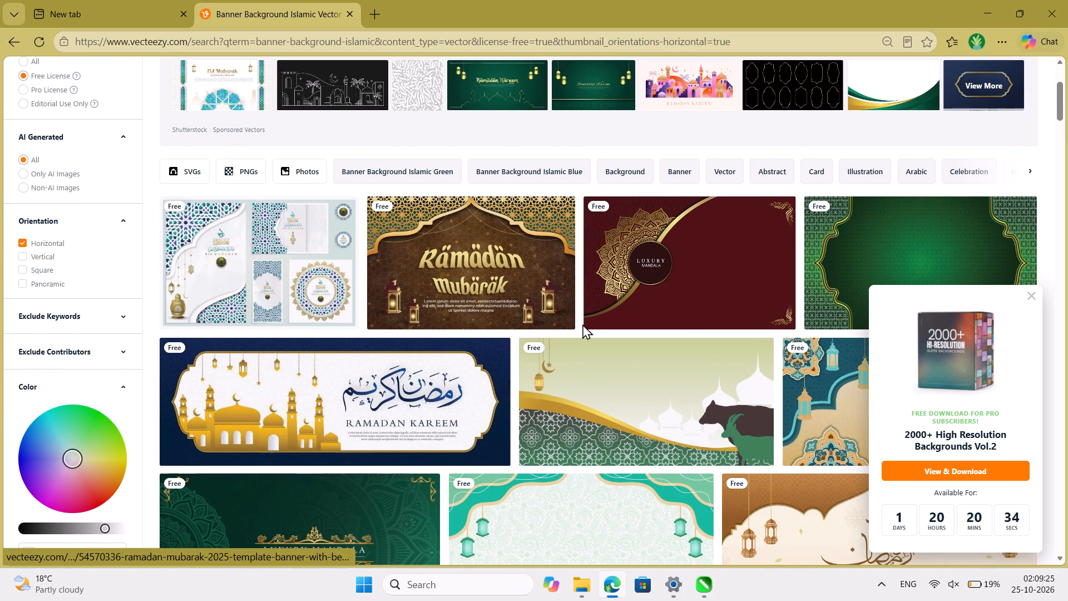
scroll(582, 324, "down", 1)
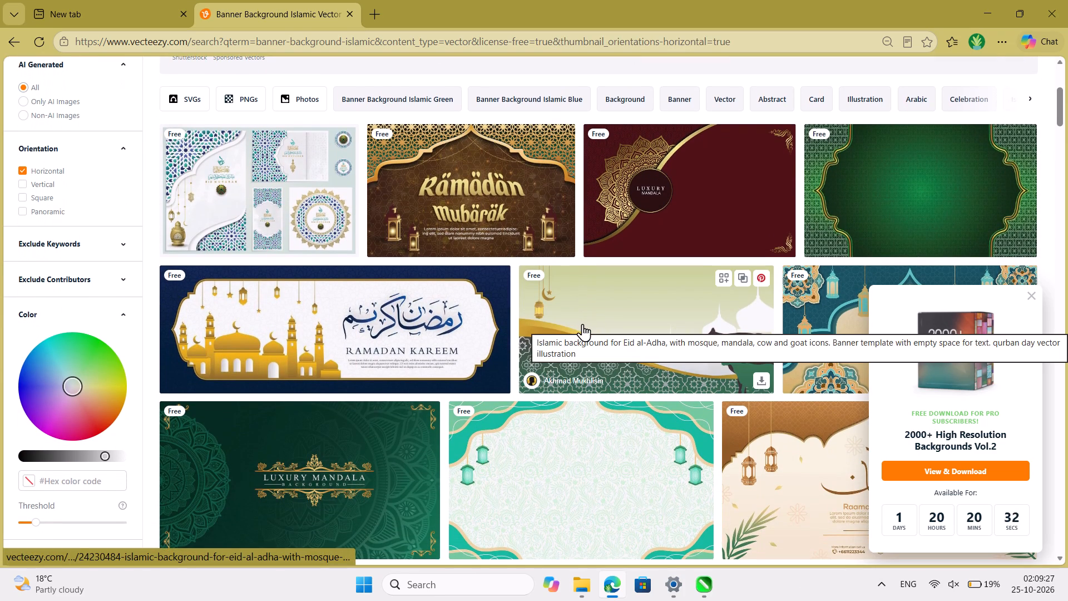
scroll(582, 324, "down", 2)
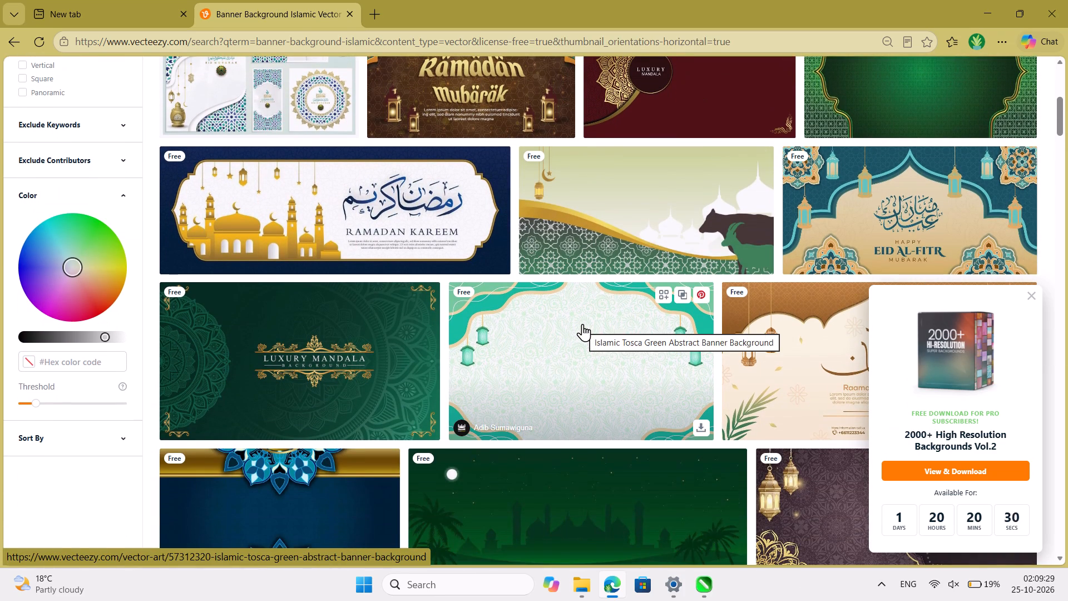
scroll(582, 324, "down", 4)
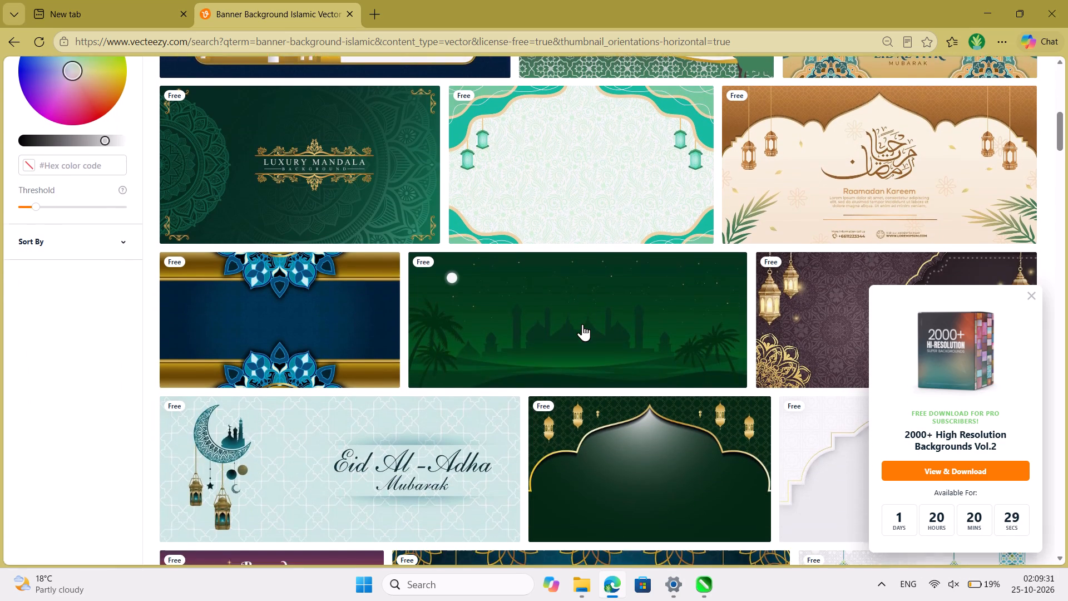
scroll(582, 324, "down", 6)
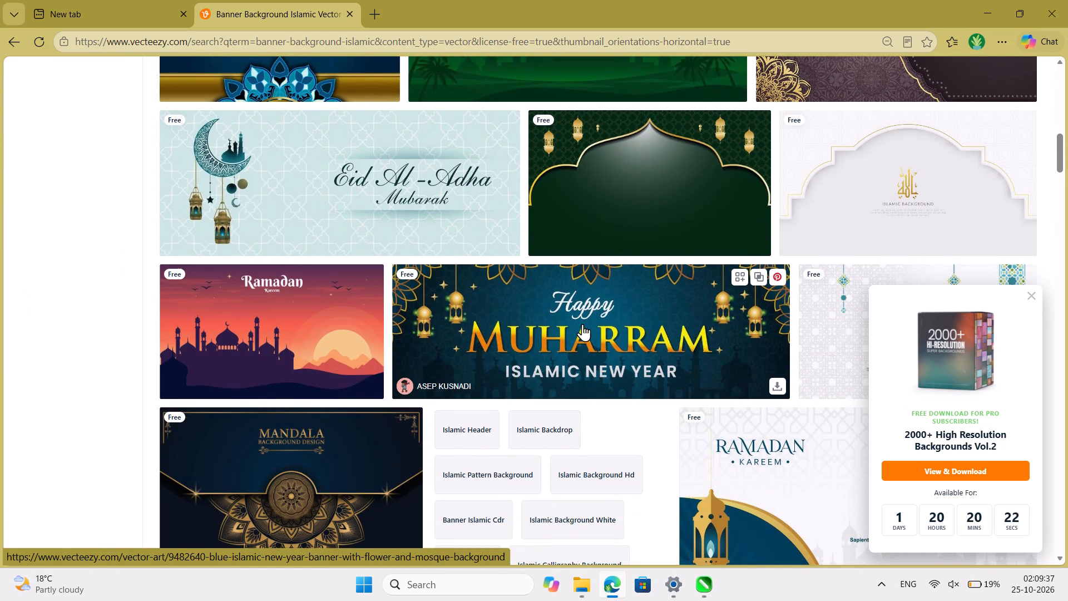
scroll(582, 324, "down", 7)
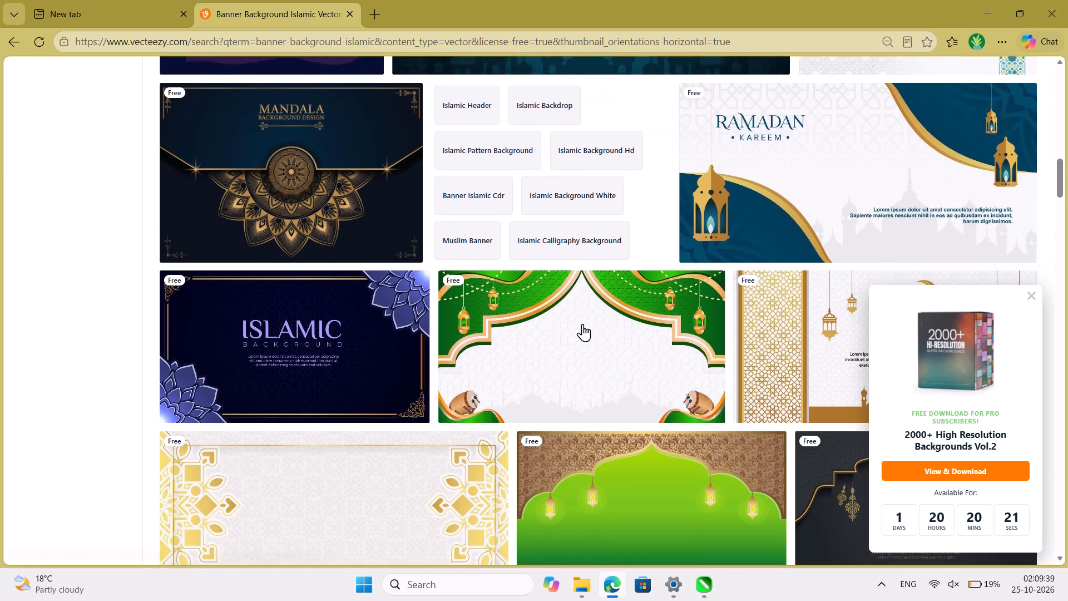
scroll(582, 324, "down", 4)
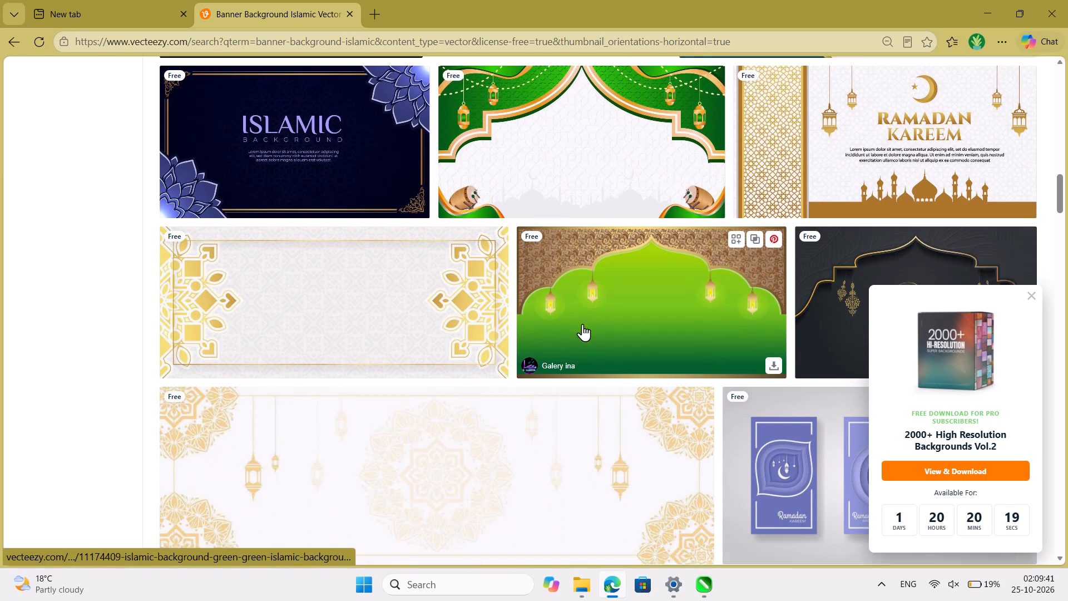
scroll(582, 324, "down", 4)
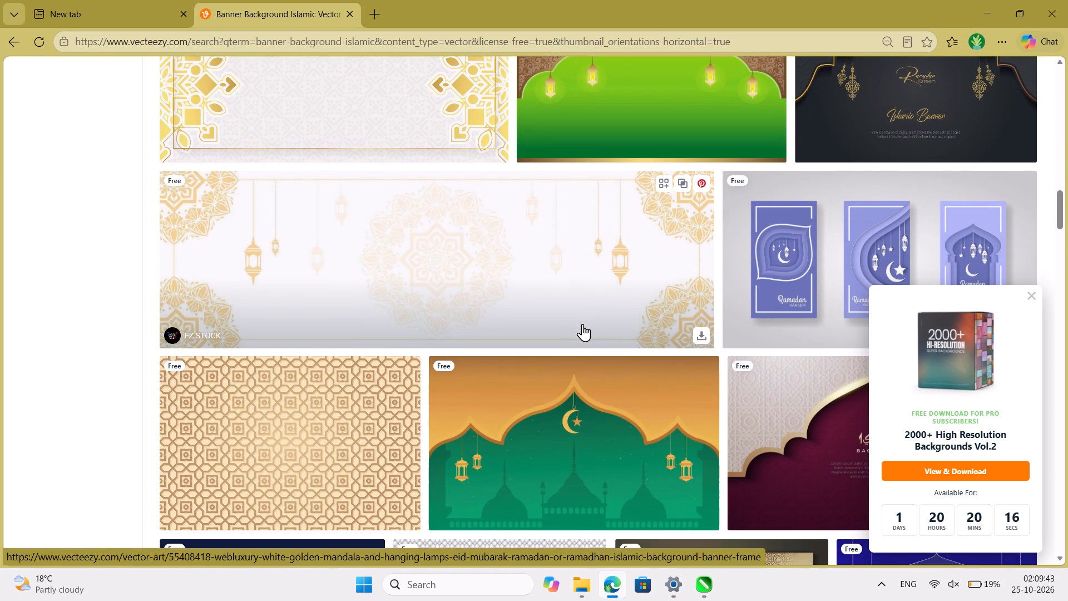
scroll(582, 324, "down", 6)
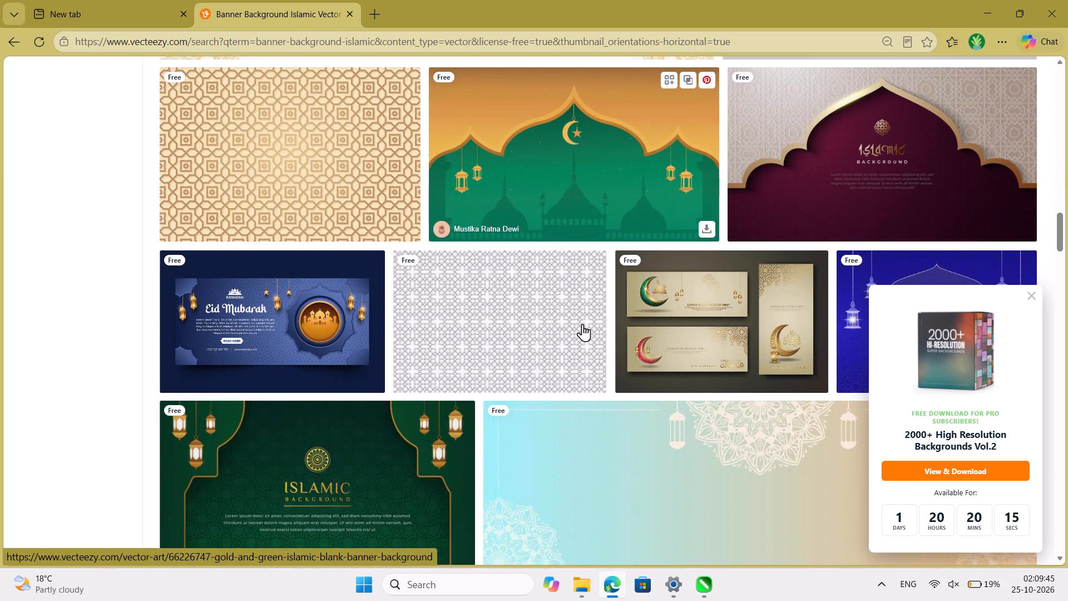
scroll(582, 324, "down", 1)
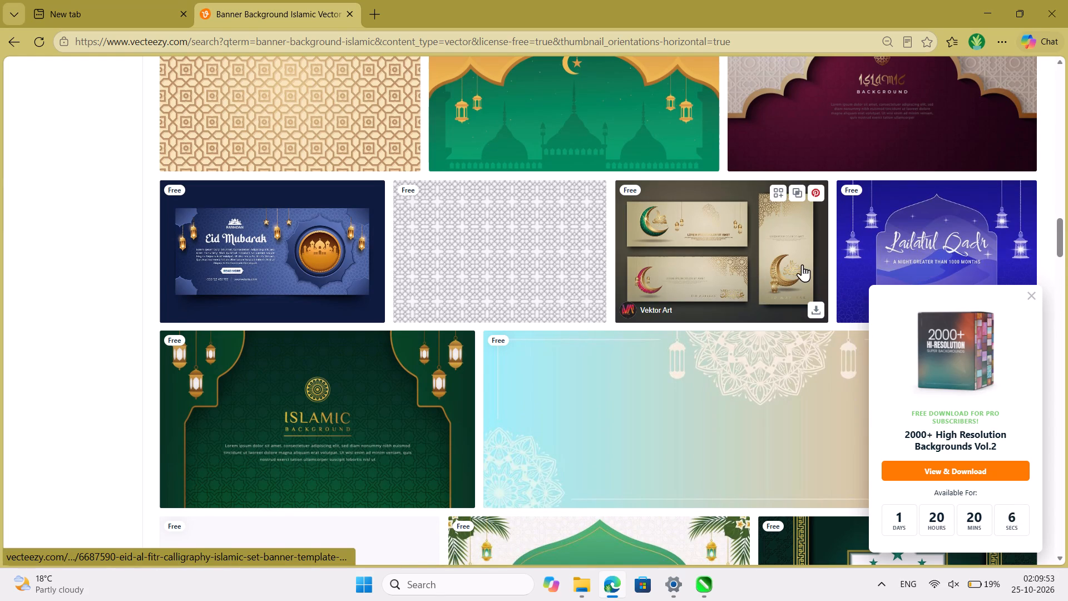
scroll(802, 264, "down", 2)
Close the promotional pop-up for "2000+ High Resolution Backgrounds Vol.2".
left_click(1032, 290)
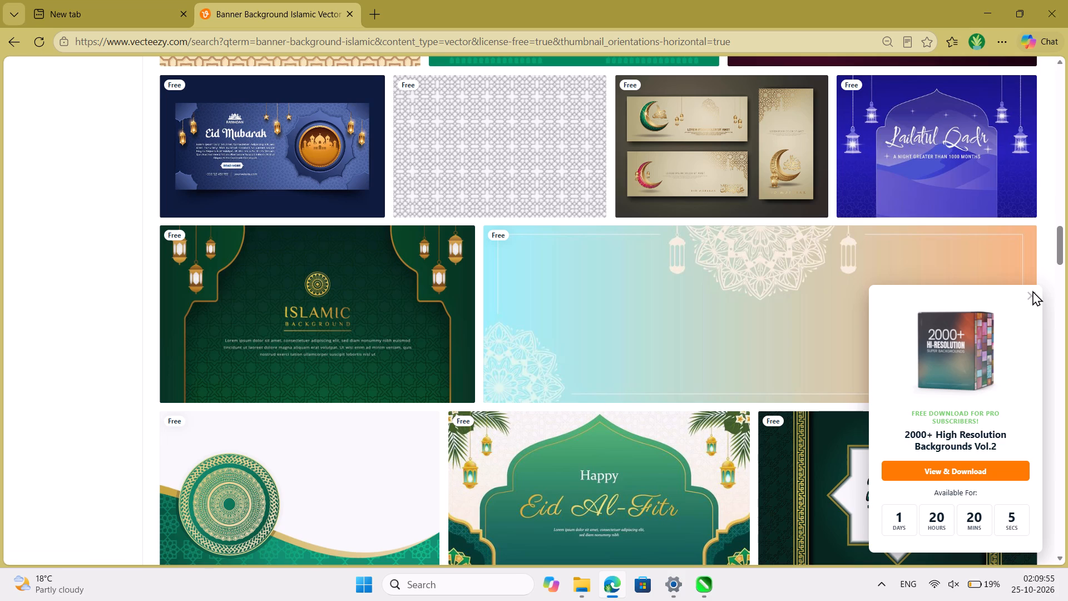
left_click(1032, 294)
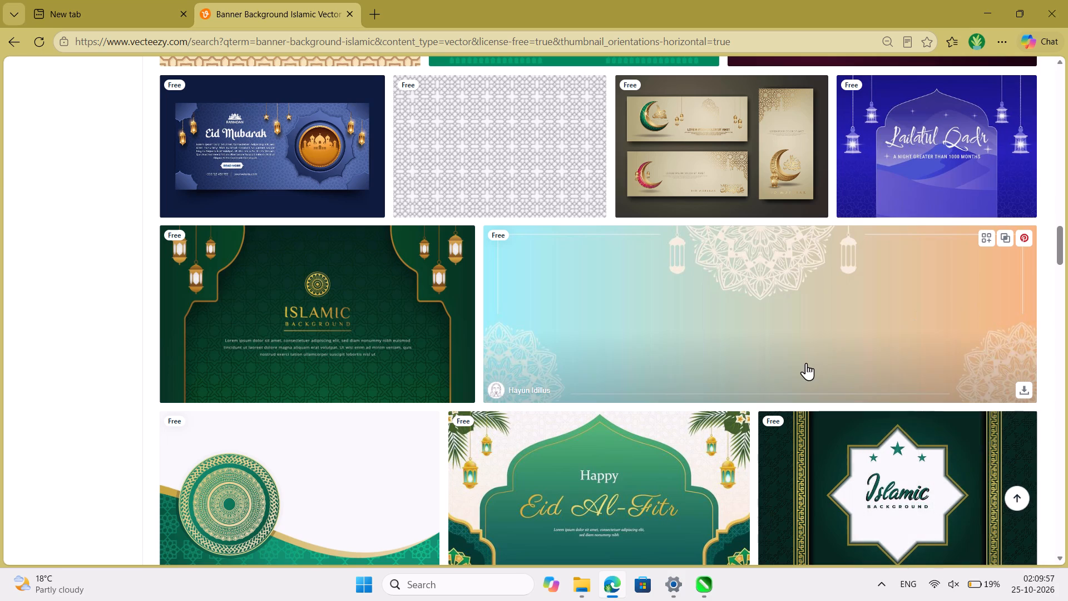
Examine the remaining Islamic banner background vectors down to the end of the first results page.
scroll(806, 363, "down", 3)
scroll(806, 363, "up", 1)
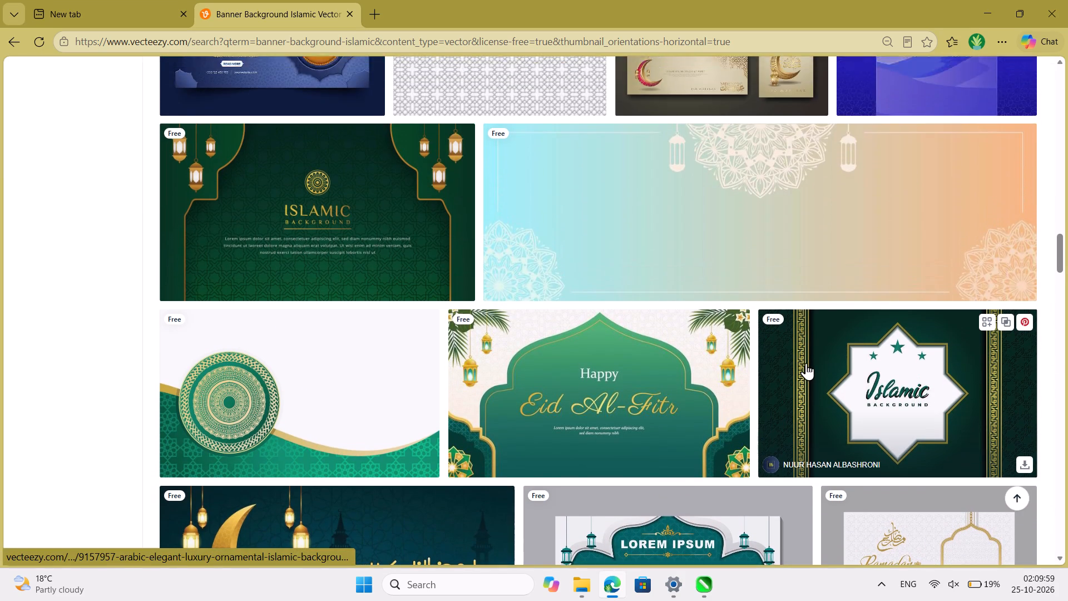
scroll(806, 363, "up", 1)
scroll(806, 363, "down", 3)
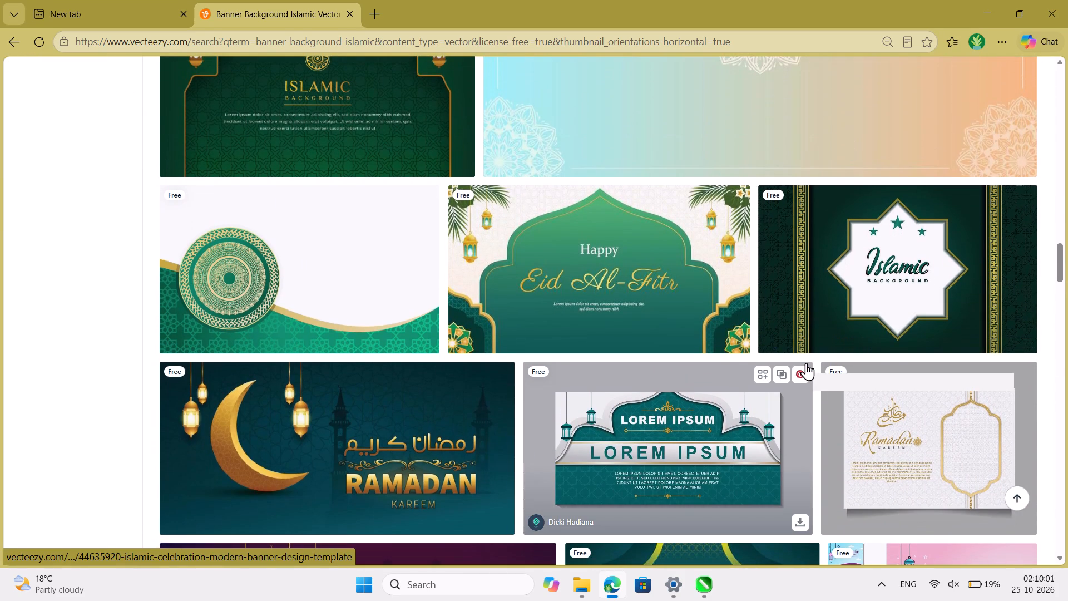
scroll(806, 363, "down", 2)
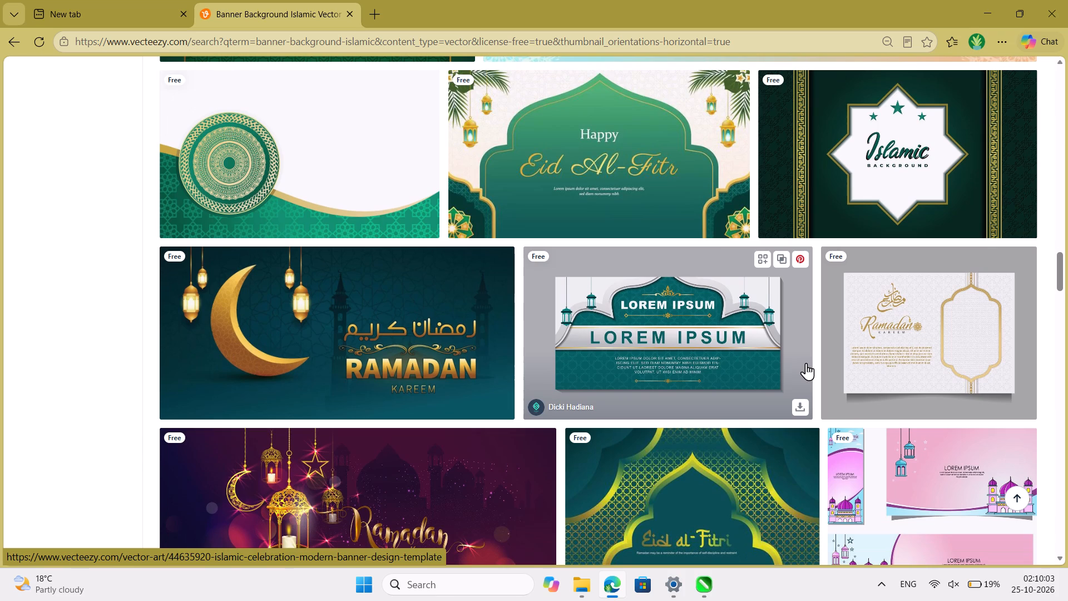
scroll(806, 363, "down", 2)
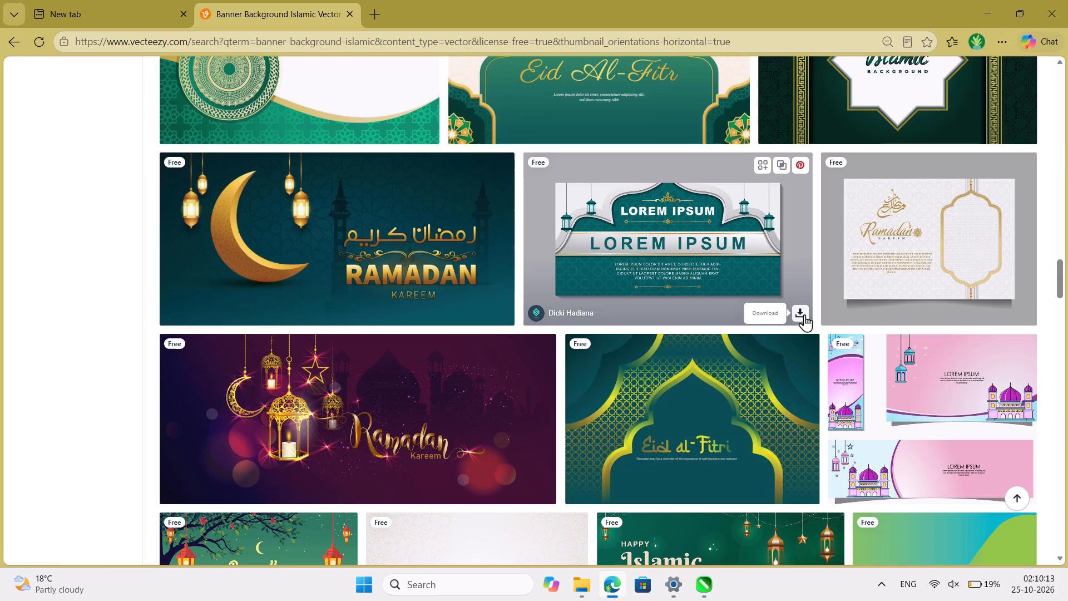
scroll(804, 314, "down", 3)
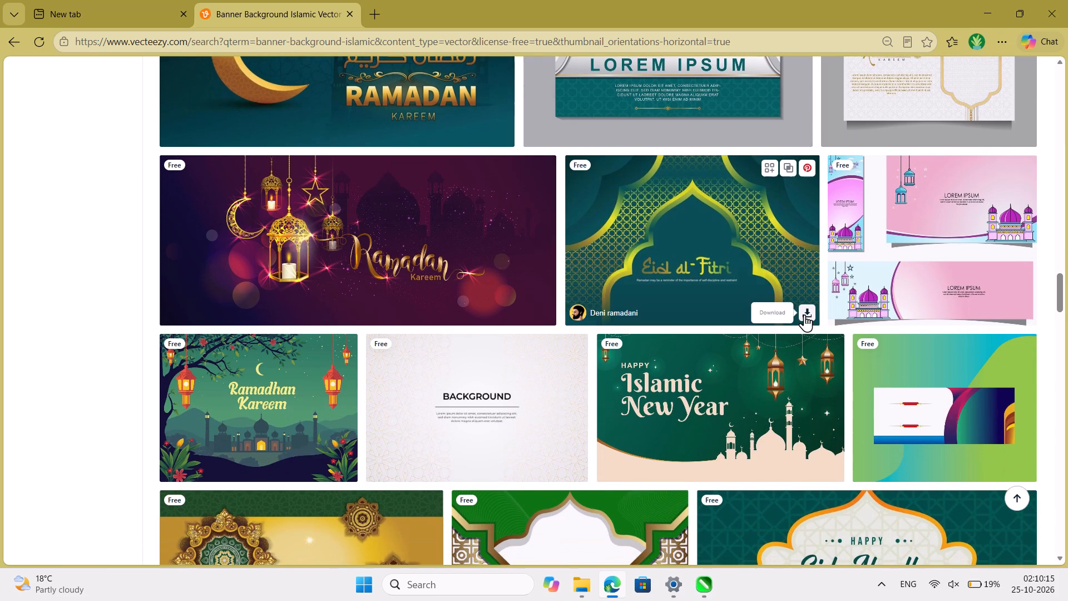
scroll(804, 314, "down", 4)
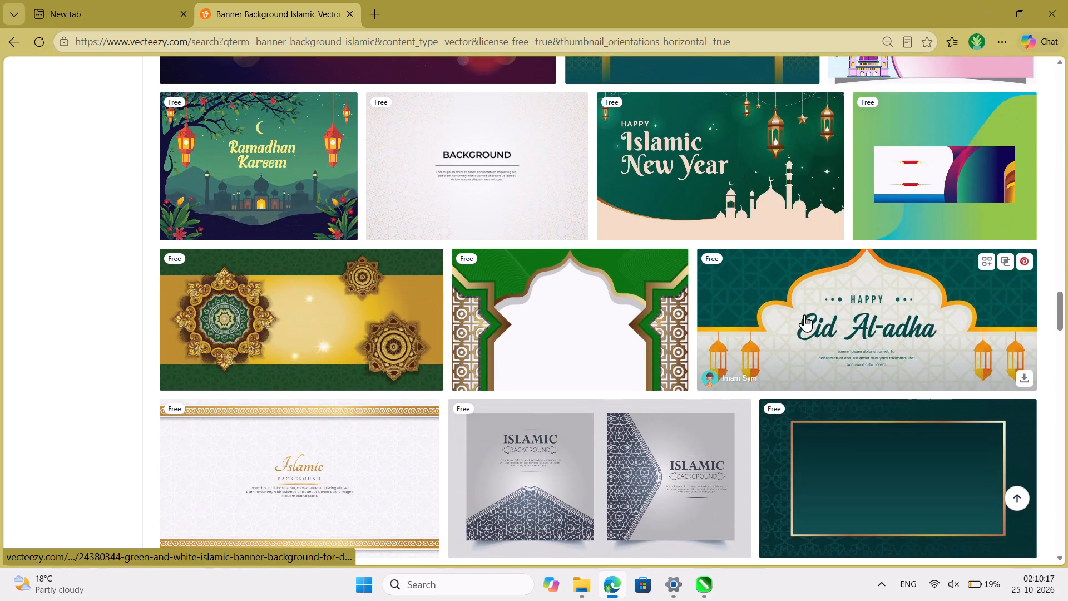
scroll(804, 314, "down", 2)
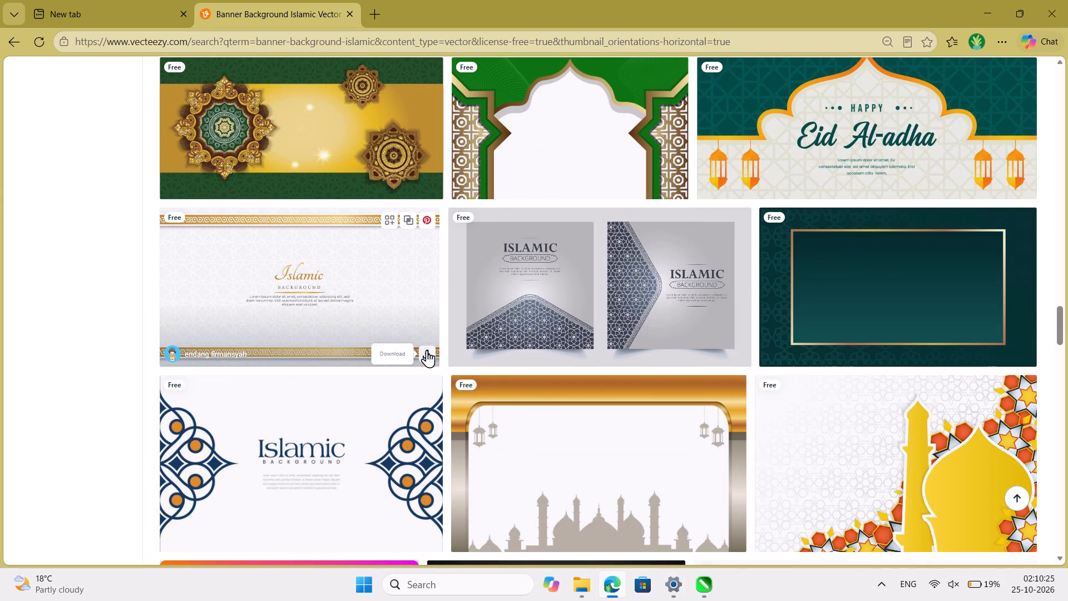
scroll(427, 350, "down", 2)
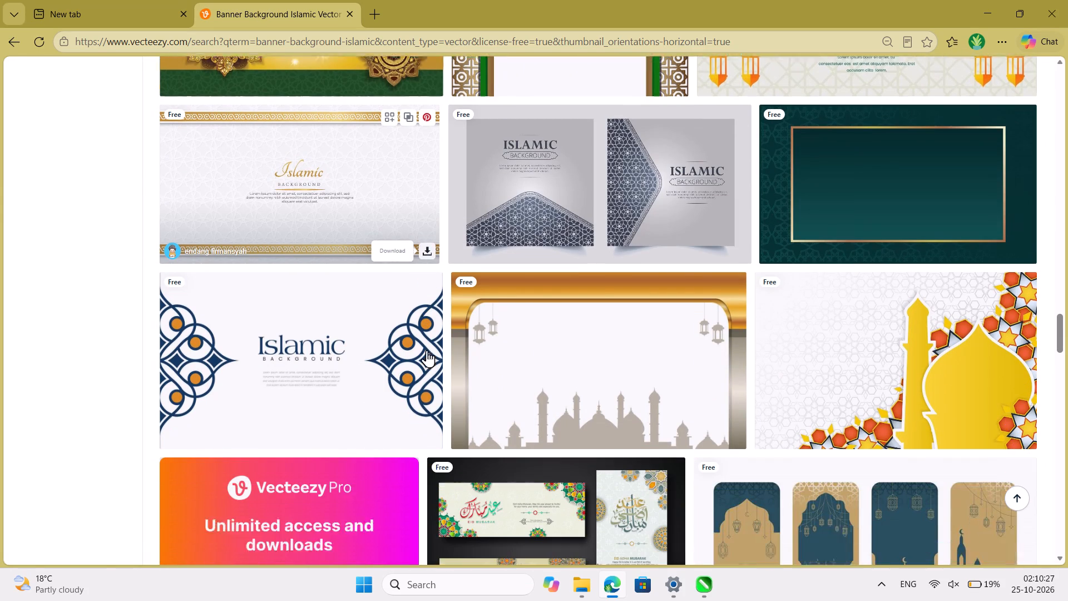
scroll(427, 350, "down", 3)
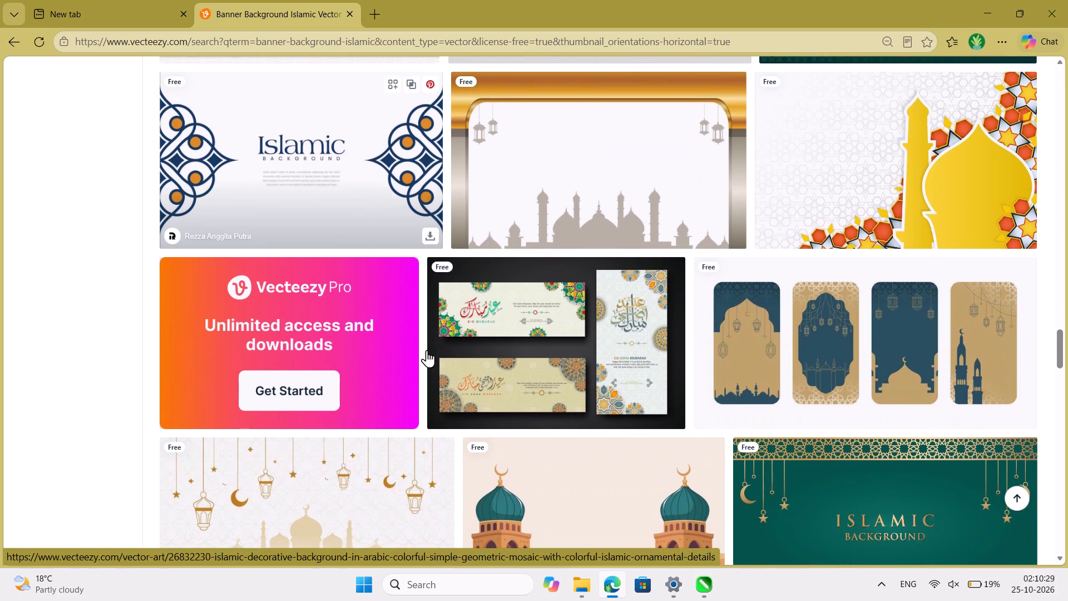
scroll(427, 350, "down", 3)
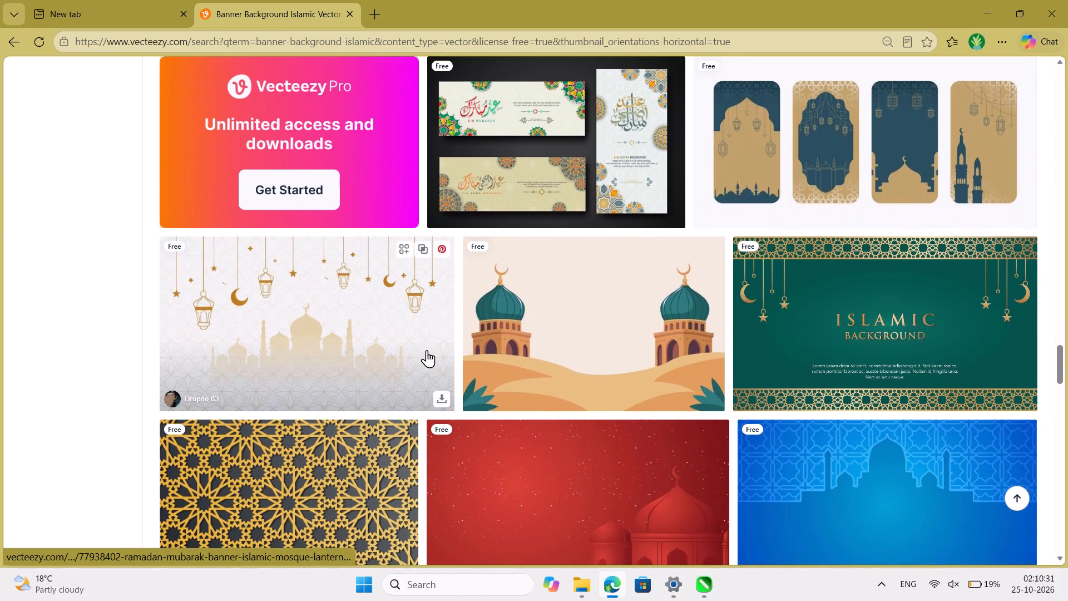
scroll(427, 350, "down", 3)
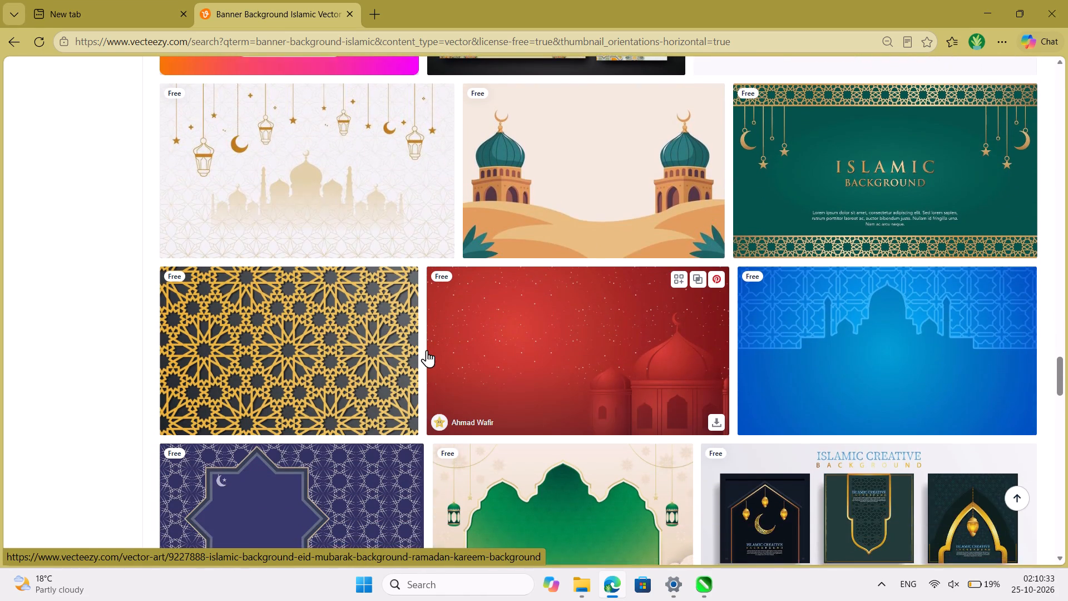
scroll(427, 350, "down", 6)
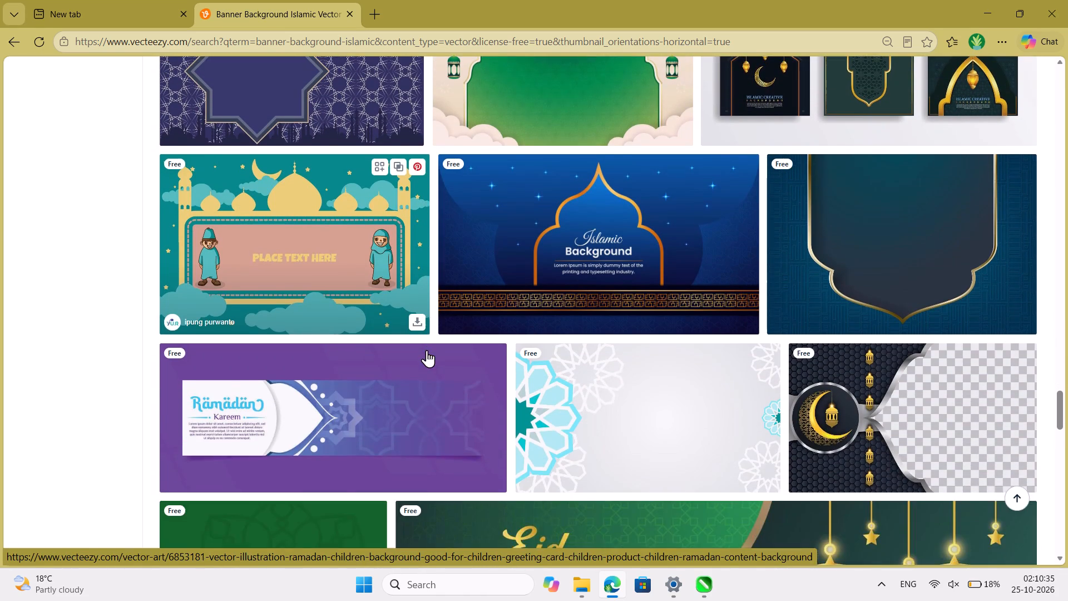
scroll(427, 350, "right", 1)
scroll(427, 350, "down", 3)
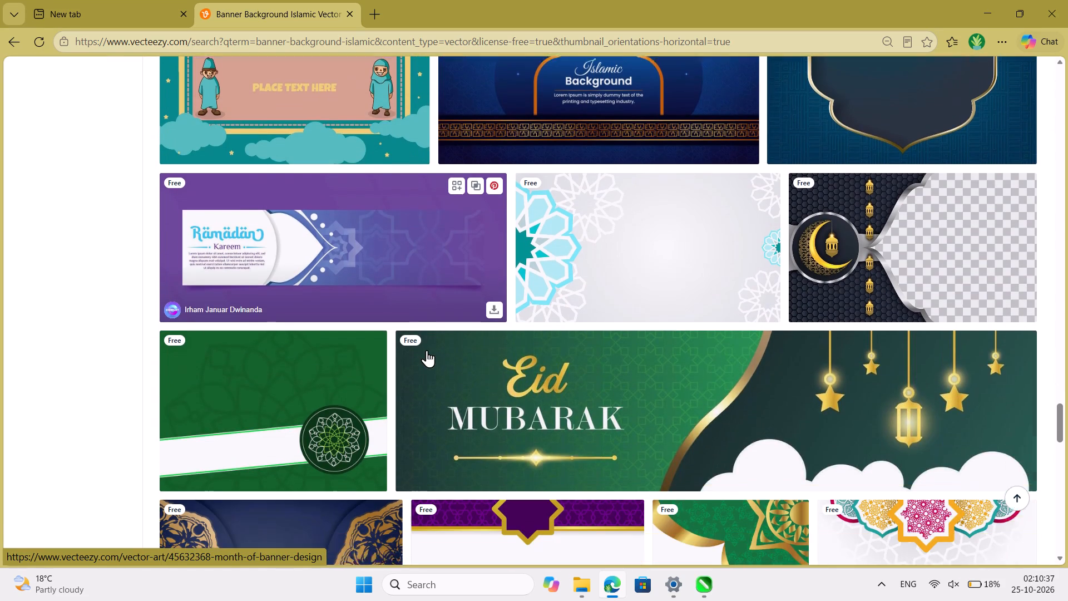
scroll(427, 350, "down", 5)
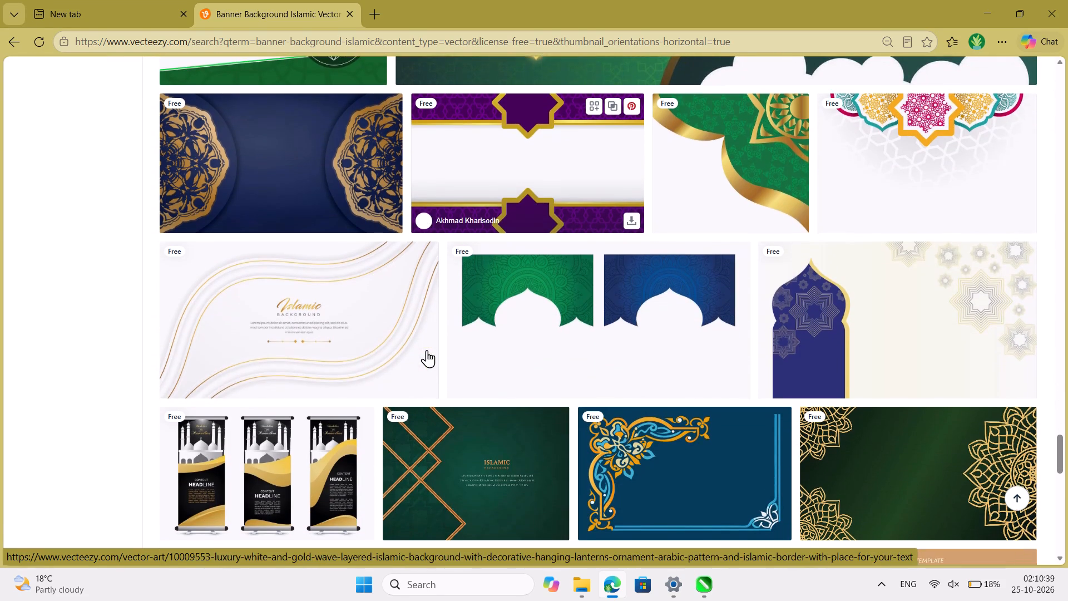
scroll(427, 350, "down", 6)
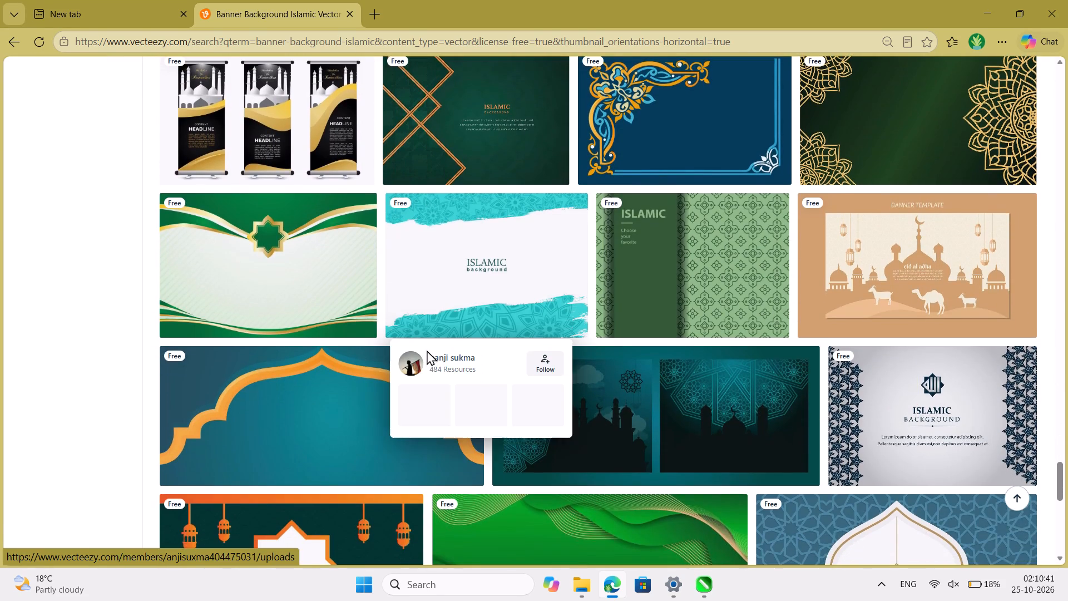
scroll(427, 350, "down", 2)
scroll(595, 479, "down", 3)
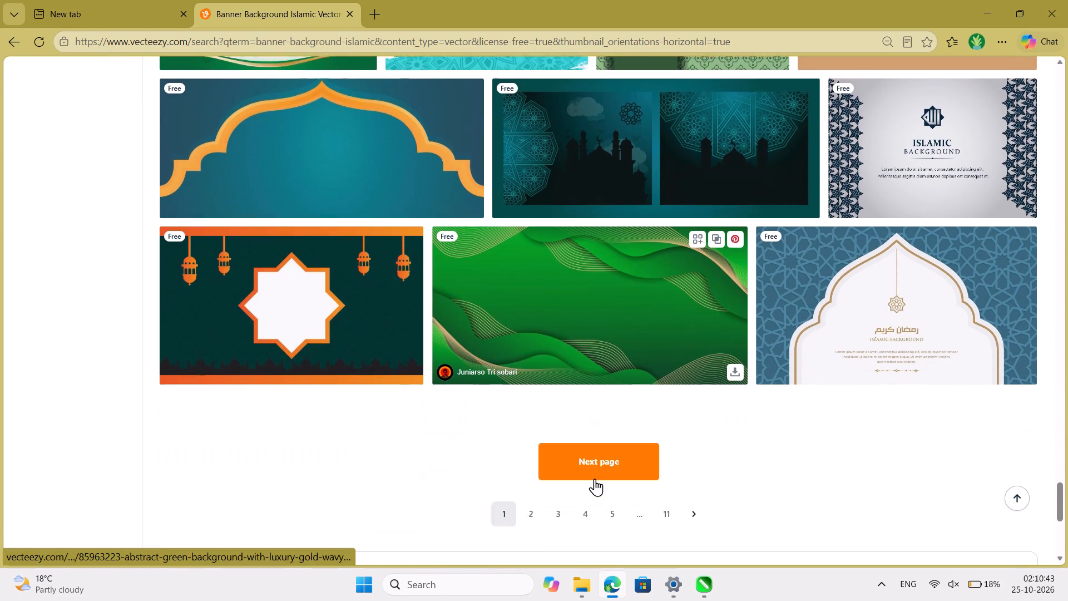
Look back up through the first page of Islamic banner background vectors for one worth downloading.
scroll(595, 479, "up", 4)
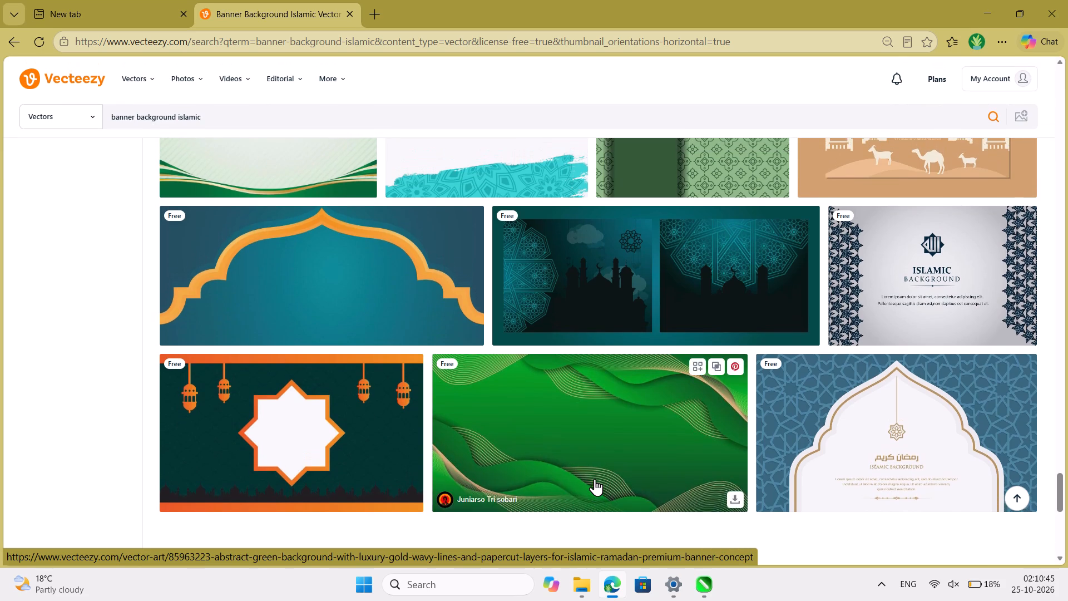
scroll(595, 479, "up", 4)
scroll(595, 479, "down", 6)
scroll(595, 479, "up", 10)
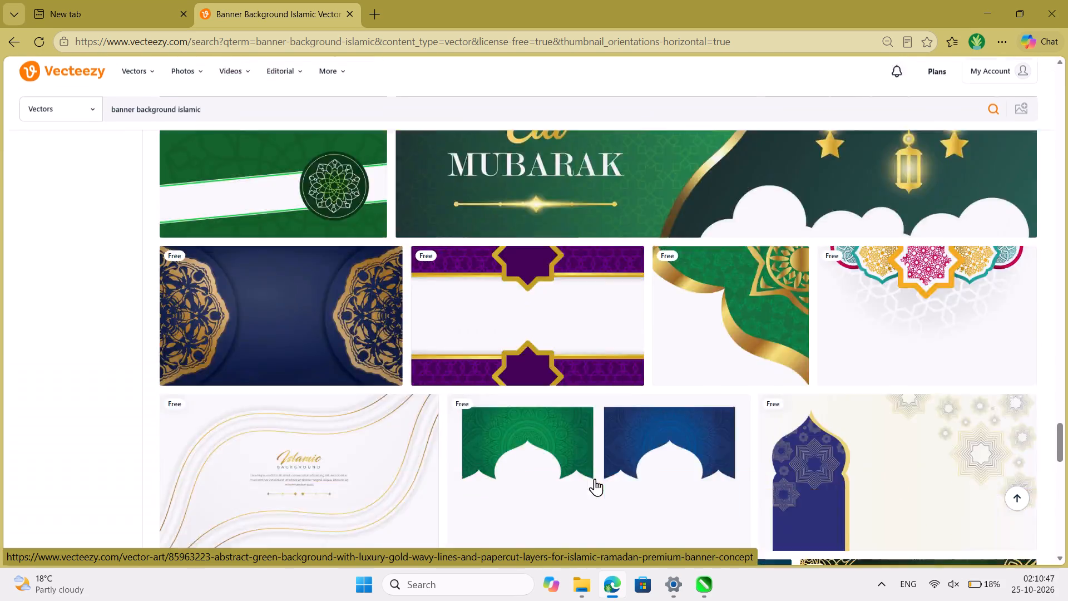
scroll(595, 479, "up", 5)
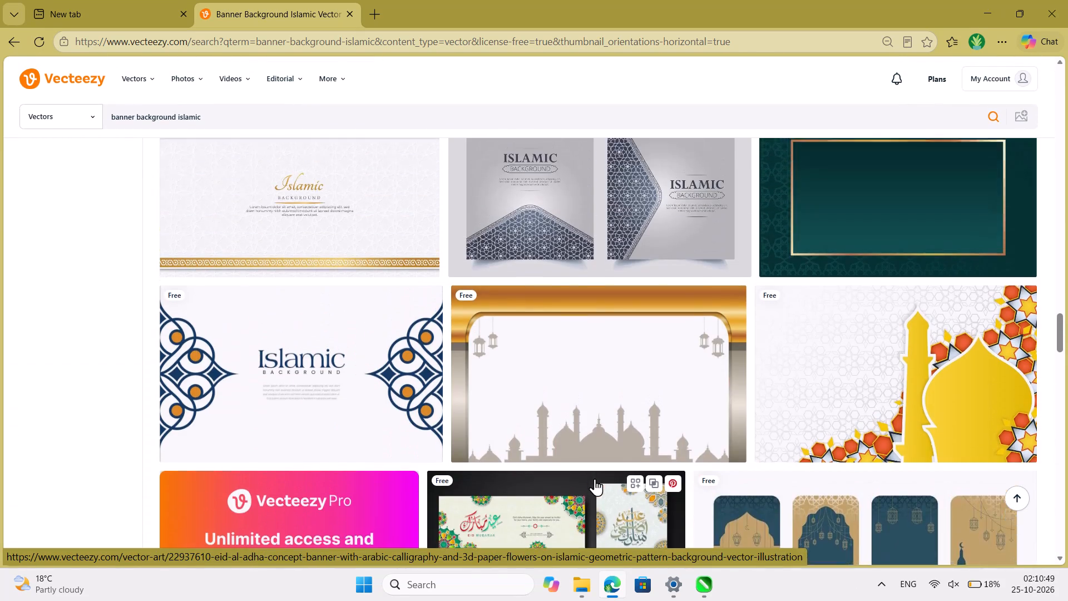
scroll(595, 479, "up", 4)
scroll(706, 362, "up", 6)
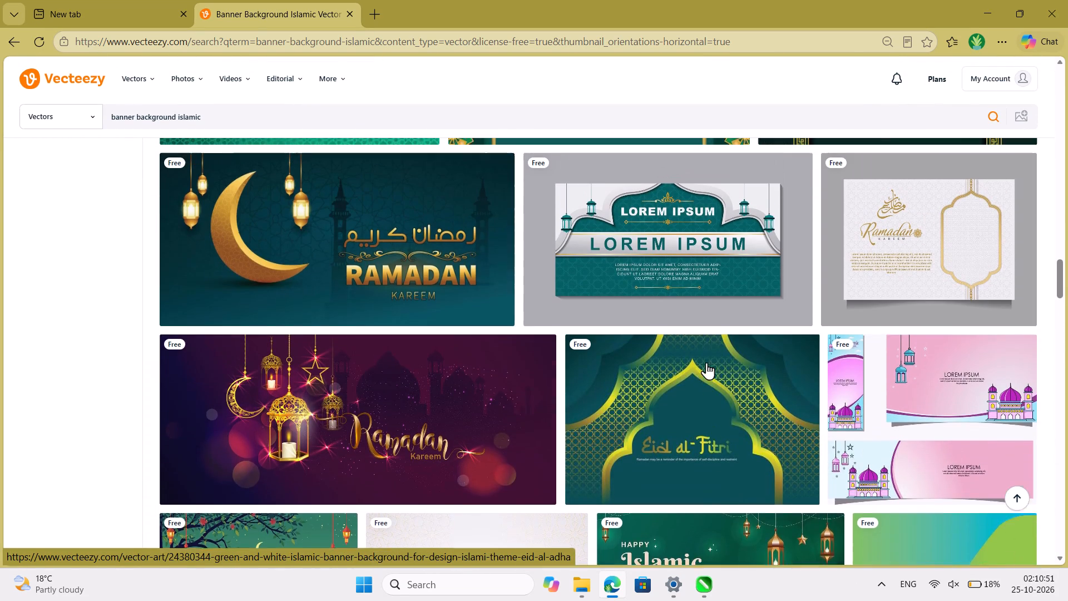
scroll(706, 362, "up", 9)
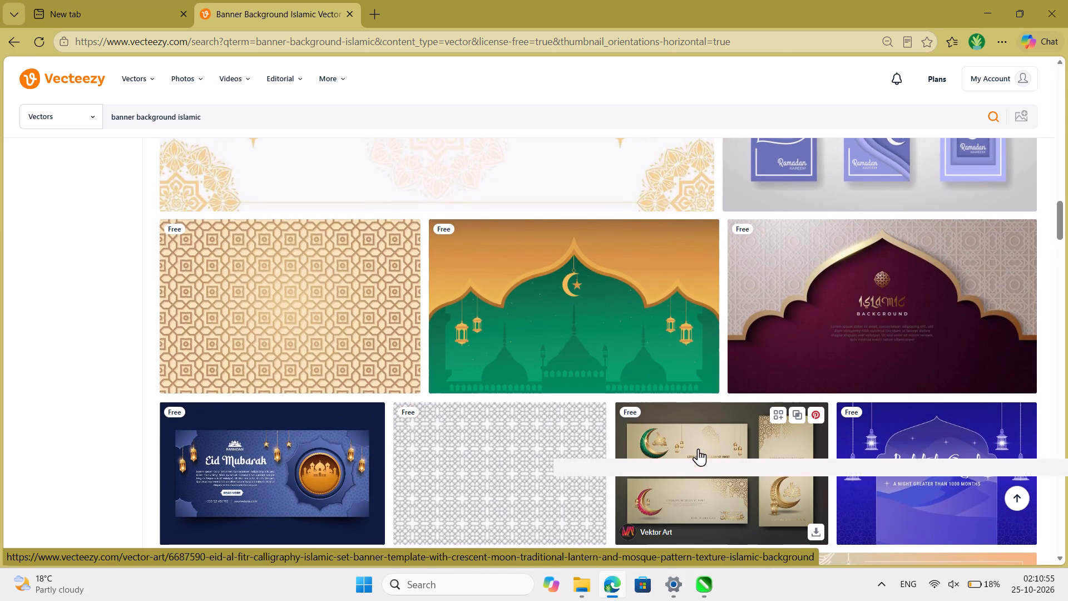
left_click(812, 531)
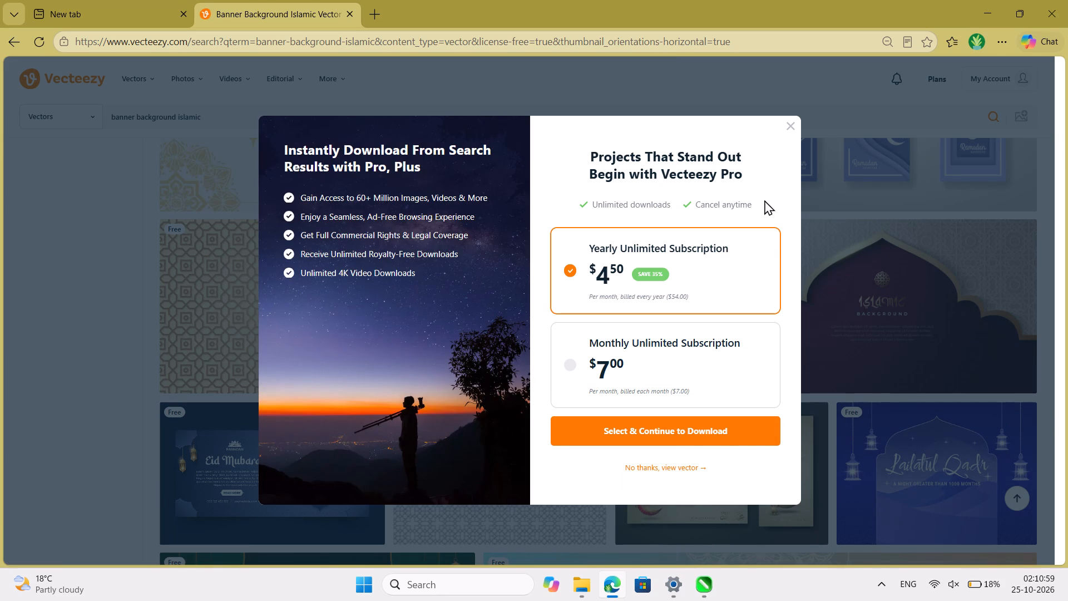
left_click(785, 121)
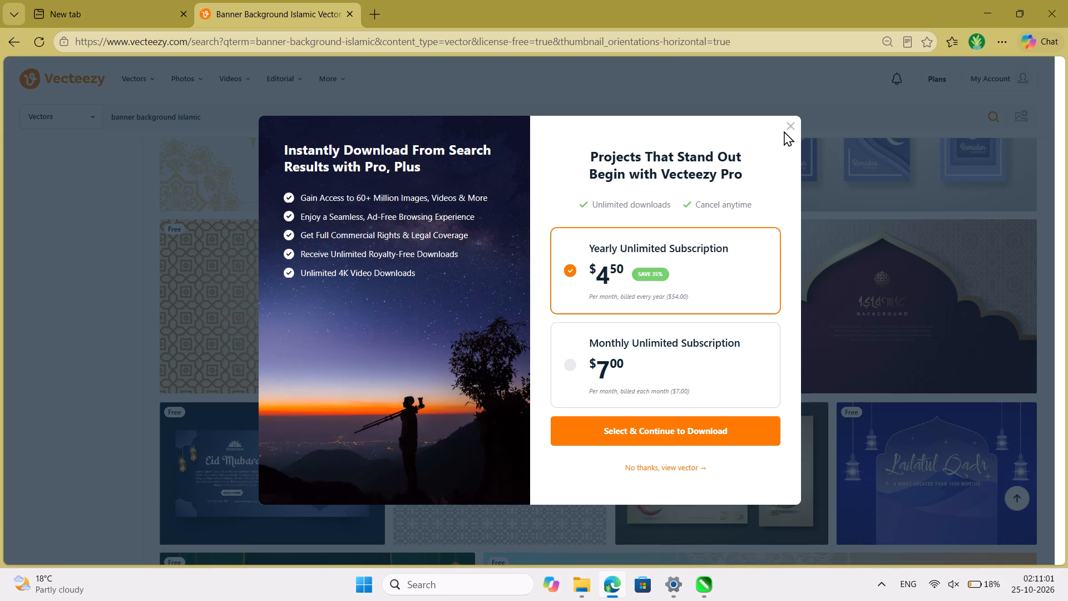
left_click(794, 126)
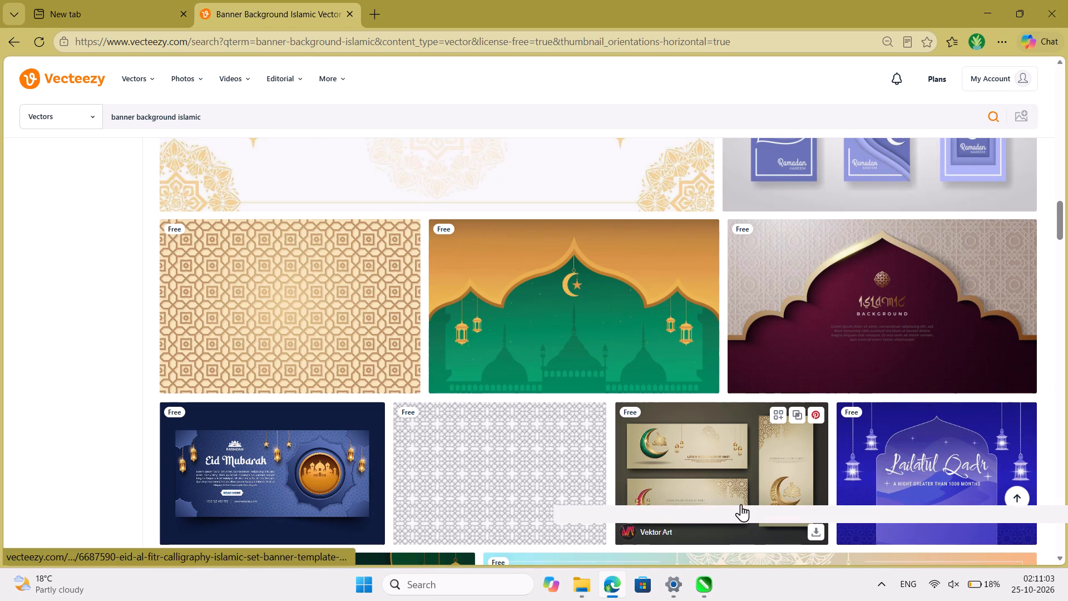
Download the free Eid al-Fitr calligraphy banner template set by Vektor Art, with crescent moons and lanterns, from its own page.
scroll(741, 504, "down", 2)
left_click(684, 335)
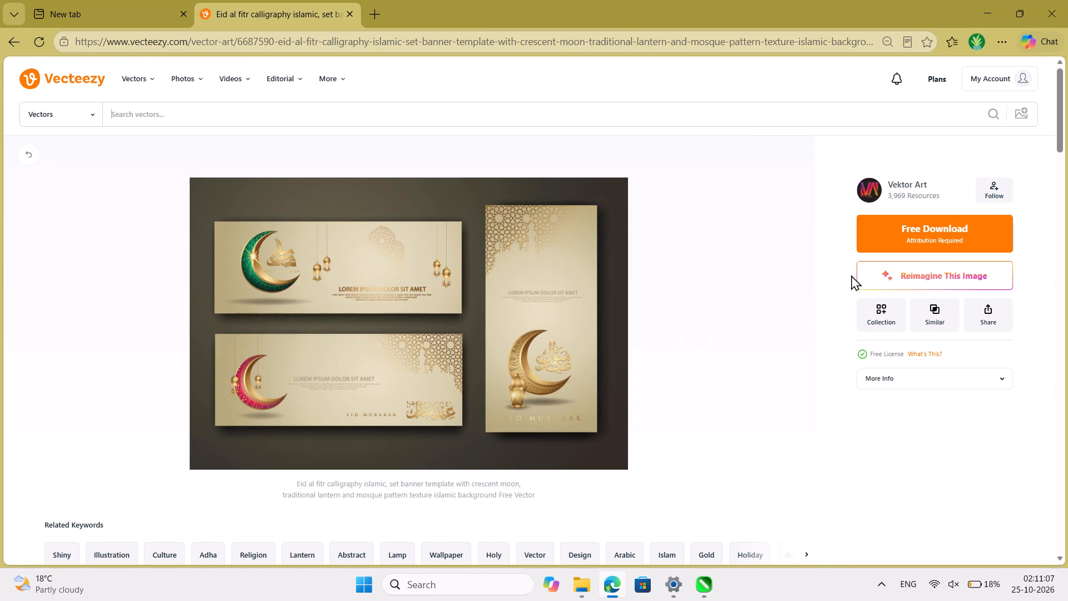
left_click(932, 239)
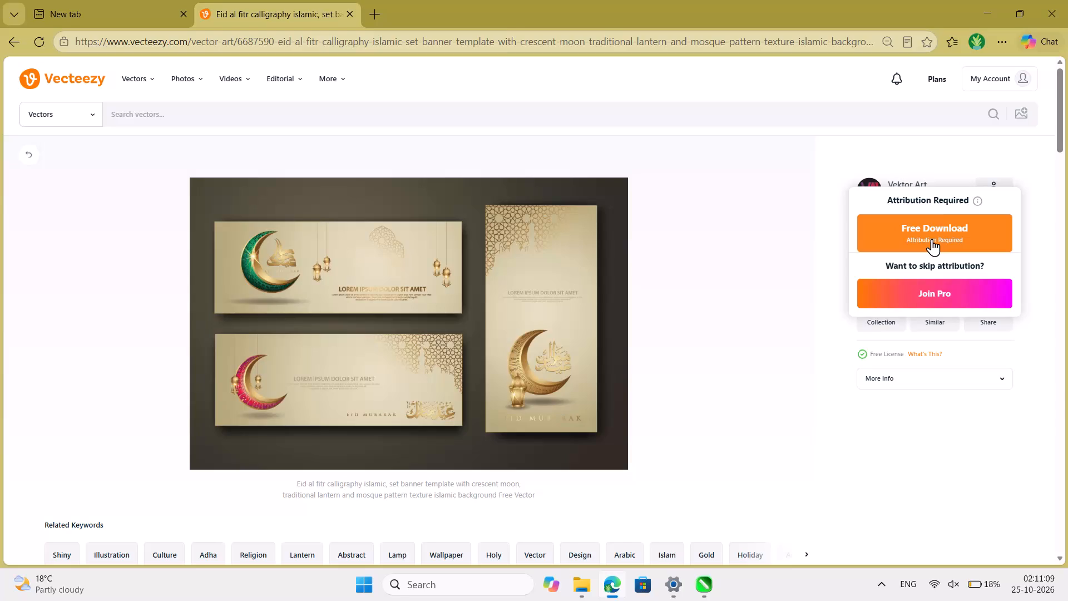
left_click(928, 234)
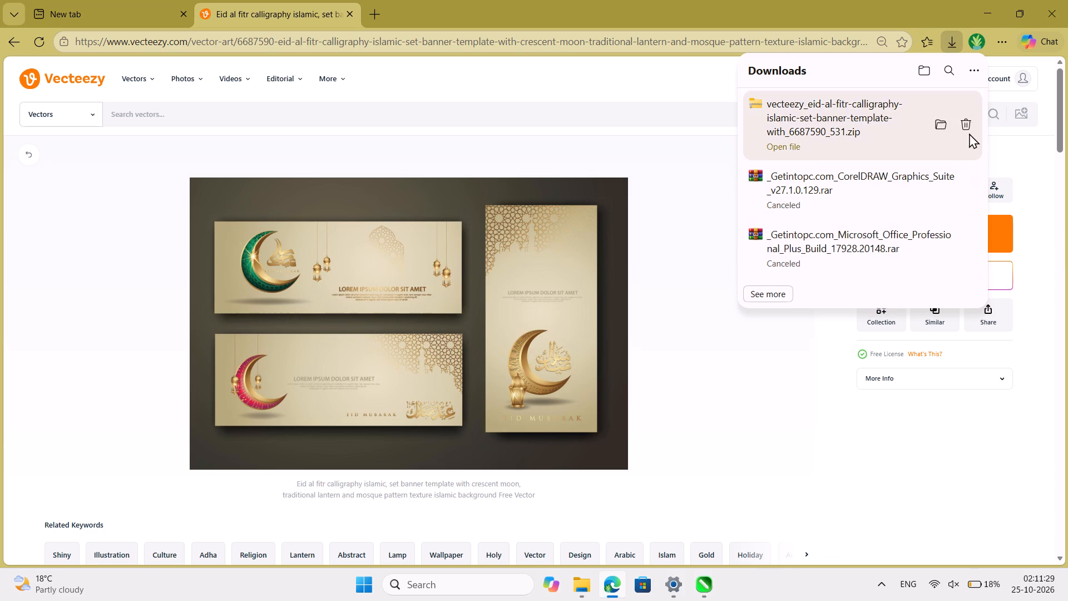
left_click(955, 43)
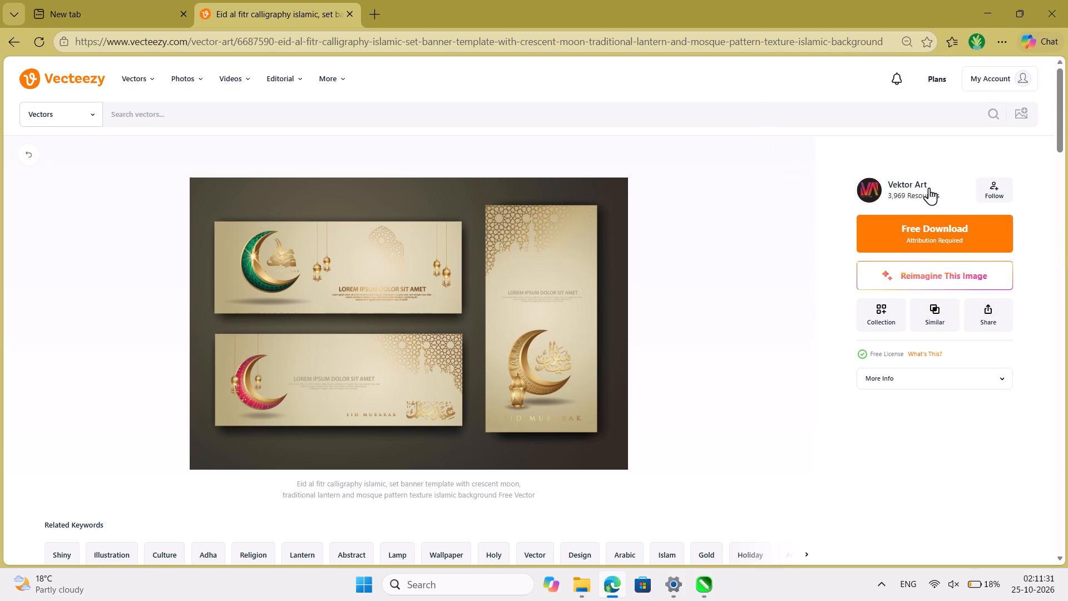
Return to the "banner background islamic" results and look through the whole first page again for further suitable vectors.
left_click(13, 39)
scroll(413, 300, "down", 6)
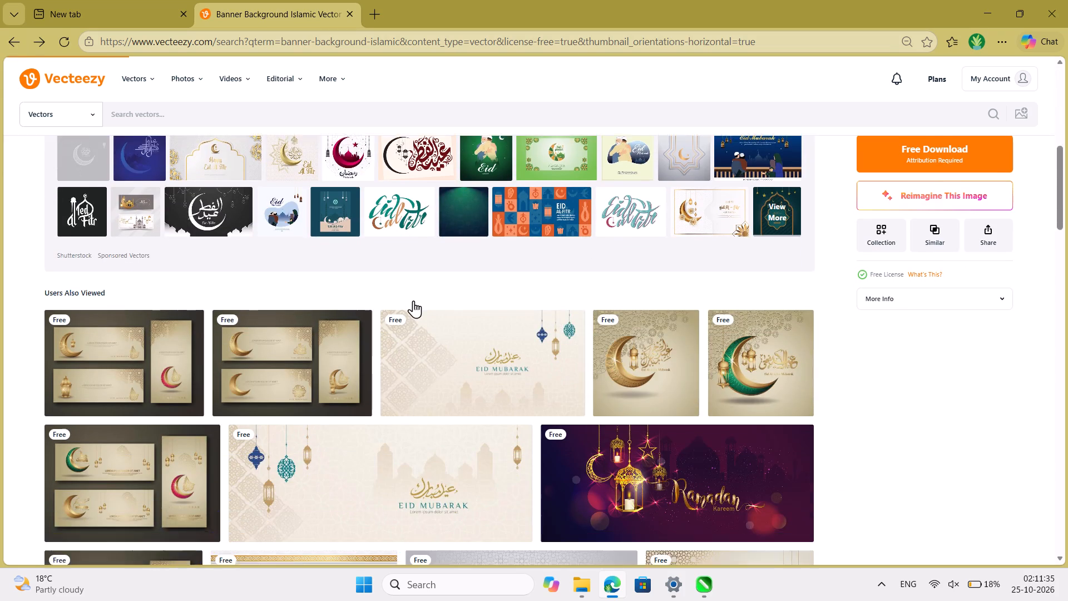
scroll(413, 300, "up", 6)
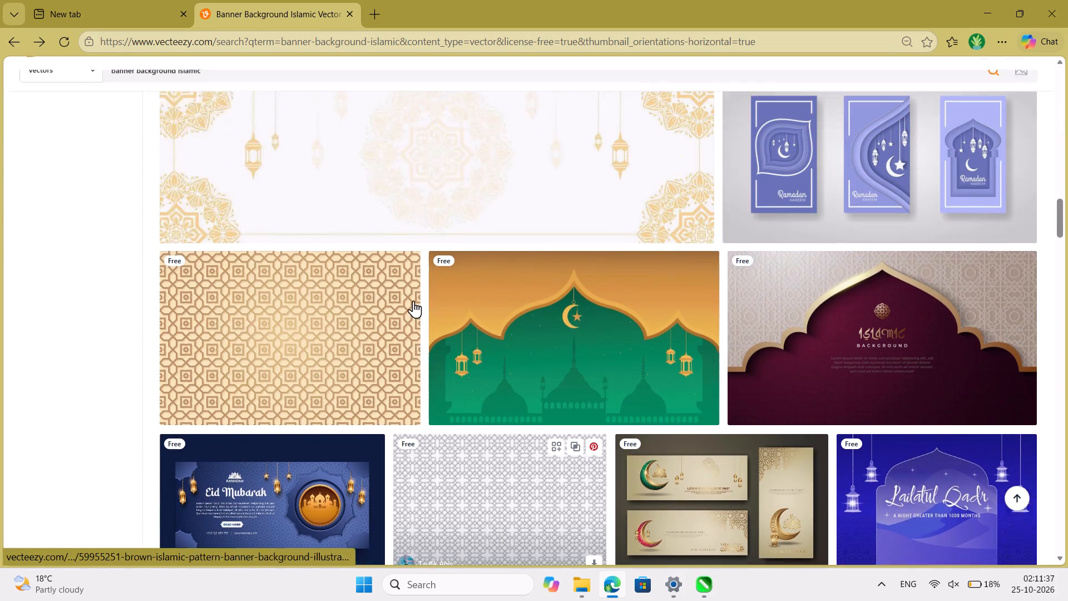
scroll(413, 300, "up", 5)
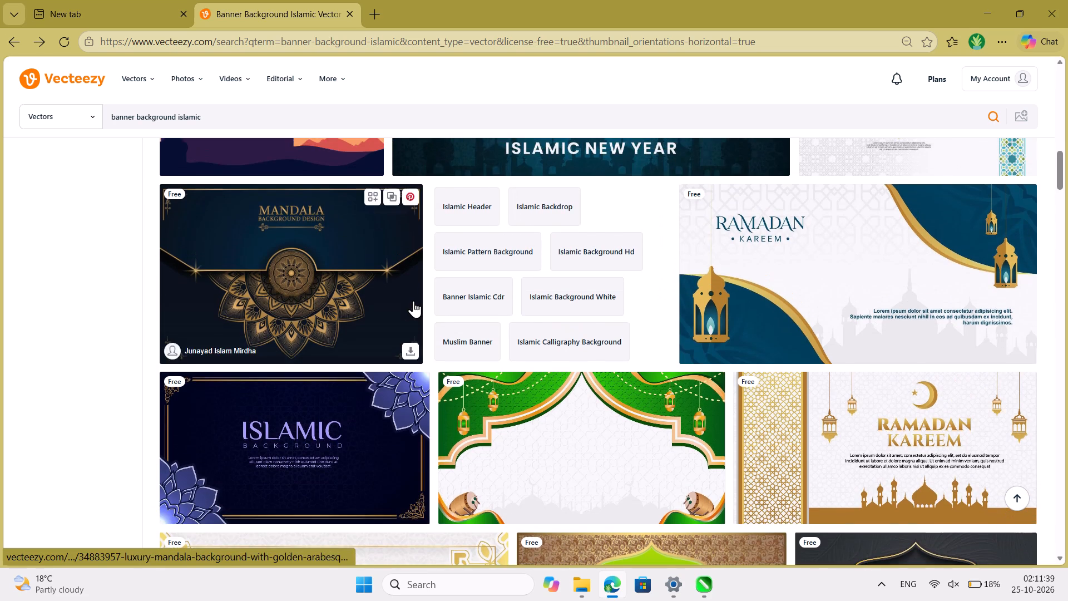
scroll(678, 342, "up", 4)
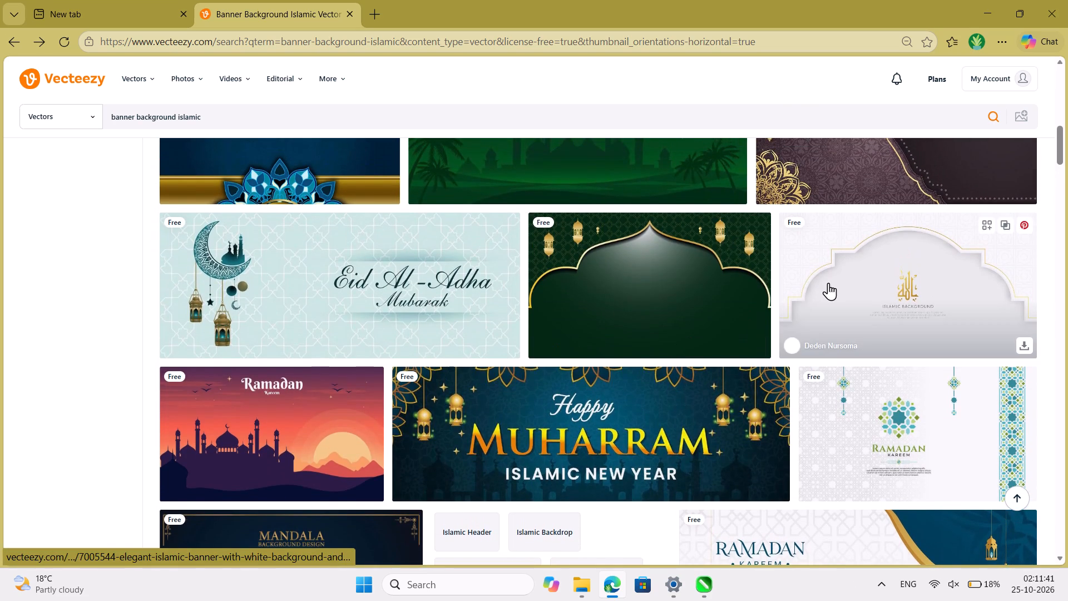
scroll(828, 283, "up", 10)
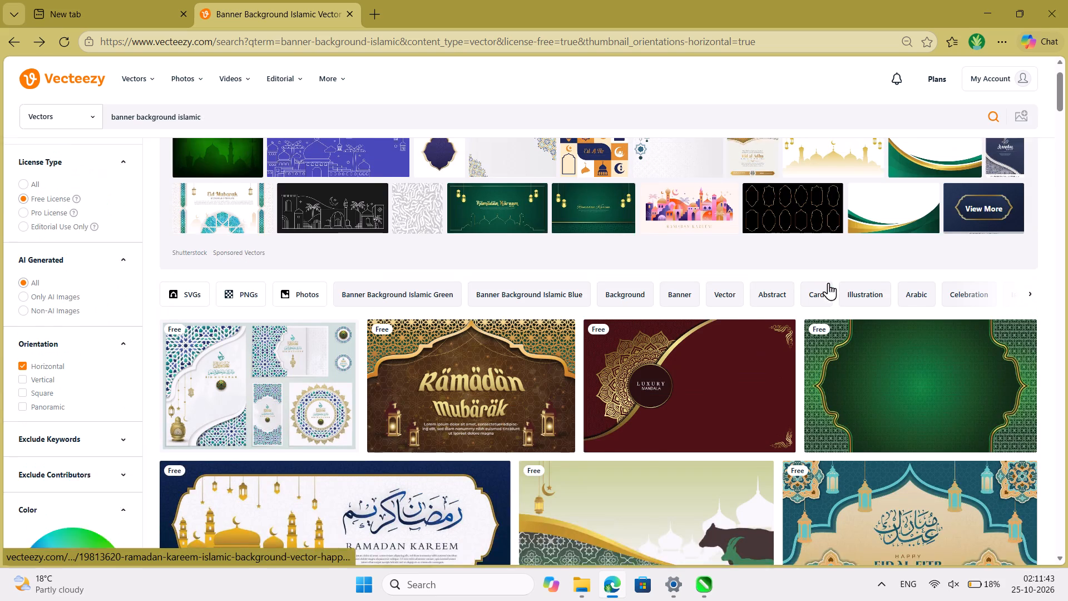
scroll(828, 283, "up", 2)
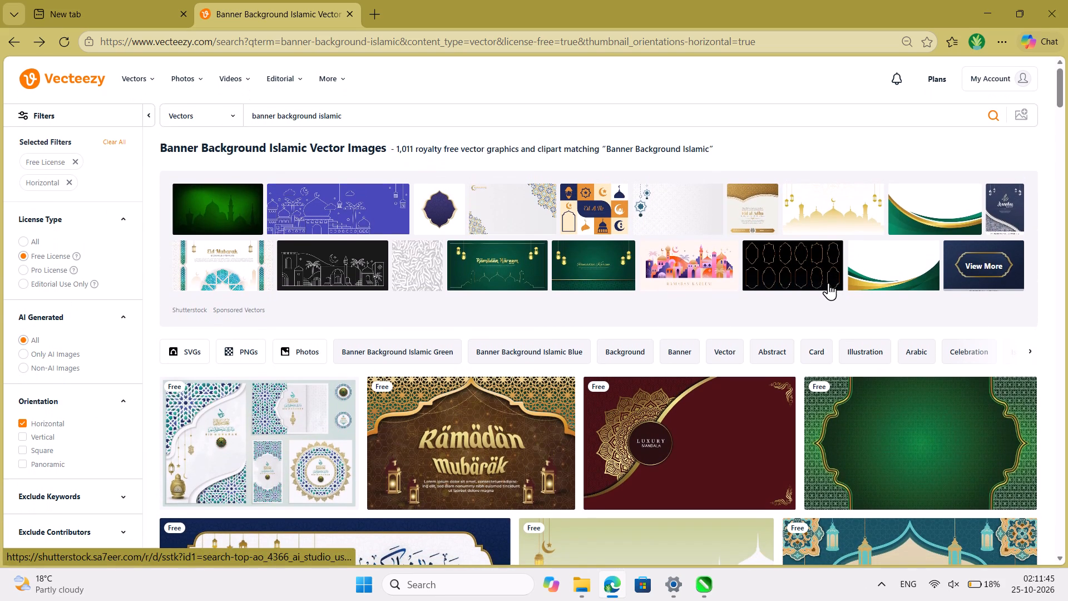
scroll(828, 283, "down", 3)
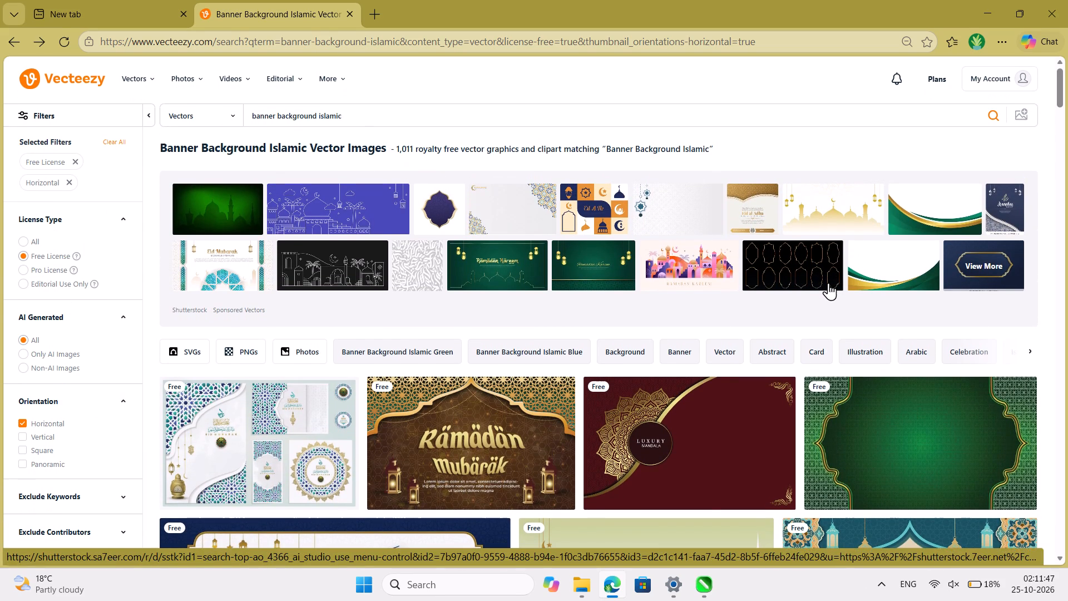
scroll(828, 283, "down", 11)
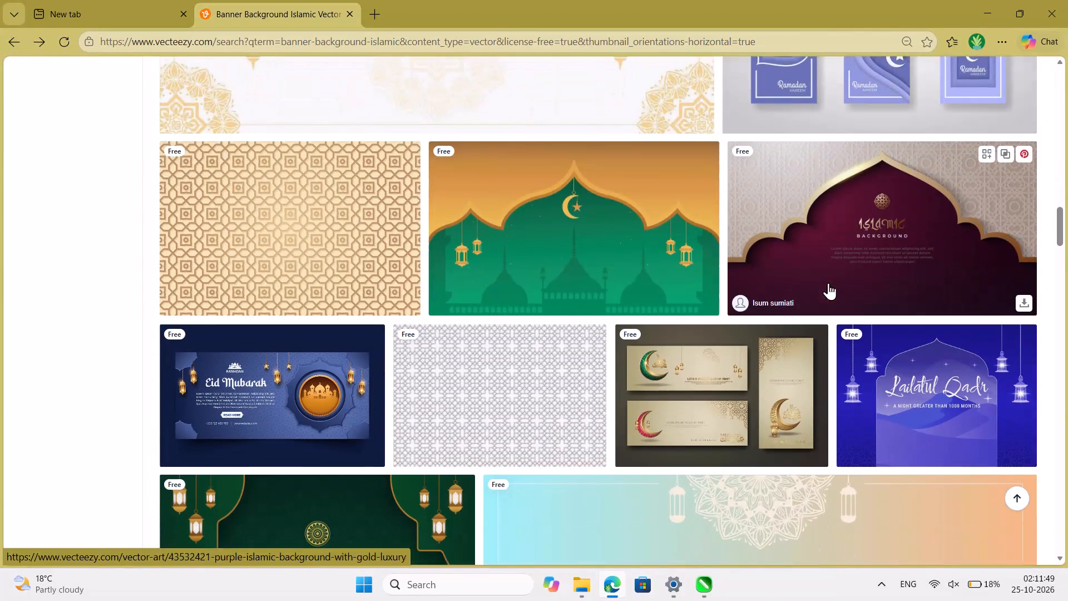
scroll(828, 283, "down", 7)
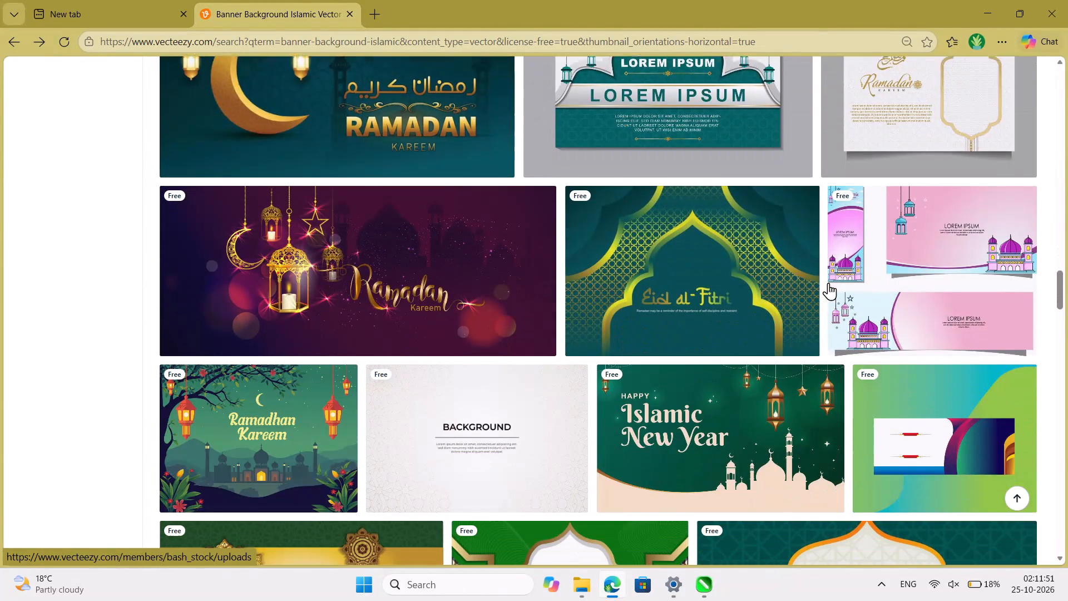
scroll(828, 283, "down", 5)
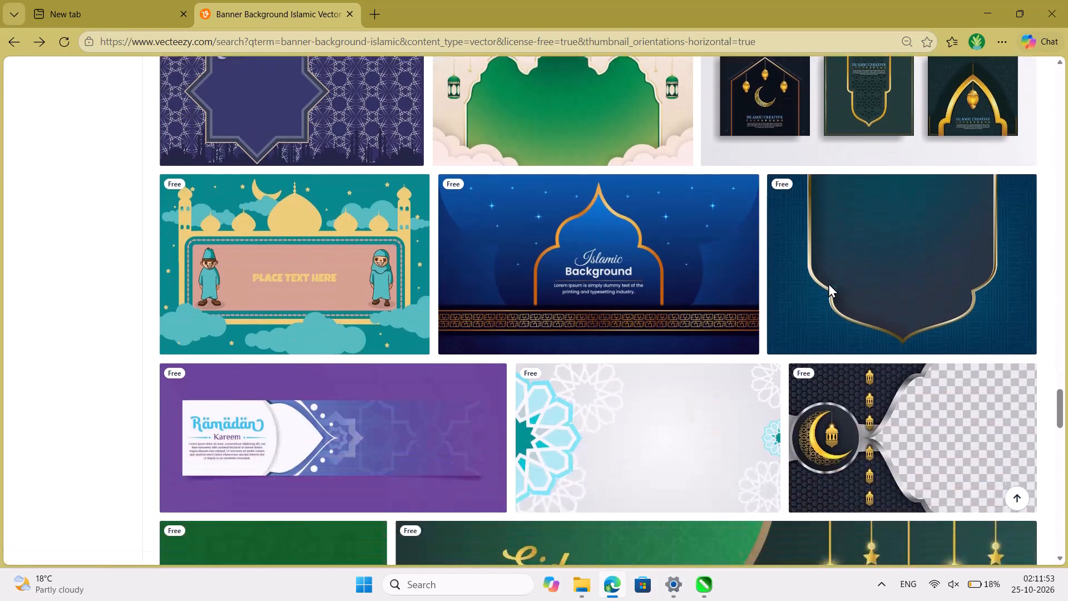
scroll(828, 283, "down", 11)
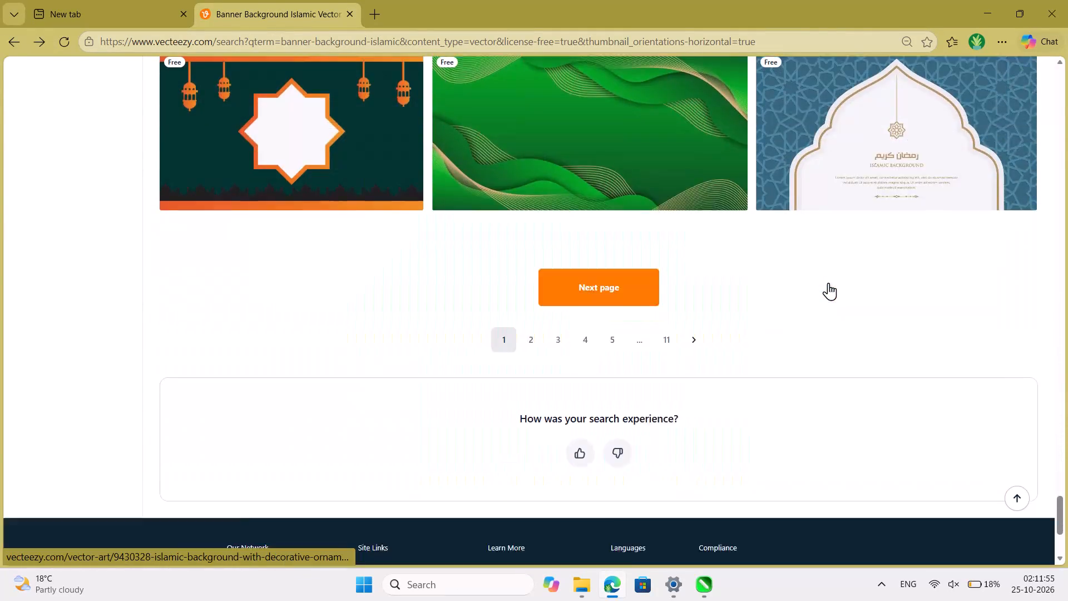
Open page 2 of the results, dismissing the blank pop-up window, and examine its Islamic banner vectors down to the end.
left_click(691, 120)
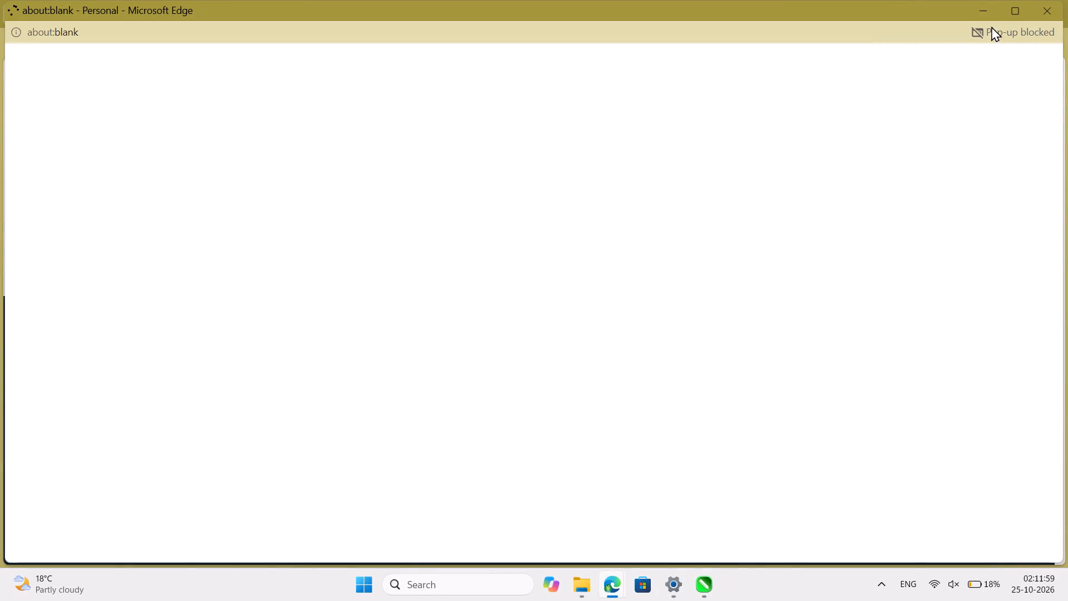
left_click(1045, 13)
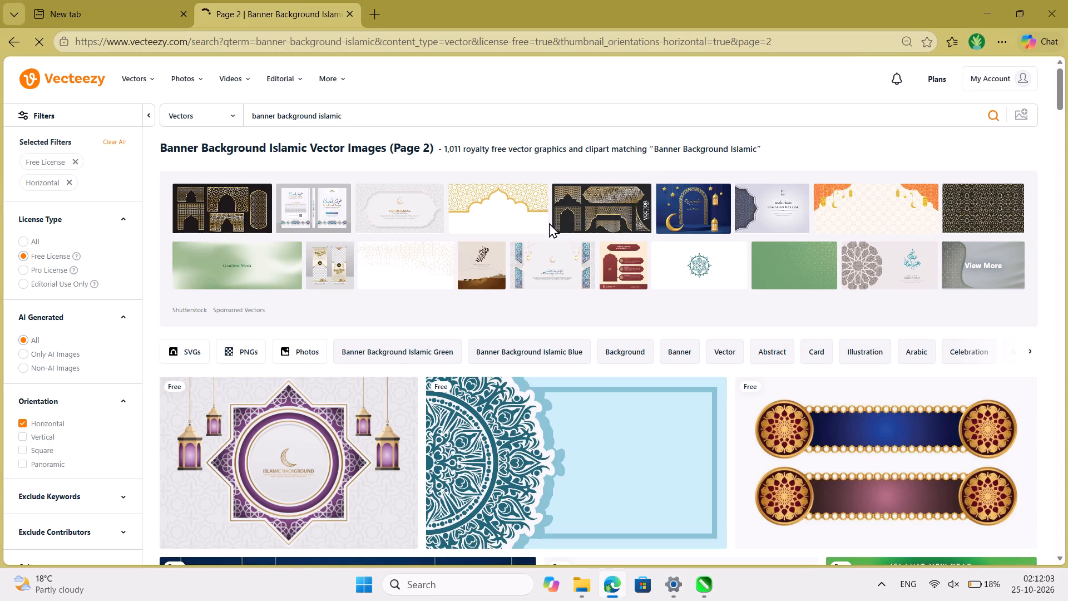
scroll(549, 223, "down", 8)
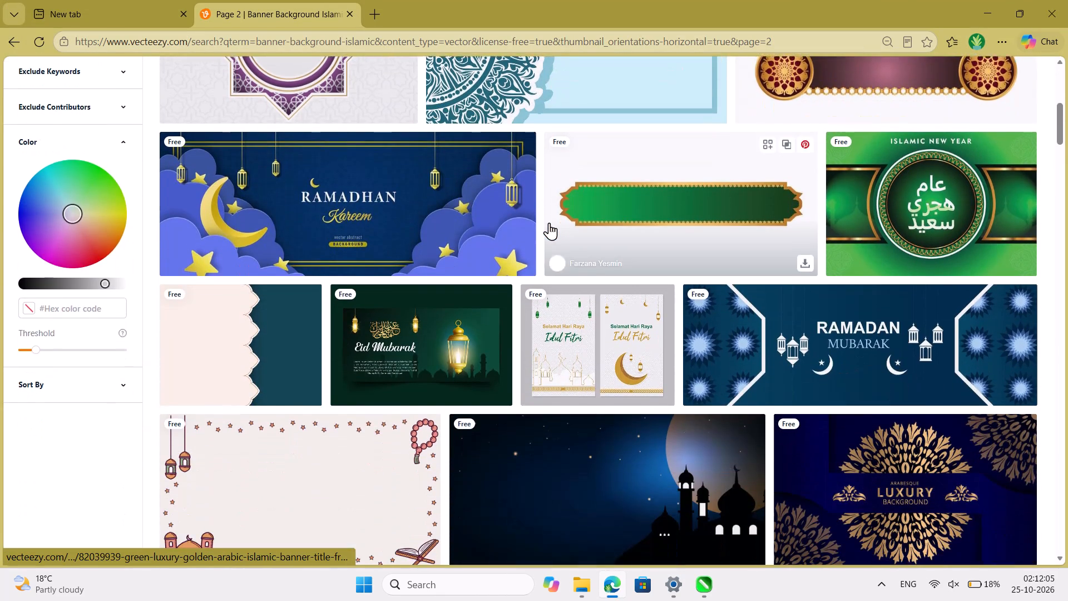
scroll(549, 223, "down", 20)
scroll(549, 223, "down", 4)
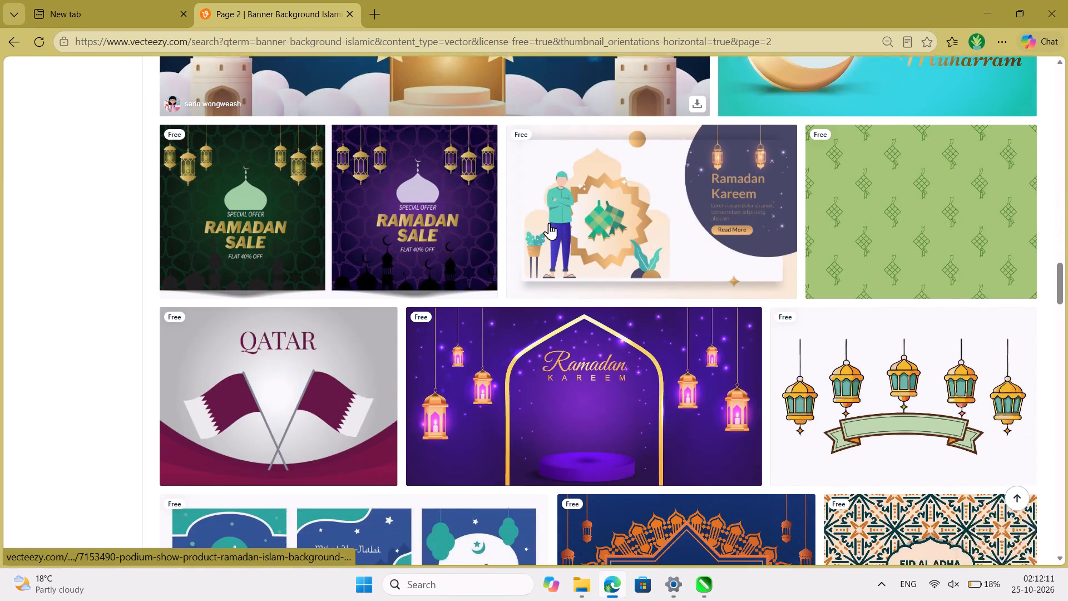
scroll(549, 223, "down", 8)
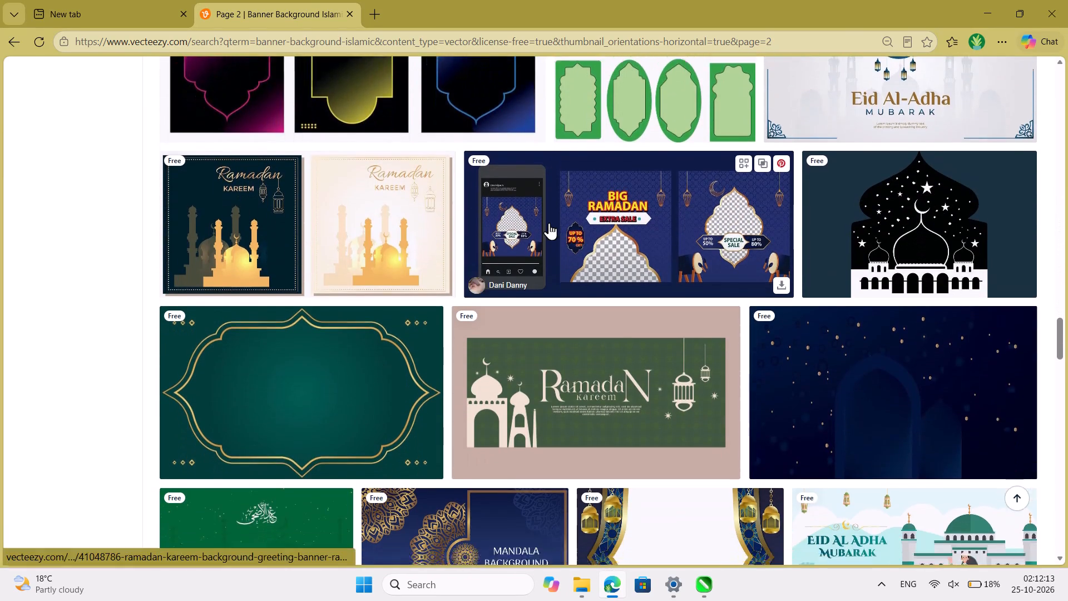
scroll(549, 223, "down", 10)
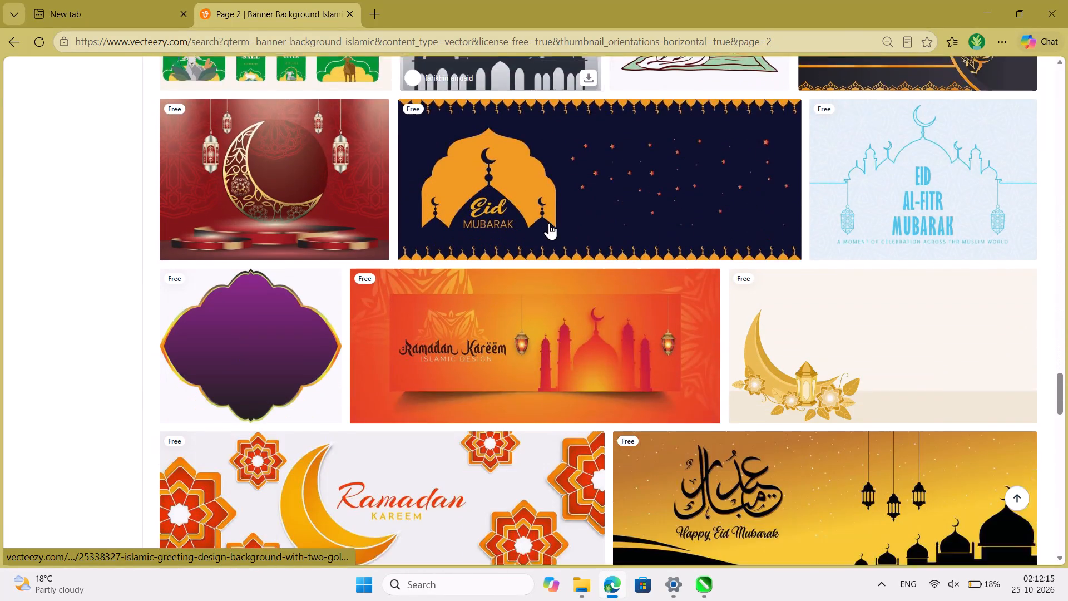
scroll(549, 223, "down", 7)
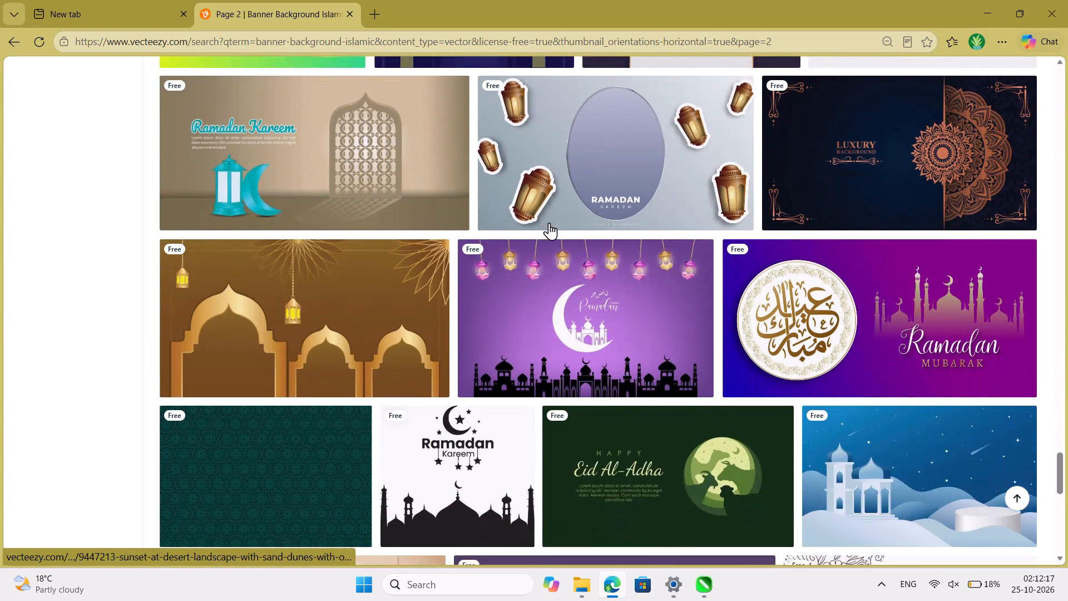
scroll(549, 223, "down", 6)
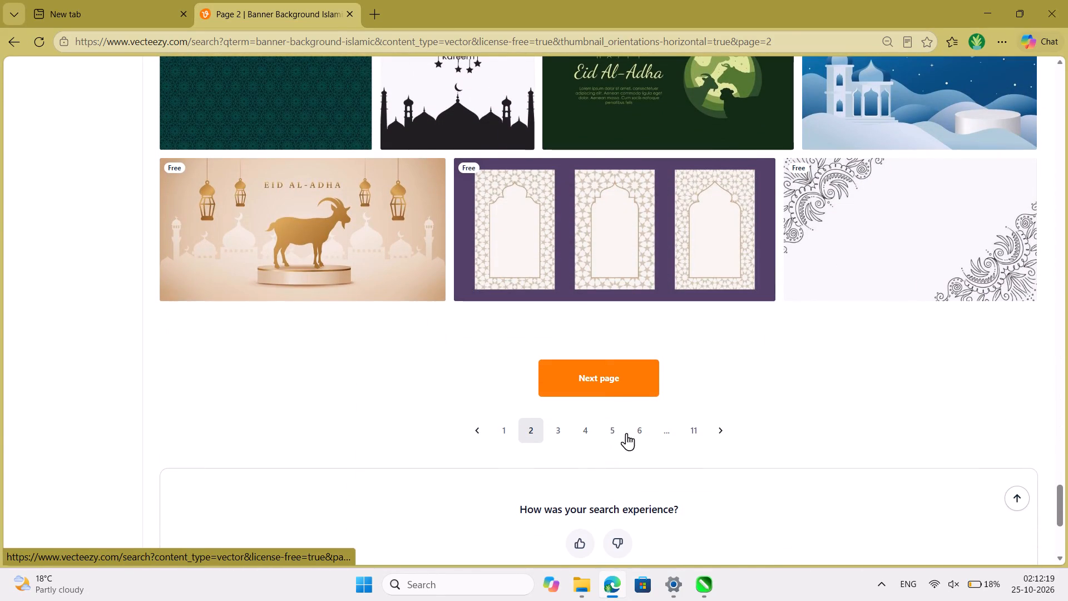
Open page 3 of the "banner background islamic" results and examine its upper half, going back over the Eid Mubarak and mandala banners.
left_click(562, 435)
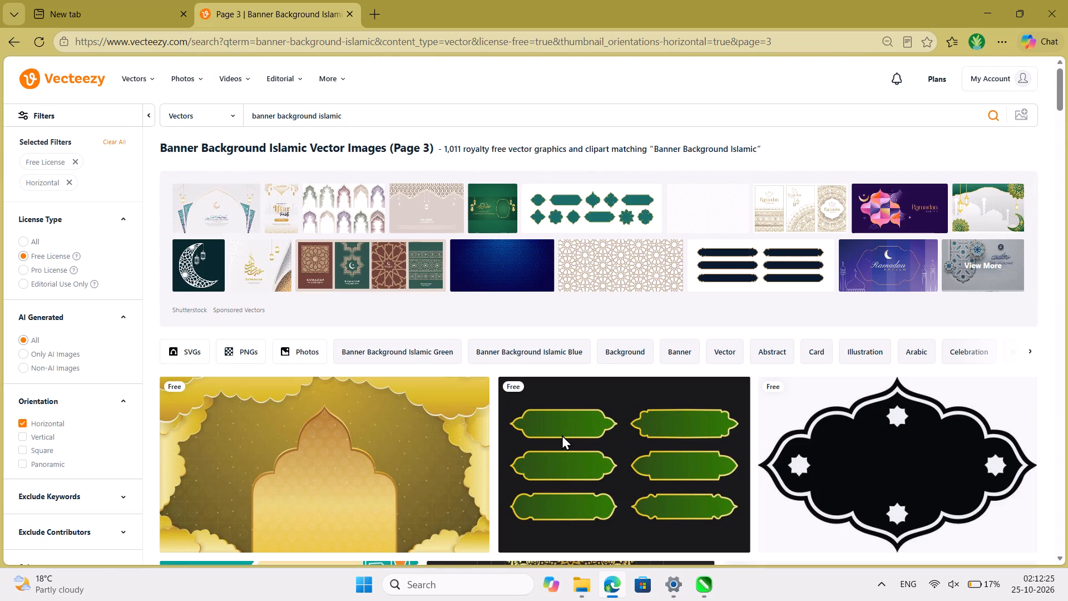
scroll(562, 435, "down", 2)
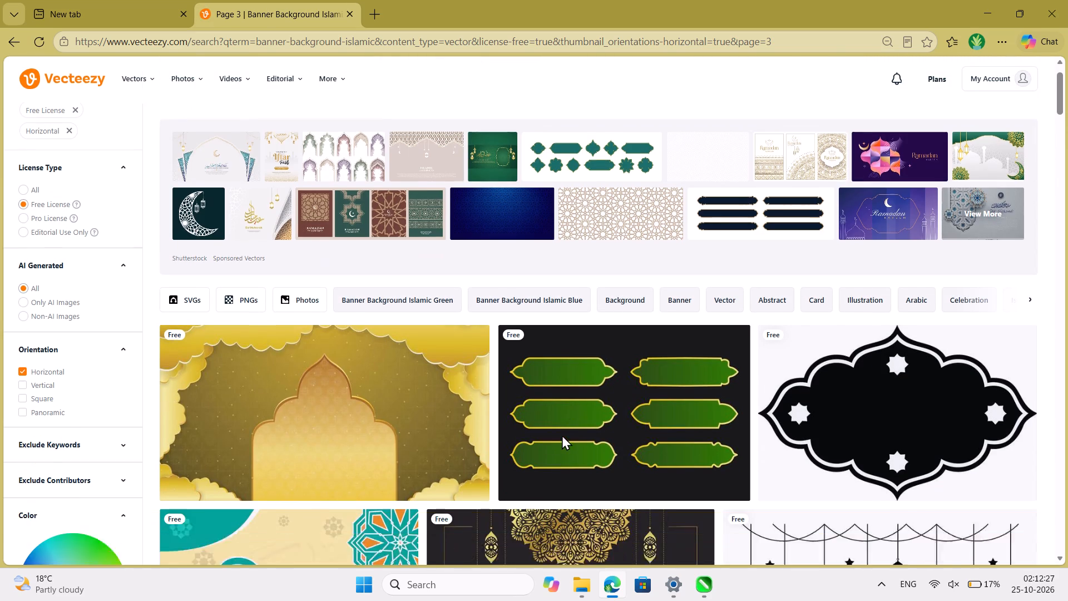
scroll(562, 435, "down", 8)
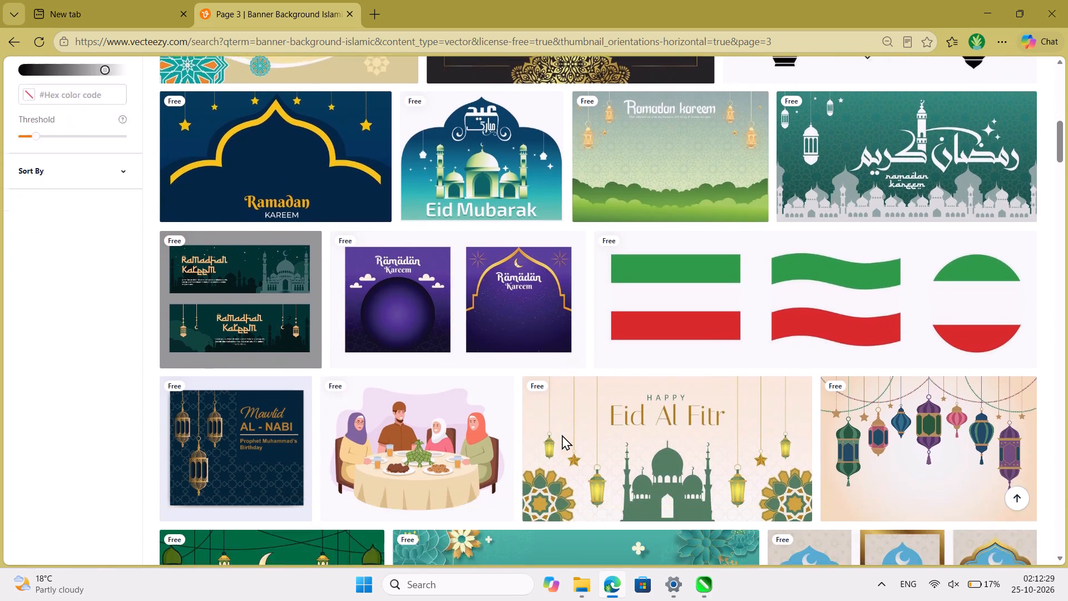
scroll(562, 435, "down", 5)
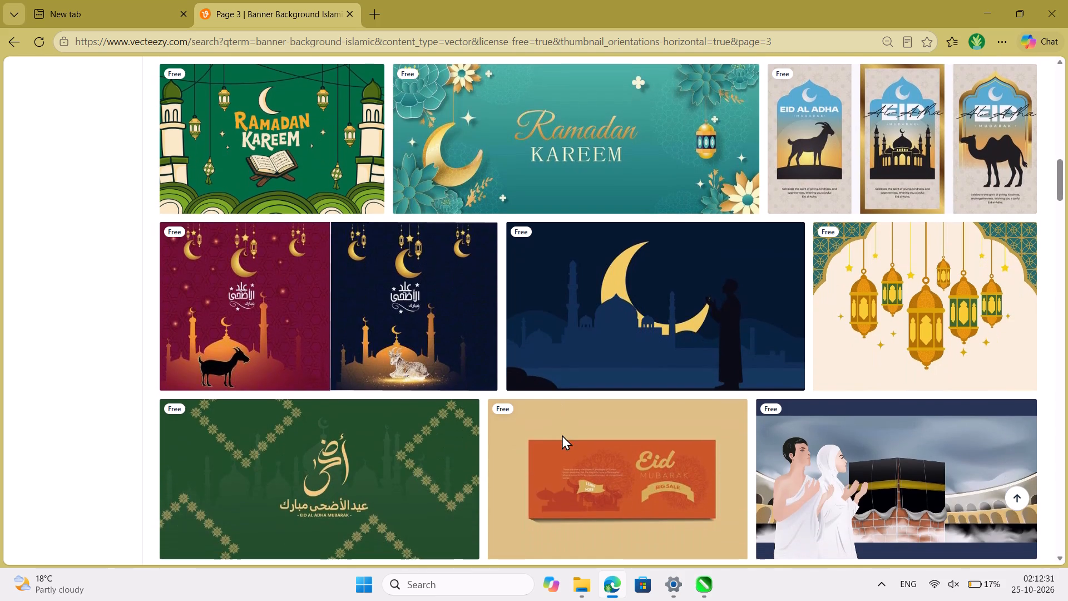
scroll(562, 435, "down", 9)
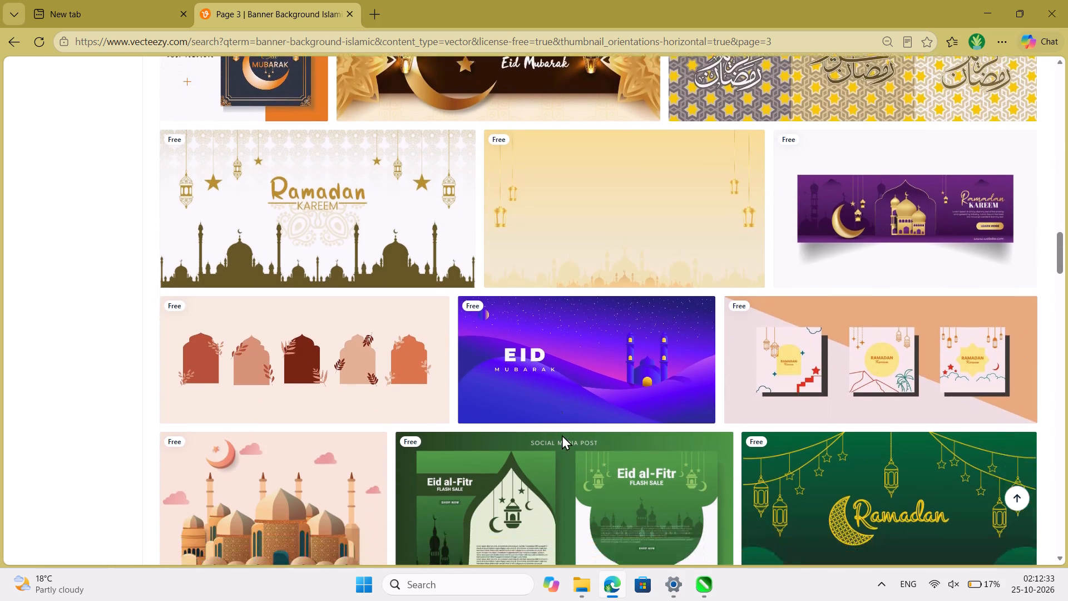
scroll(562, 435, "up", 4)
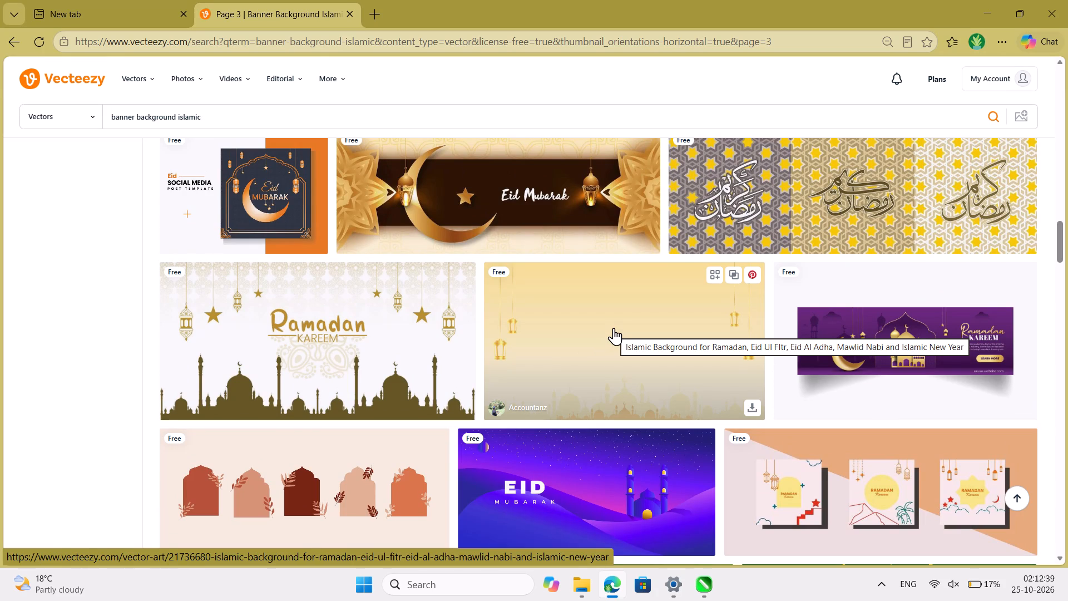
scroll(614, 328, "up", 4)
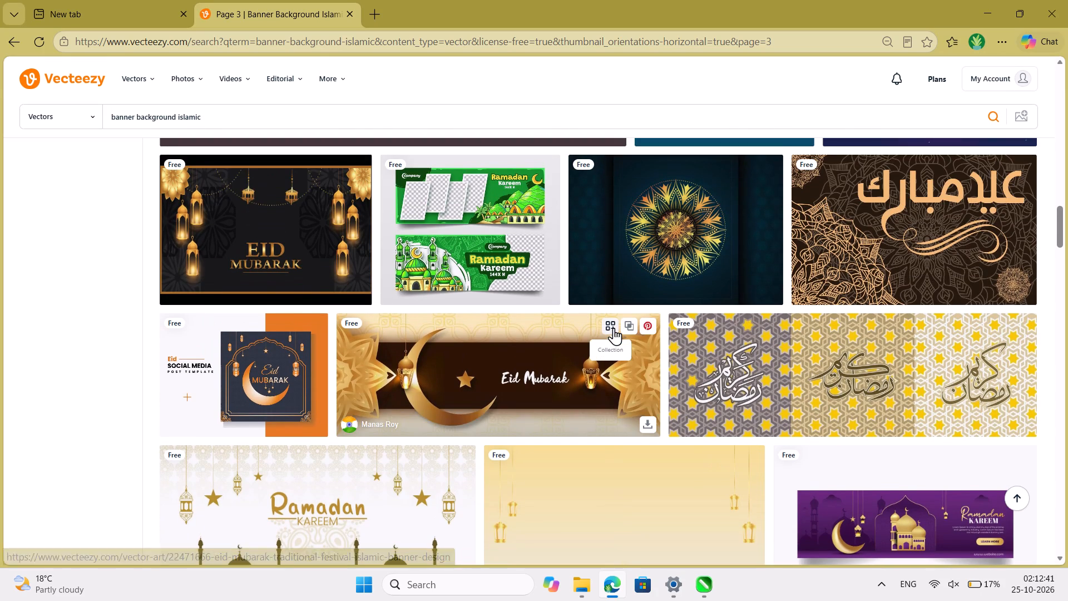
scroll(614, 328, "right", 1)
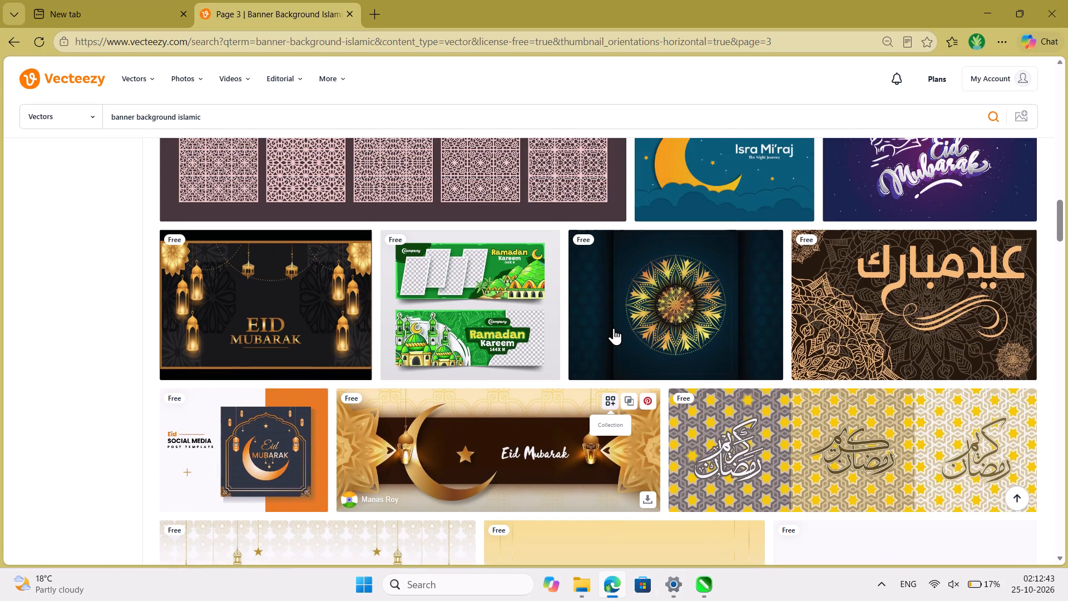
scroll(614, 328, "right", 1)
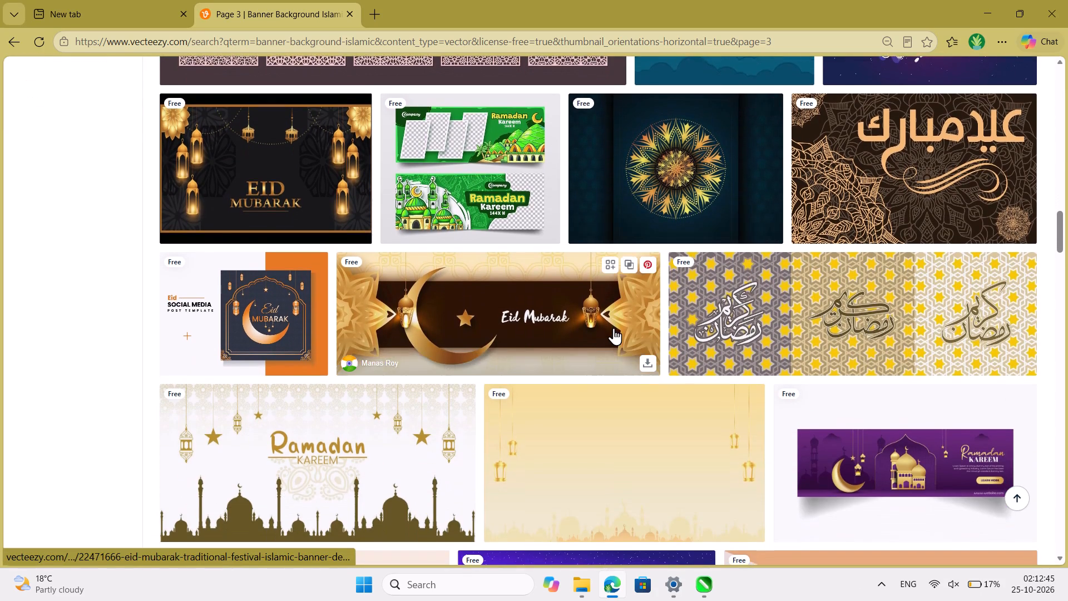
Look through the rest of page 3 down to the end for suitable Islamic banner vectors.
scroll(614, 328, "down", 8)
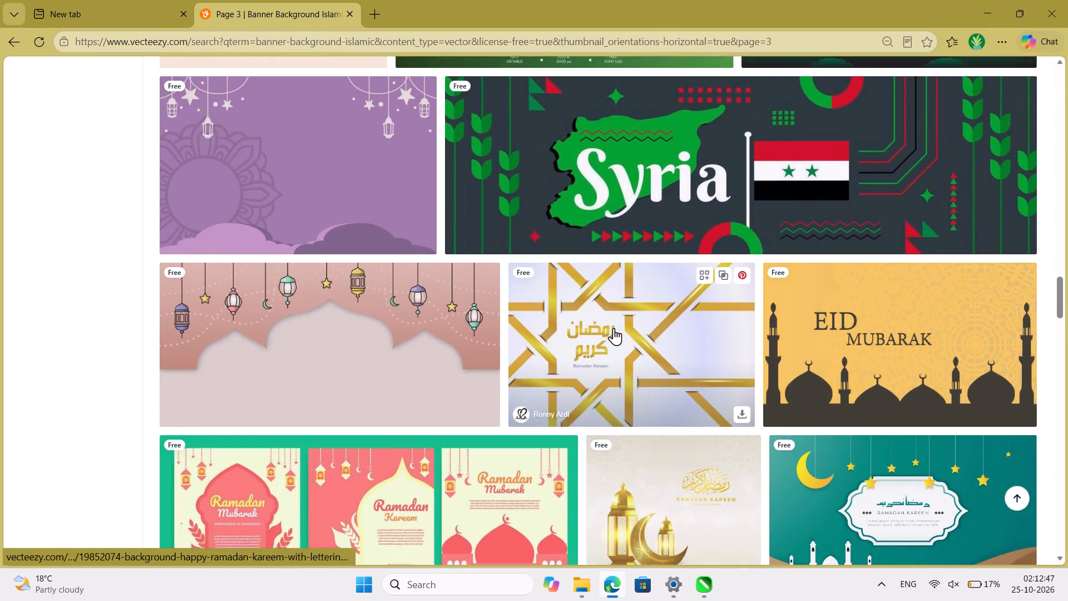
scroll(614, 328, "down", 8)
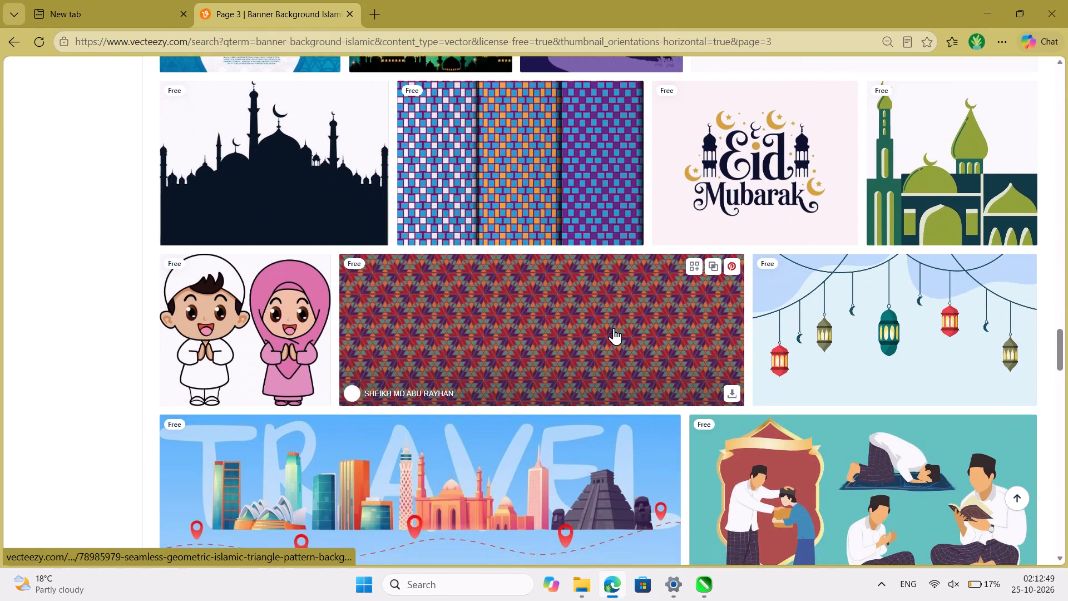
scroll(614, 328, "down", 8)
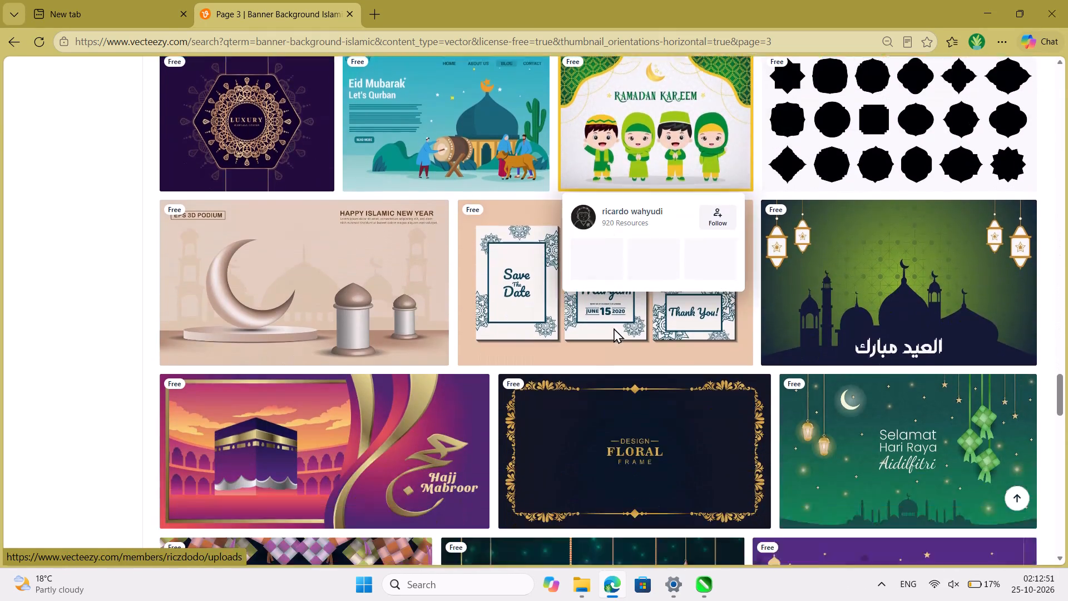
scroll(614, 328, "down", 2)
scroll(614, 328, "up", 6)
scroll(614, 328, "down", 3)
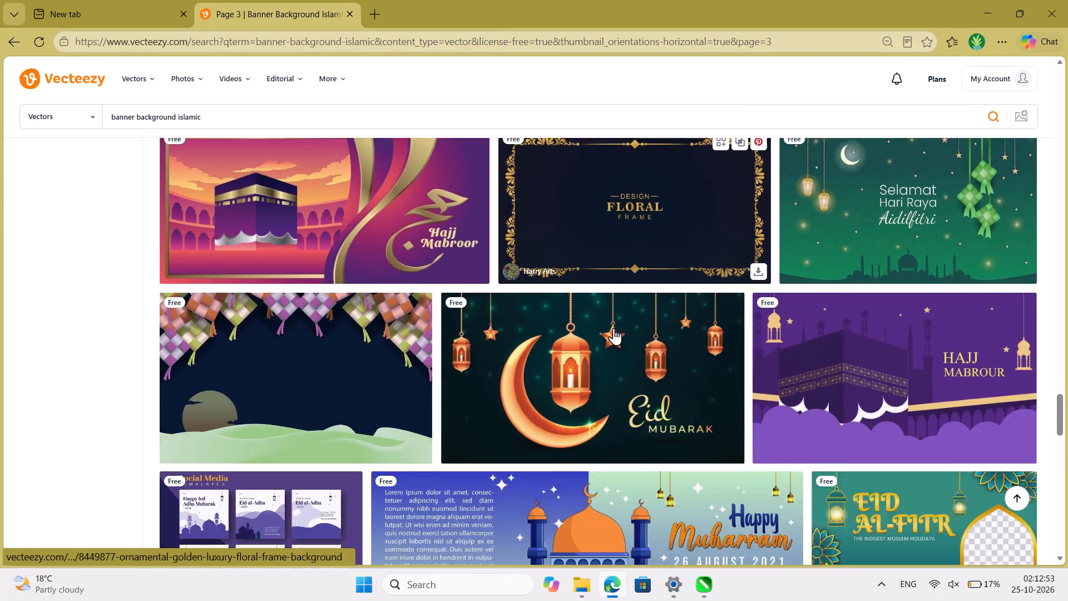
scroll(614, 328, "down", 5)
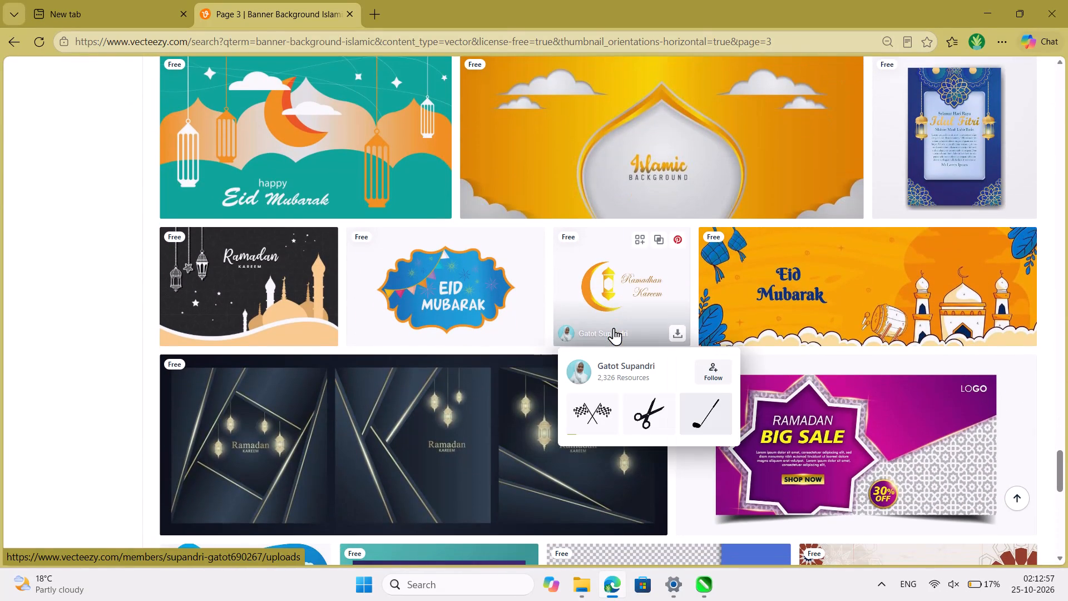
scroll(614, 328, "down", 3)
scroll(586, 456, "down", 4)
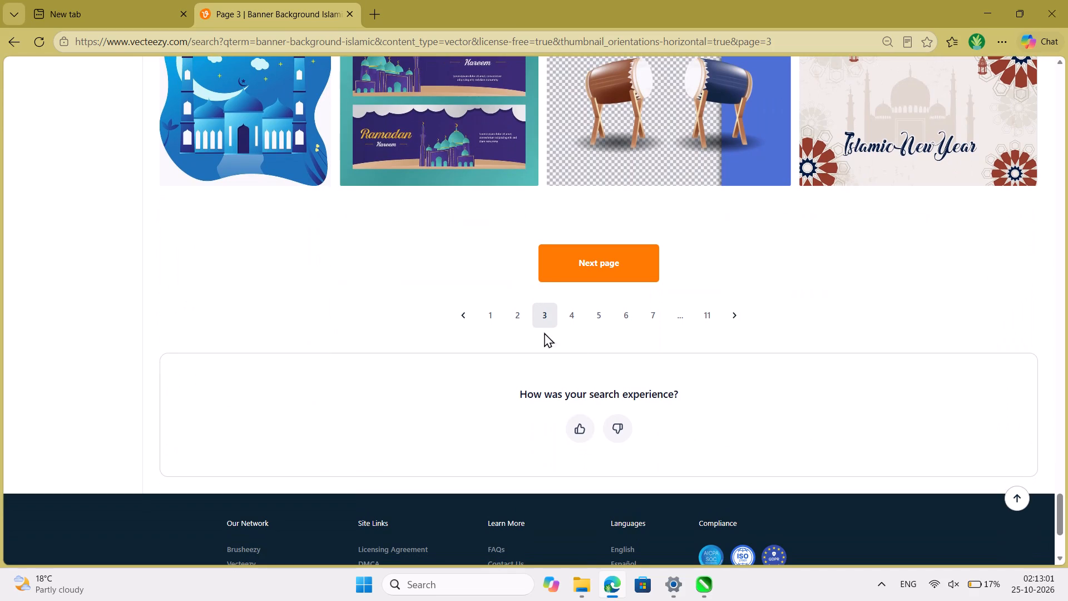
Open page 4 of the results and examine its Islamic vectors as far as the frame, mandala and Kaaba designs around the middle.
left_click(572, 310)
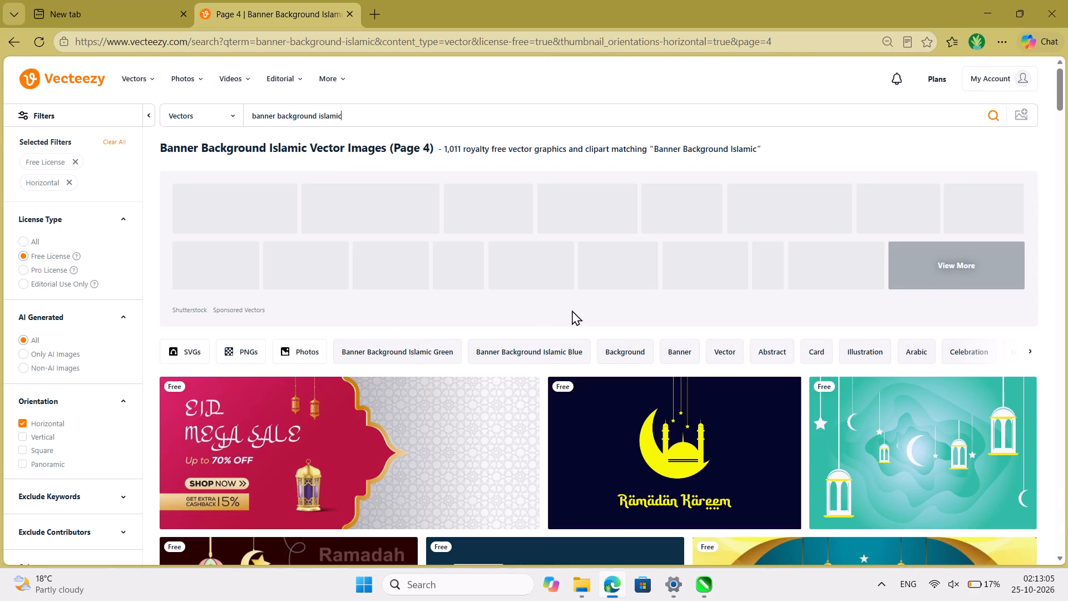
scroll(572, 310, "down", 4)
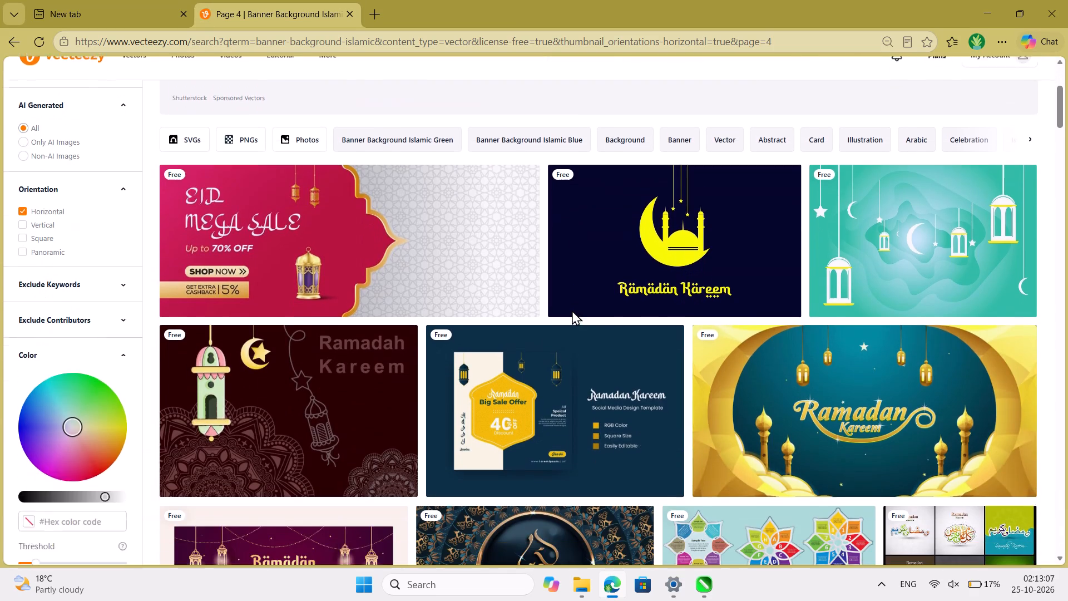
scroll(572, 310, "down", 7)
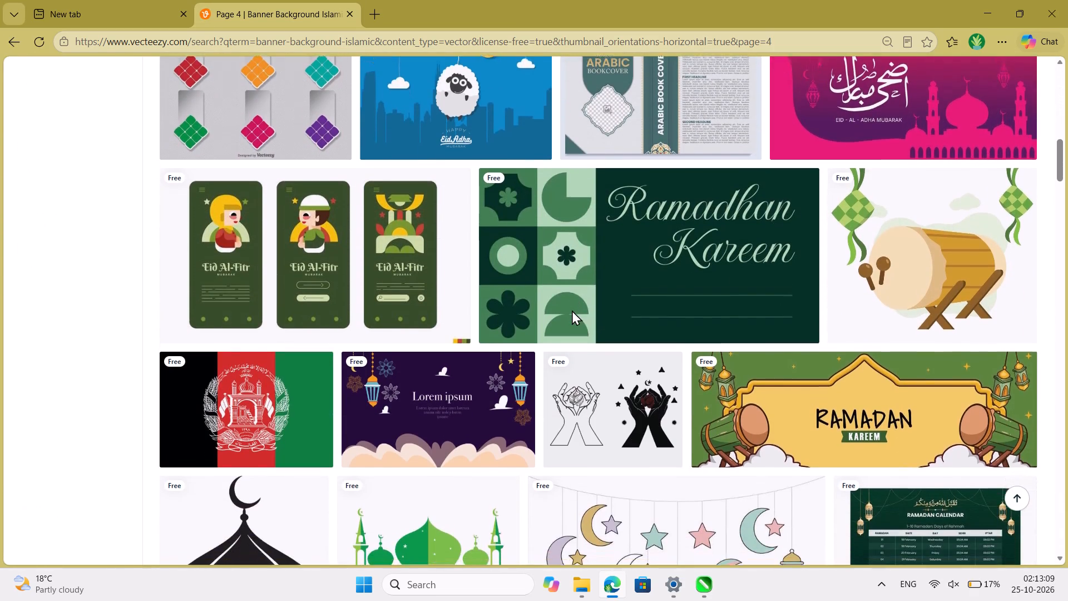
scroll(572, 310, "down", 8)
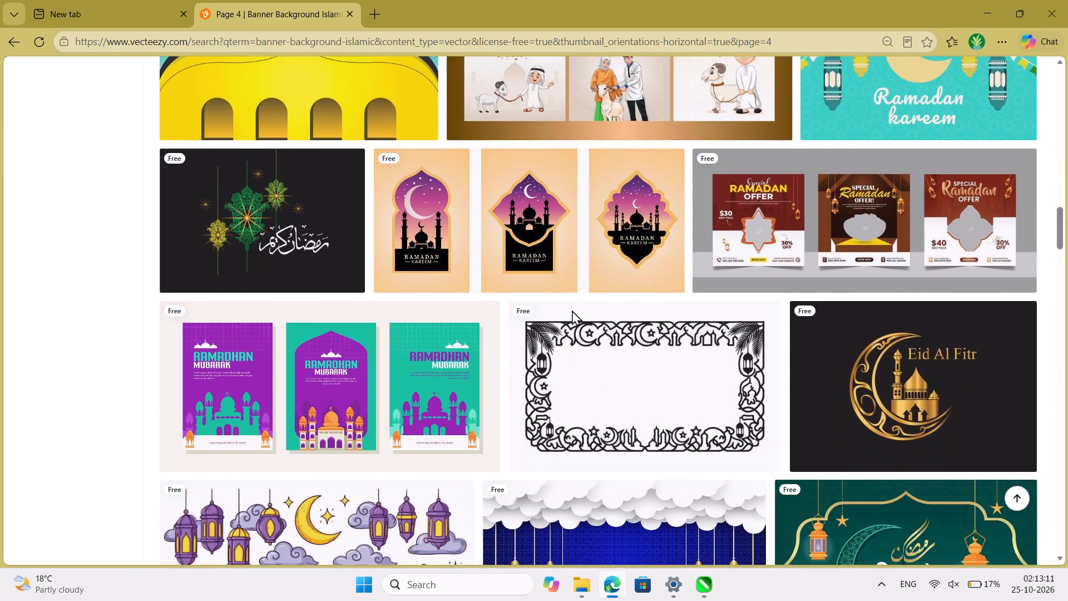
scroll(572, 310, "down", 4)
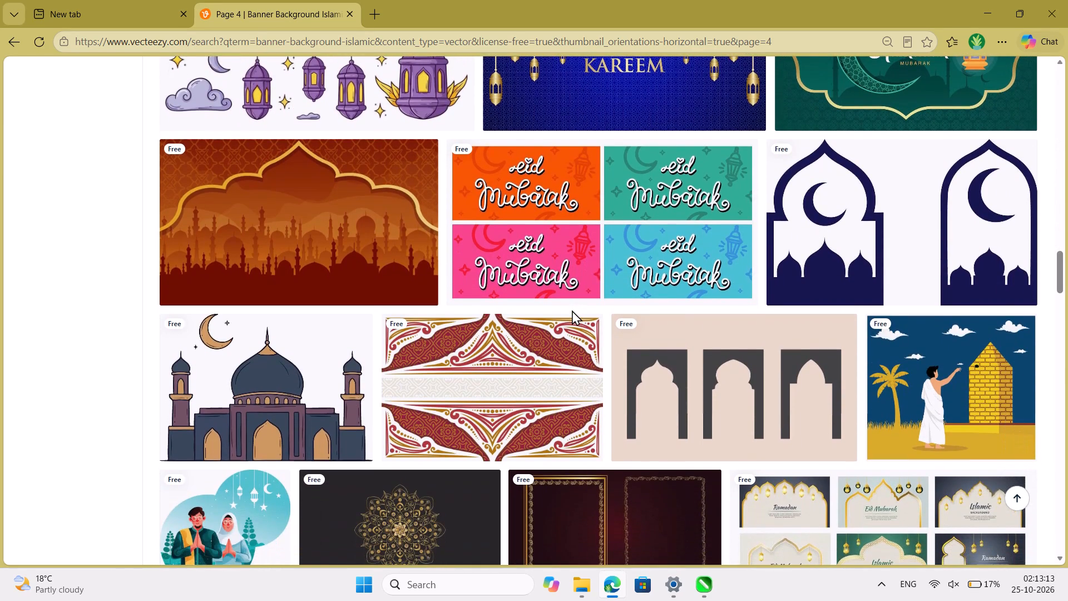
scroll(572, 310, "down", 4)
scroll(572, 310, "up", 1)
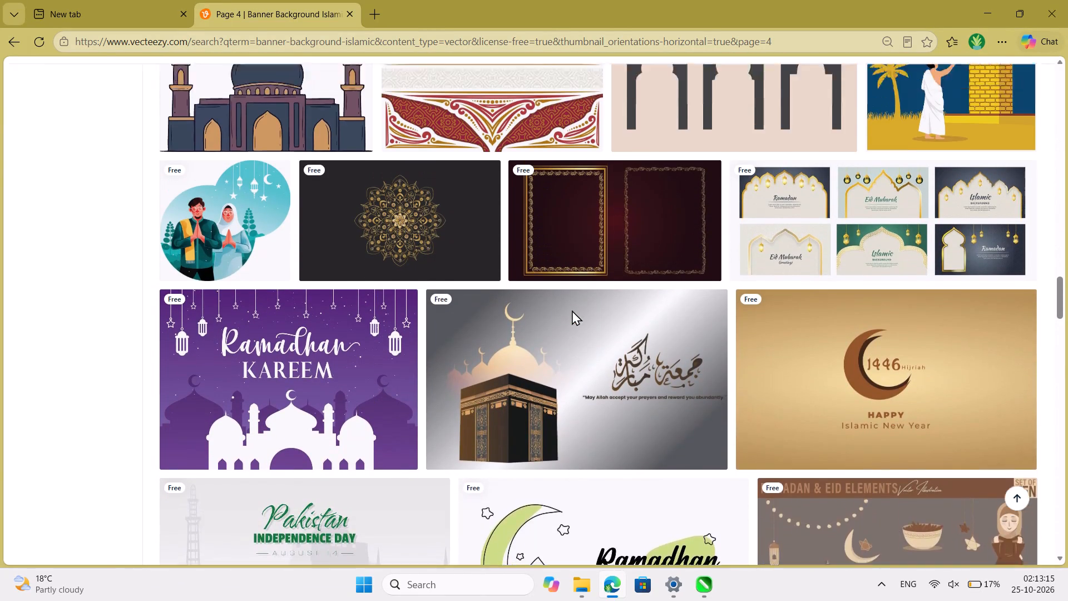
scroll(572, 310, "up", 1)
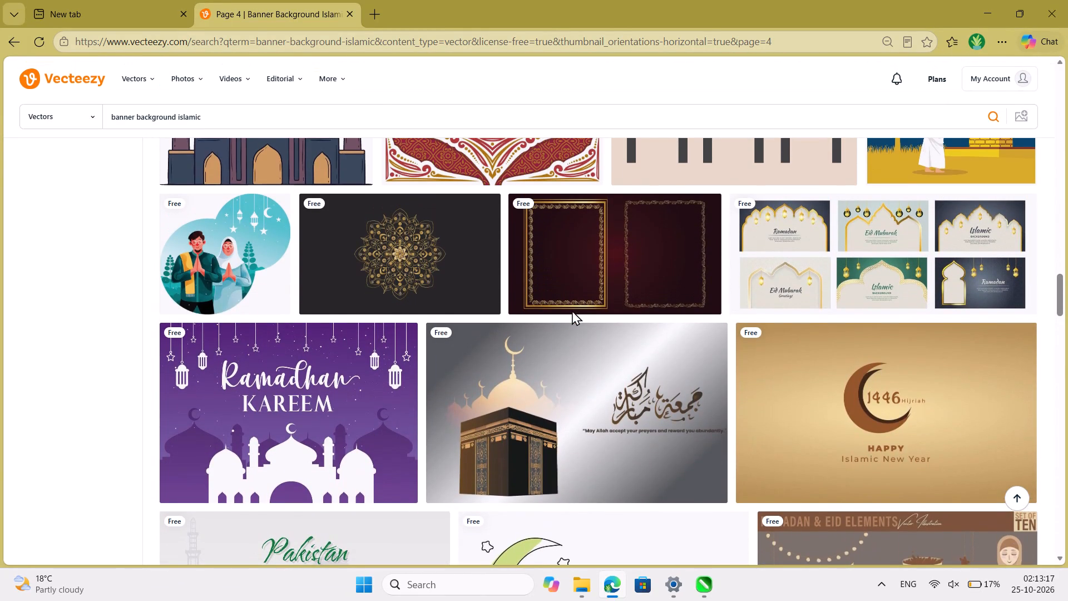
scroll(572, 310, "up", 1)
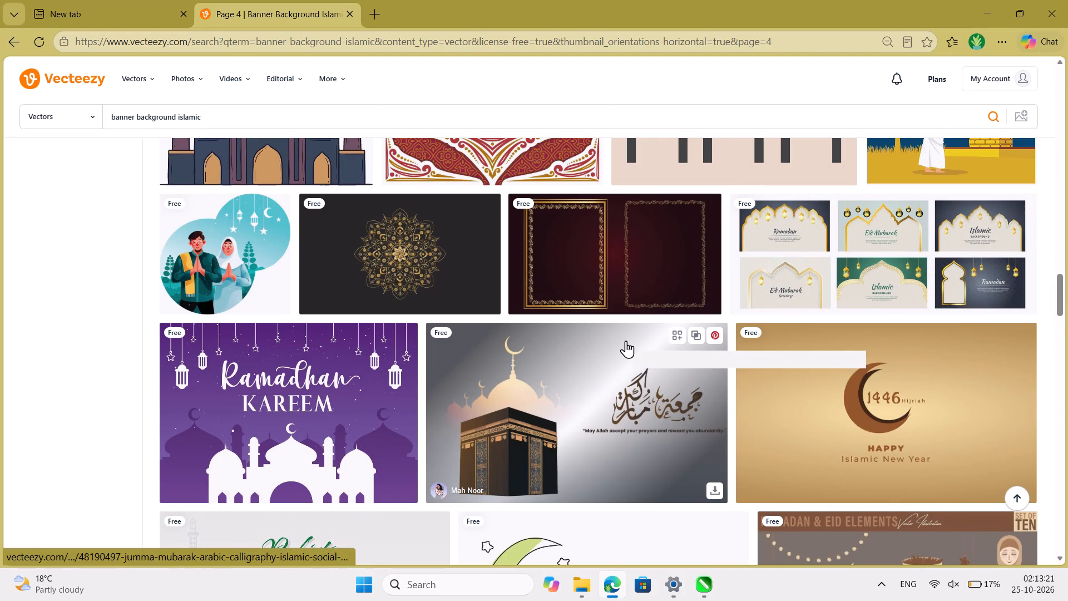
Look through the remaining Islamic banner vectors in the lower half of page 4.
scroll(626, 341, "down", 7)
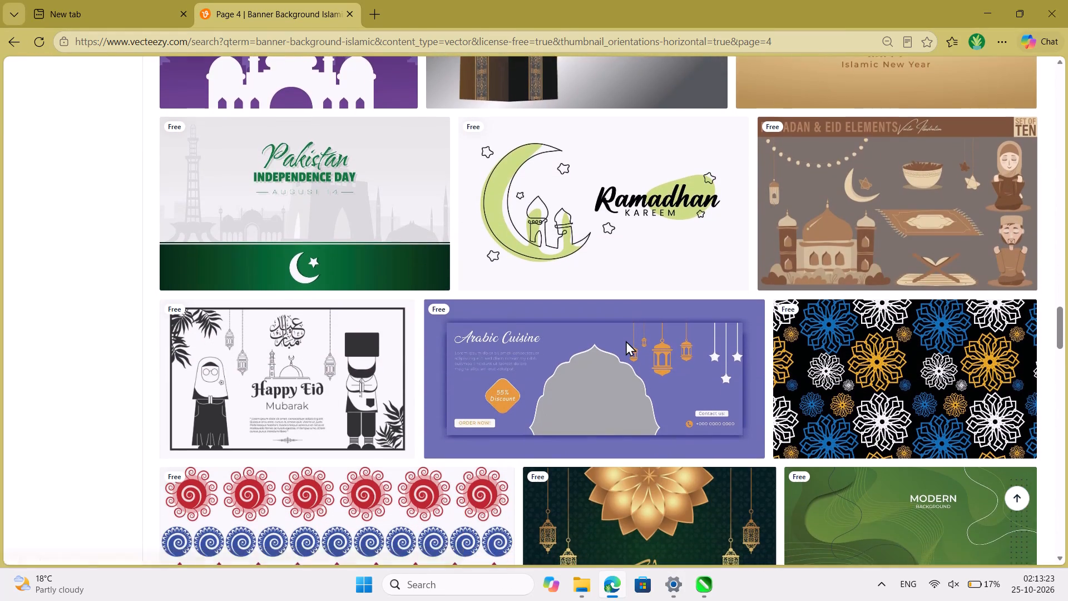
scroll(626, 341, "down", 6)
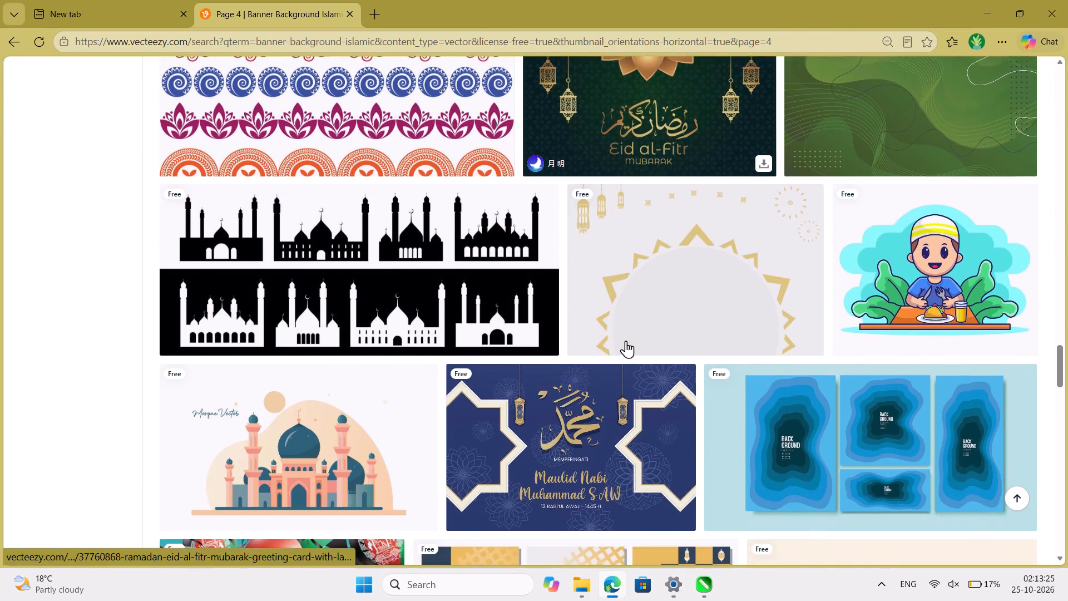
scroll(626, 341, "down", 7)
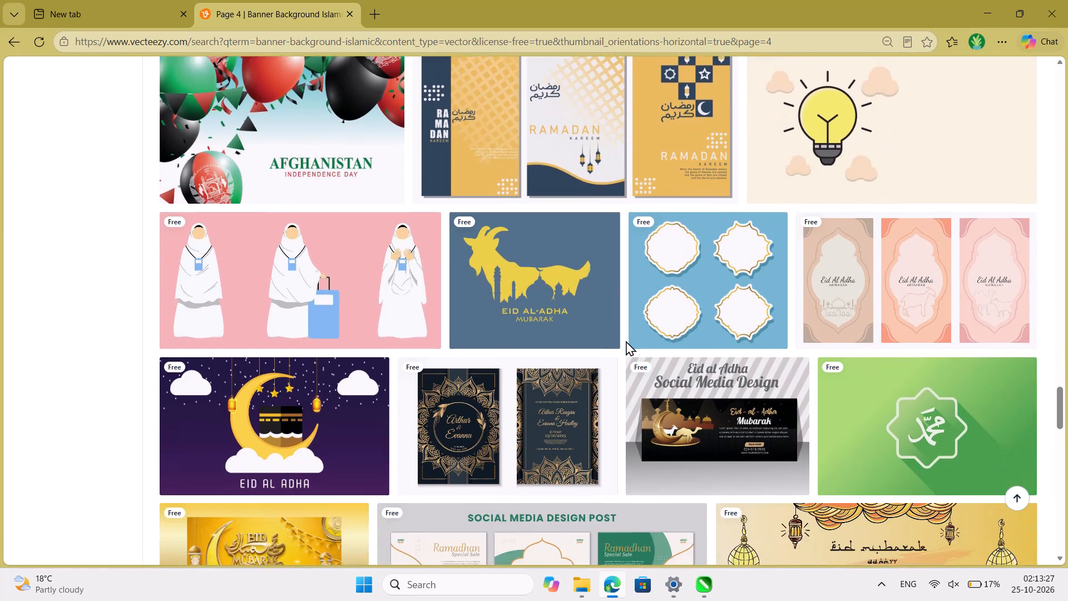
scroll(626, 341, "down", 1)
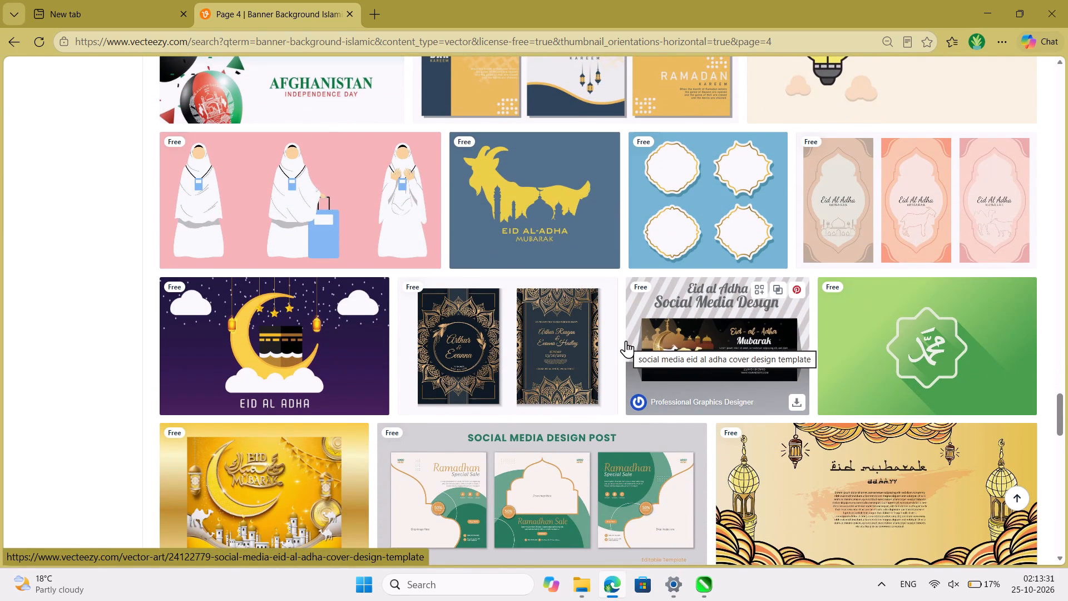
scroll(626, 341, "down", 6)
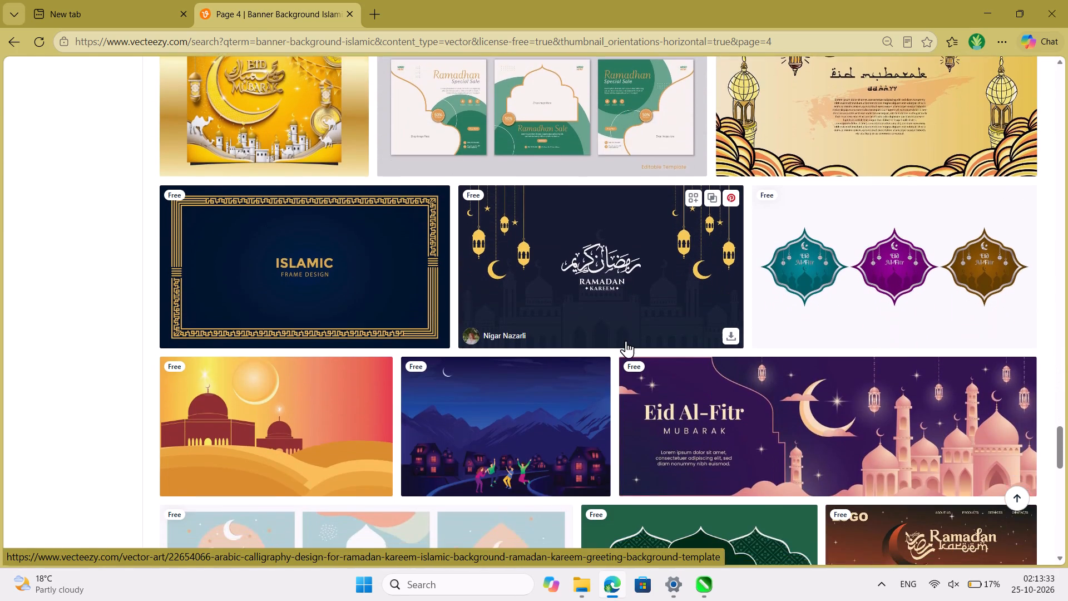
scroll(626, 341, "down", 5)
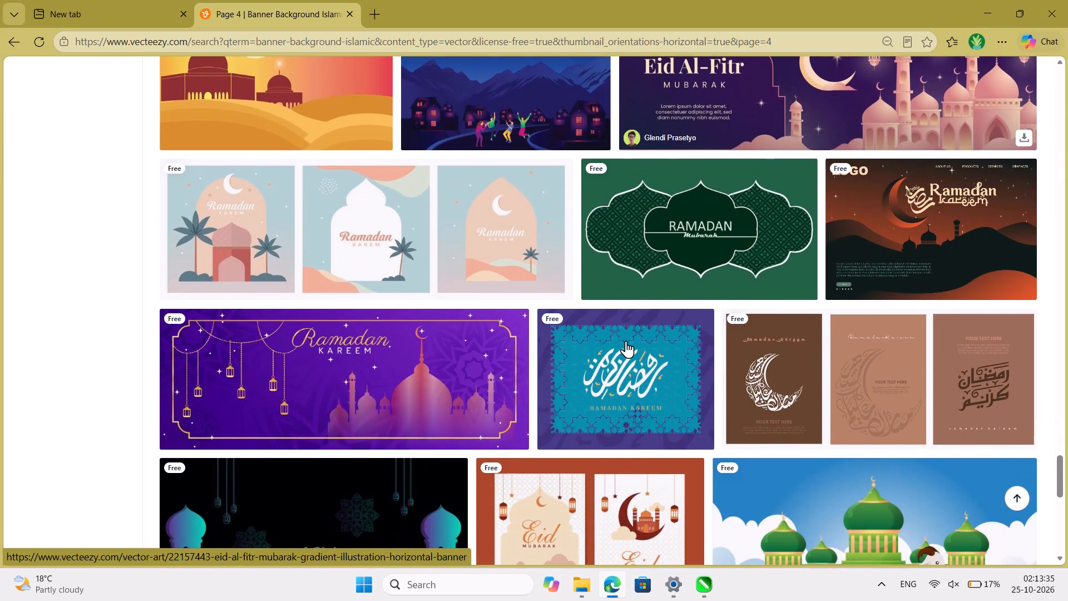
scroll(626, 341, "down", 4)
Switch the "banner background islamic" search from vectors to PNGs.
scroll(43, 176, "up", 8)
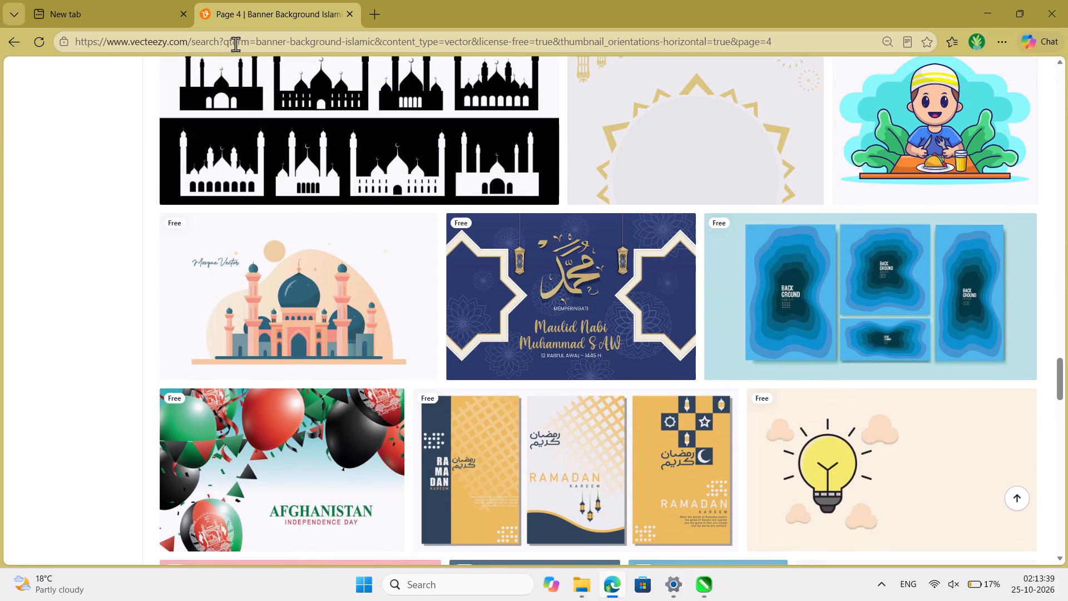
scroll(454, 110, "up", 7)
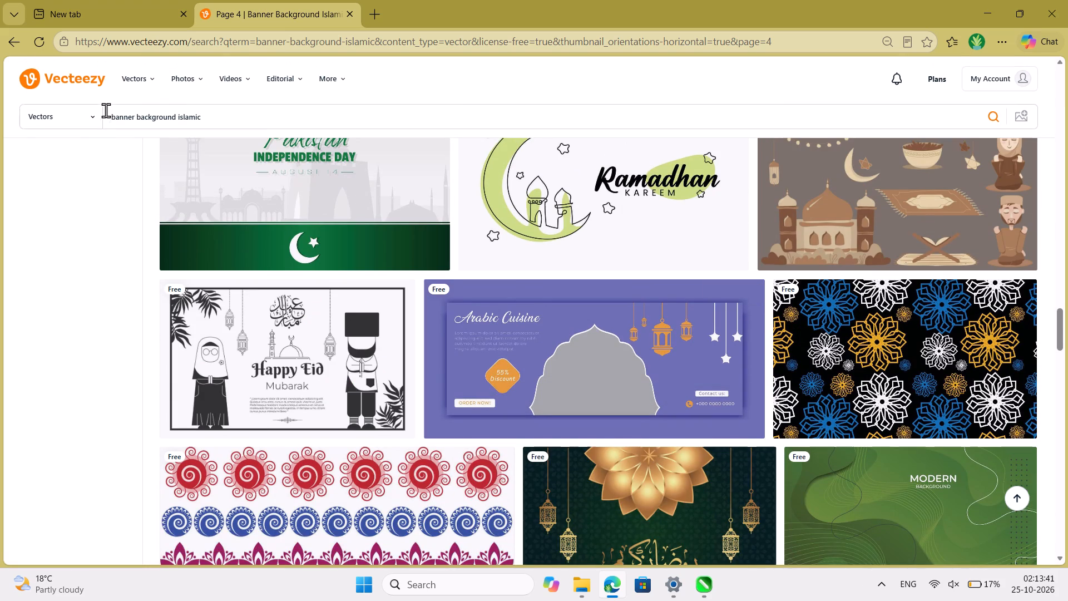
left_click(96, 115)
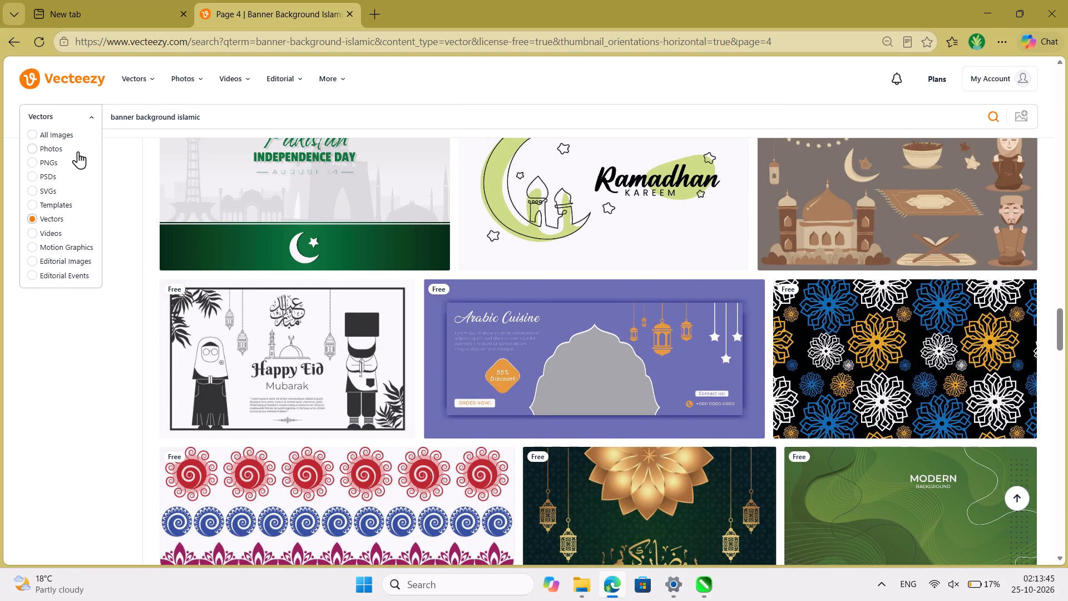
left_click(29, 164)
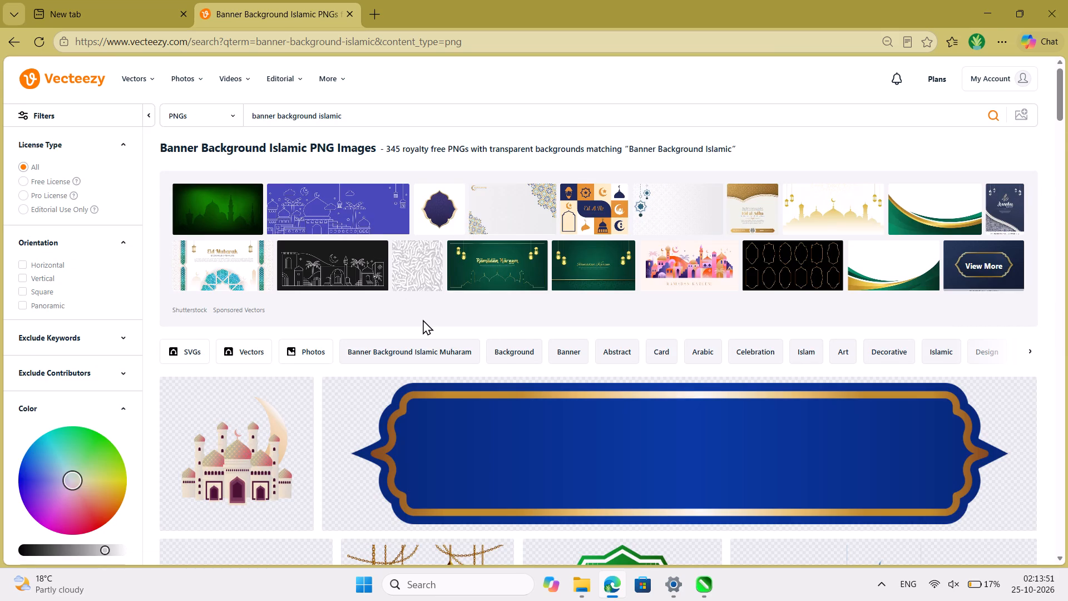
Examine the Islamic banner PNGs on the first results page, from the top to the lantern and mosque silhouette designs around the middle.
scroll(423, 319, "down", 7)
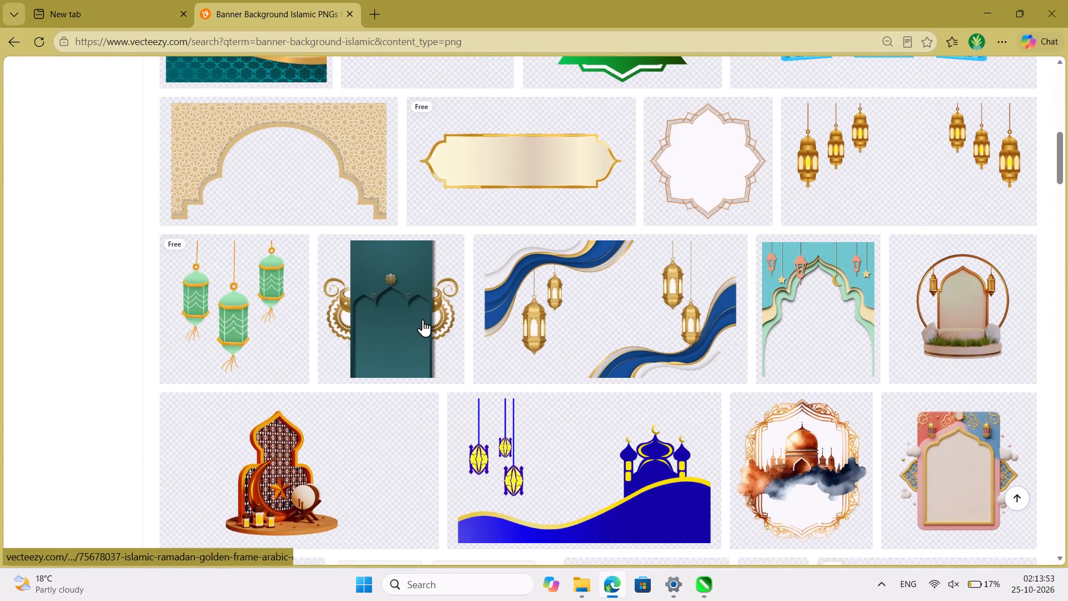
scroll(423, 319, "up", 2)
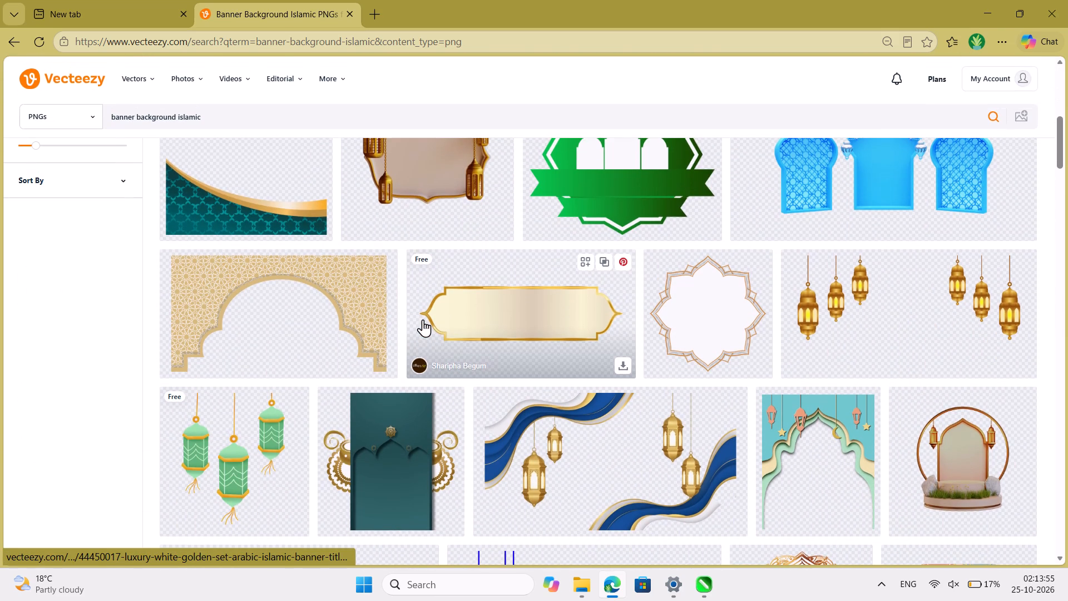
scroll(423, 319, "down", 7)
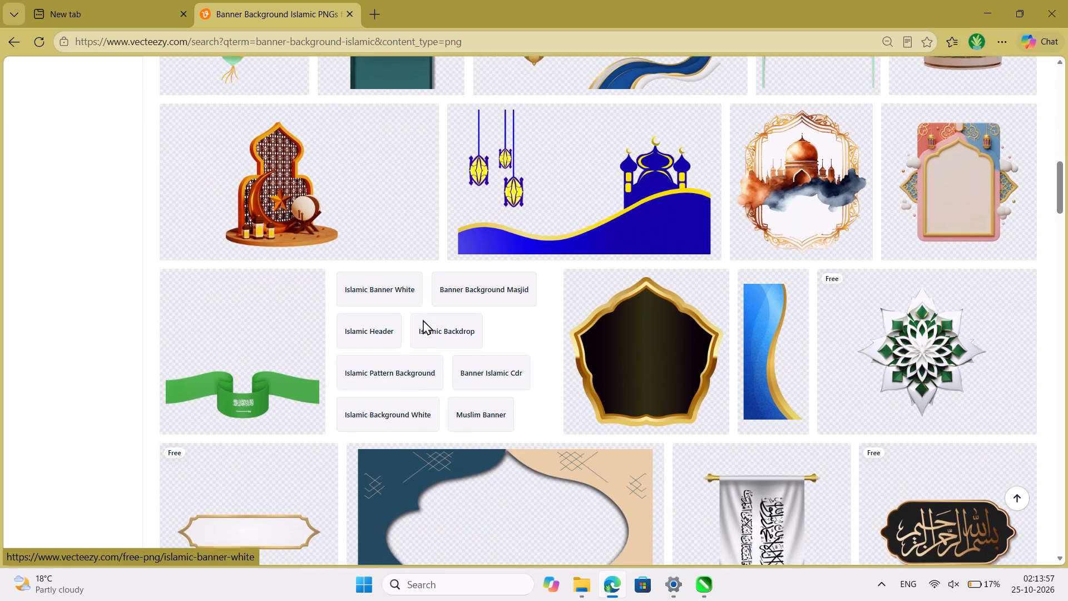
scroll(423, 319, "down", 8)
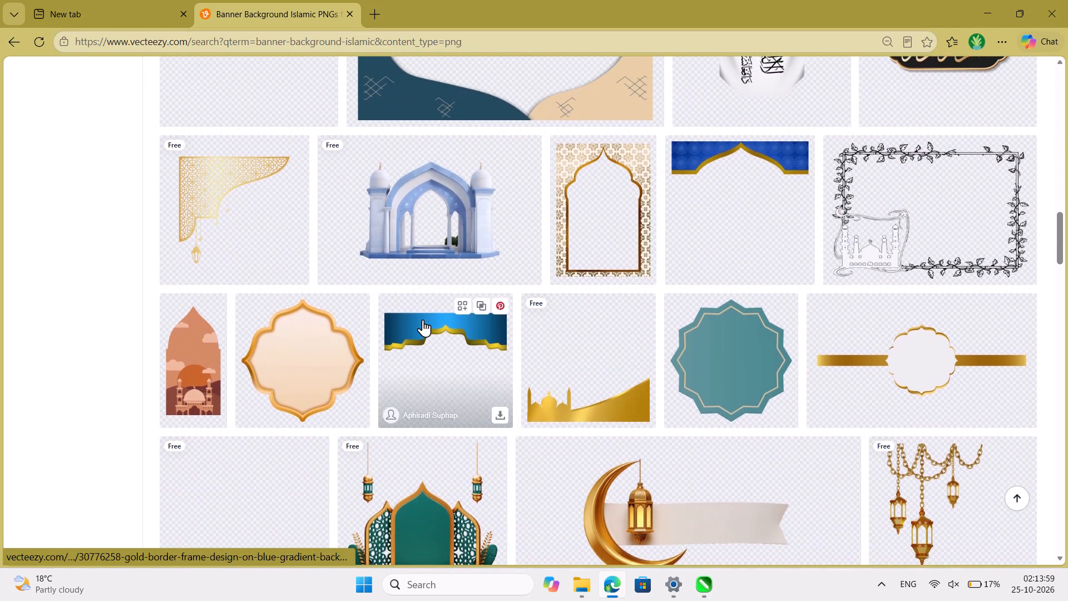
scroll(423, 319, "down", 7)
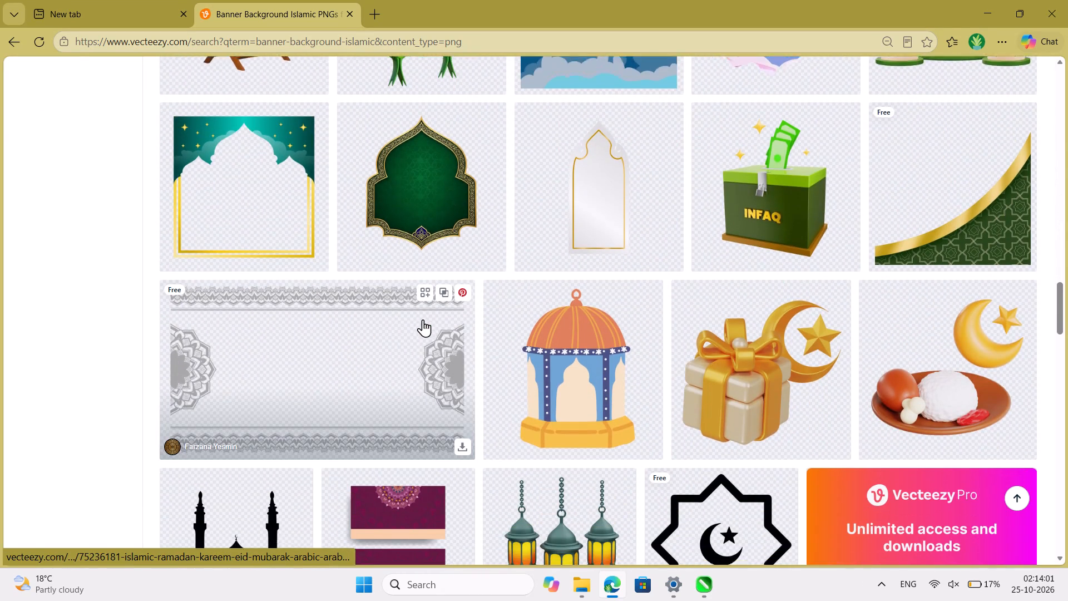
scroll(423, 319, "down", 2)
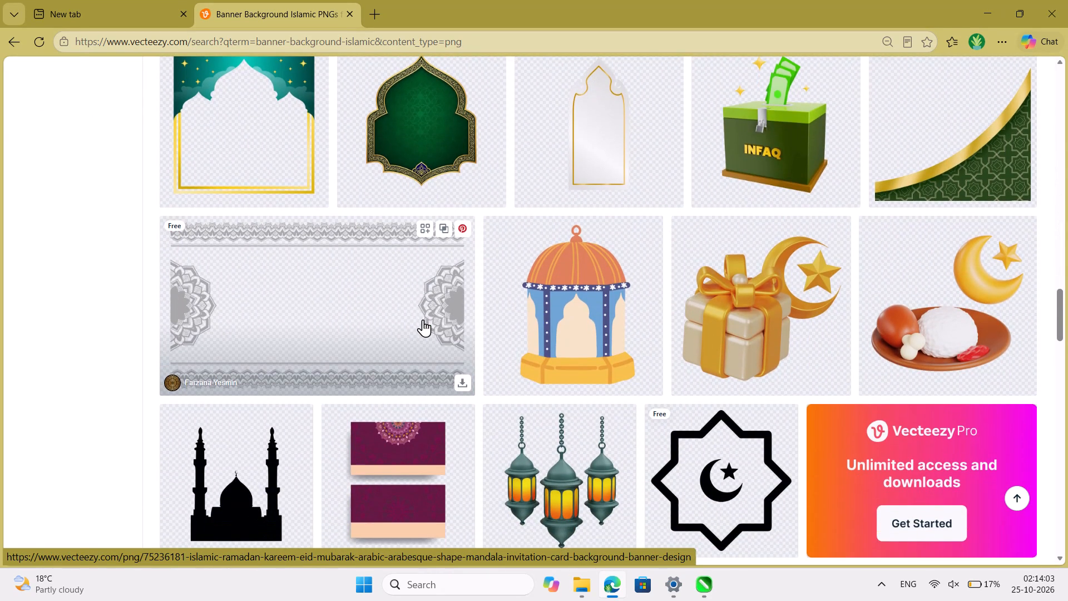
Look through the rest of the first page of PNG results down to the end for suitable Islamic banner graphics.
scroll(423, 319, "down", 6)
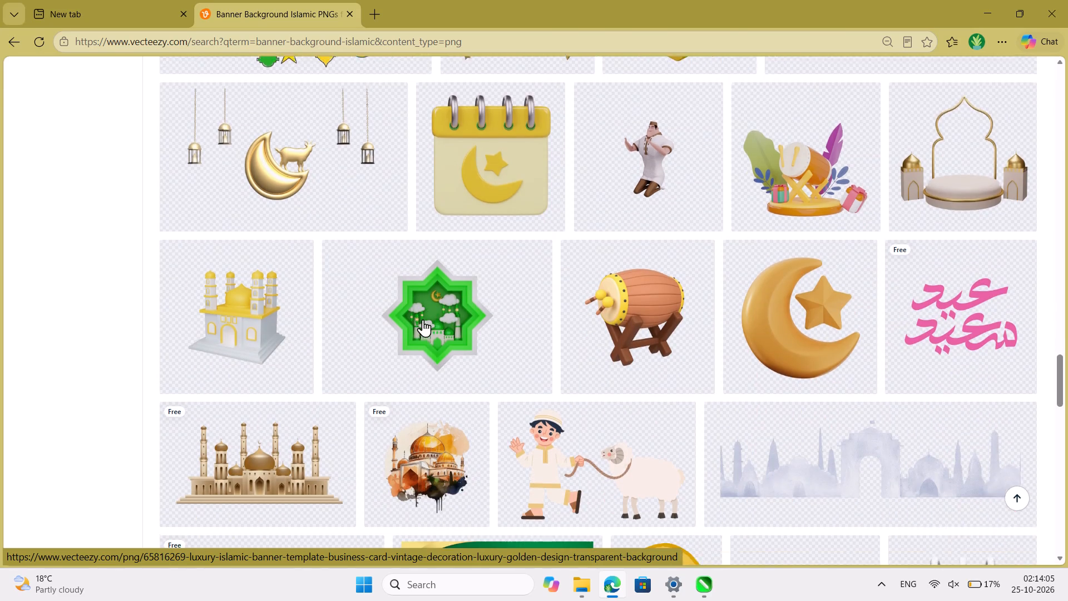
scroll(423, 319, "down", 6)
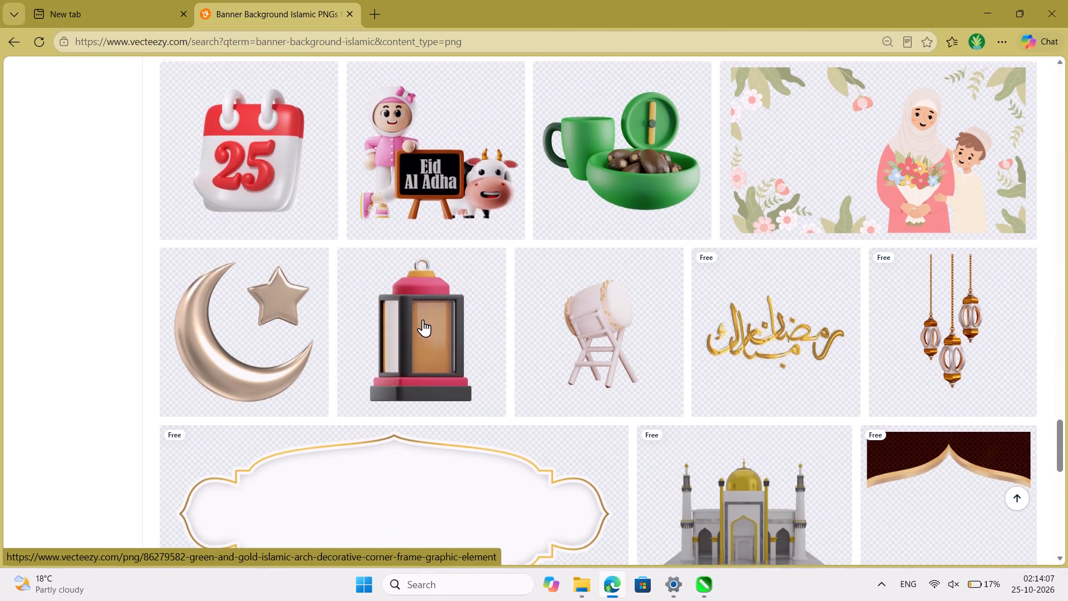
scroll(423, 319, "down", 3)
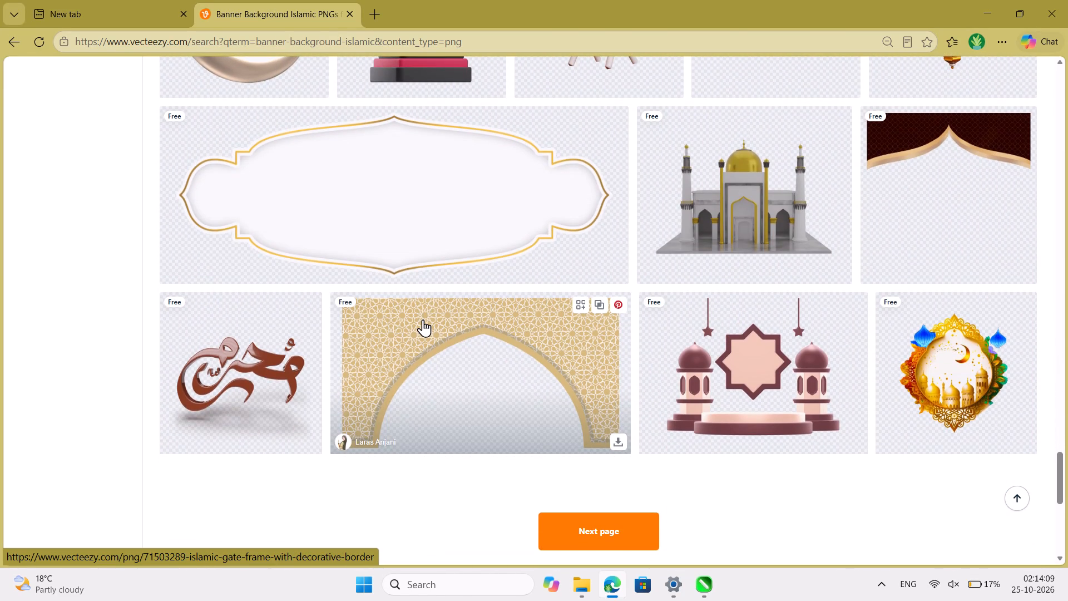
scroll(814, 177, "left", 3)
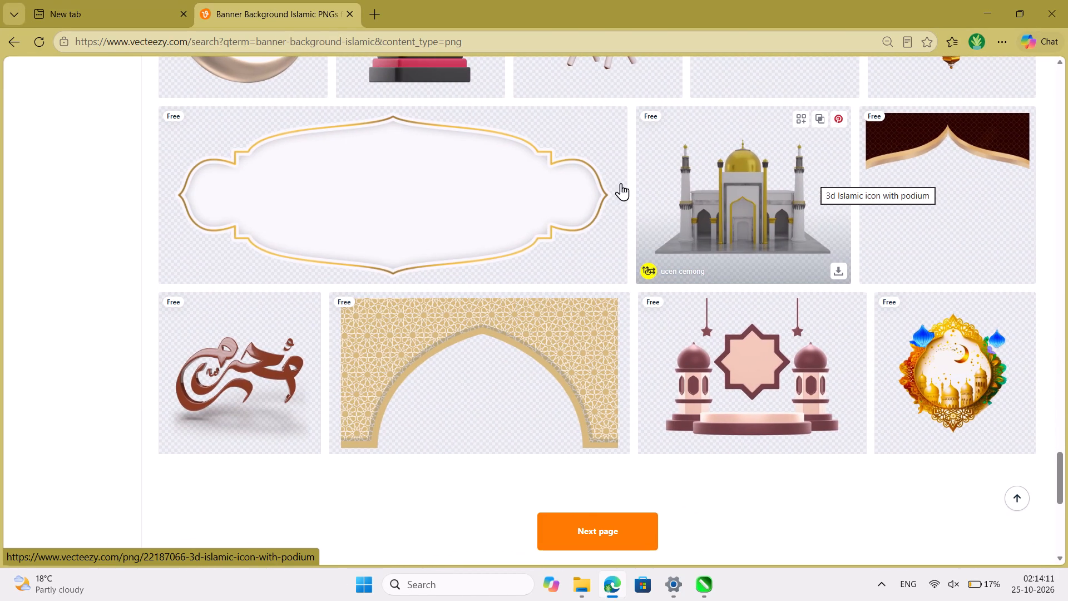
scroll(614, 280, "down", 4)
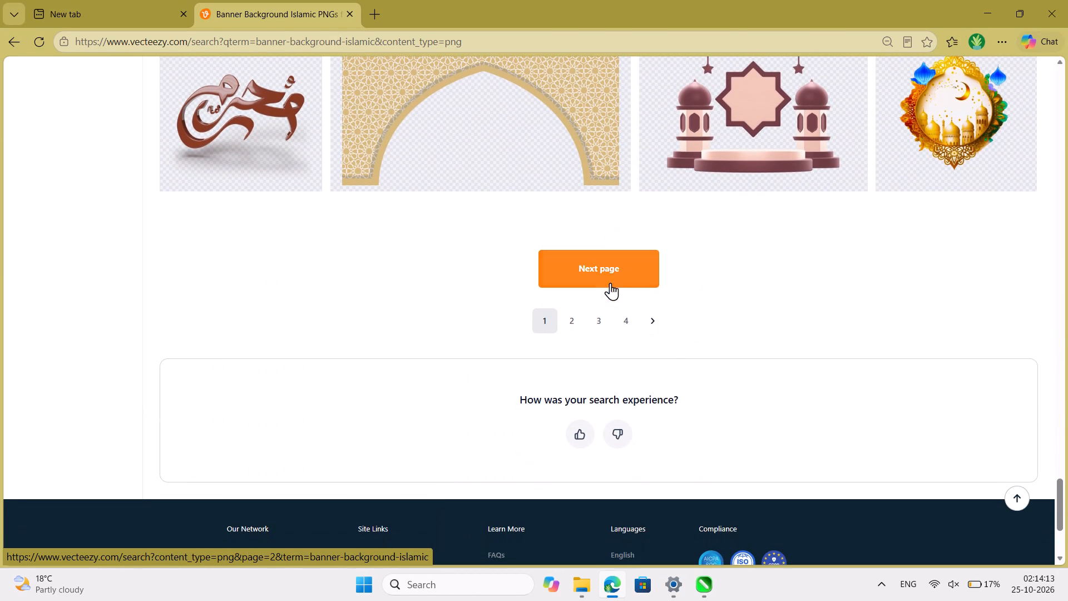
Open page 2 of the PNG results and look through its Islamic frames, mosques and lanterns down to the end.
left_click(570, 326)
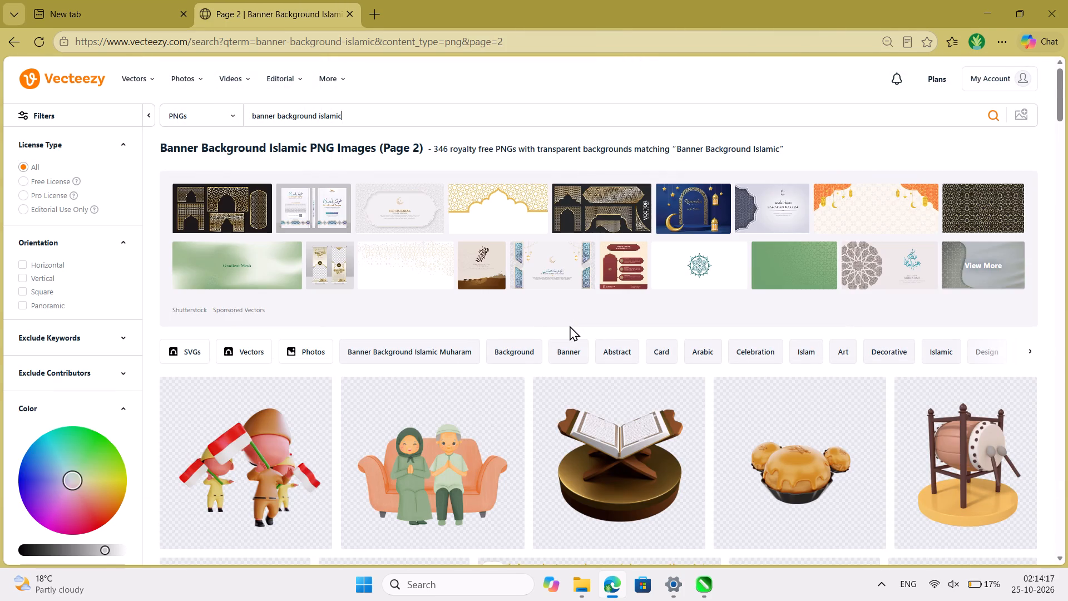
scroll(570, 326, "down", 4)
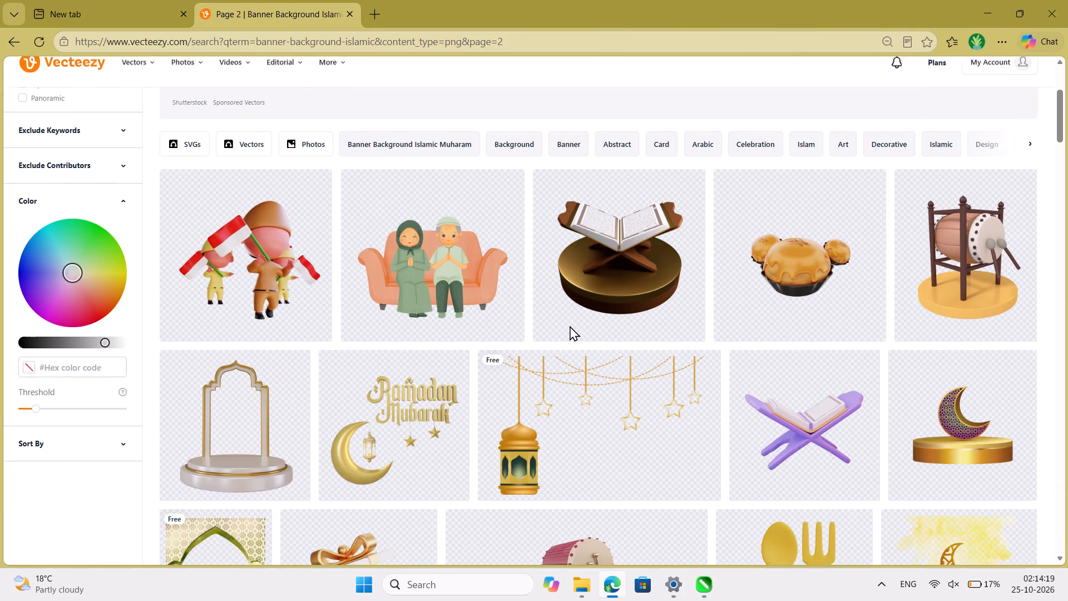
scroll(570, 326, "down", 19)
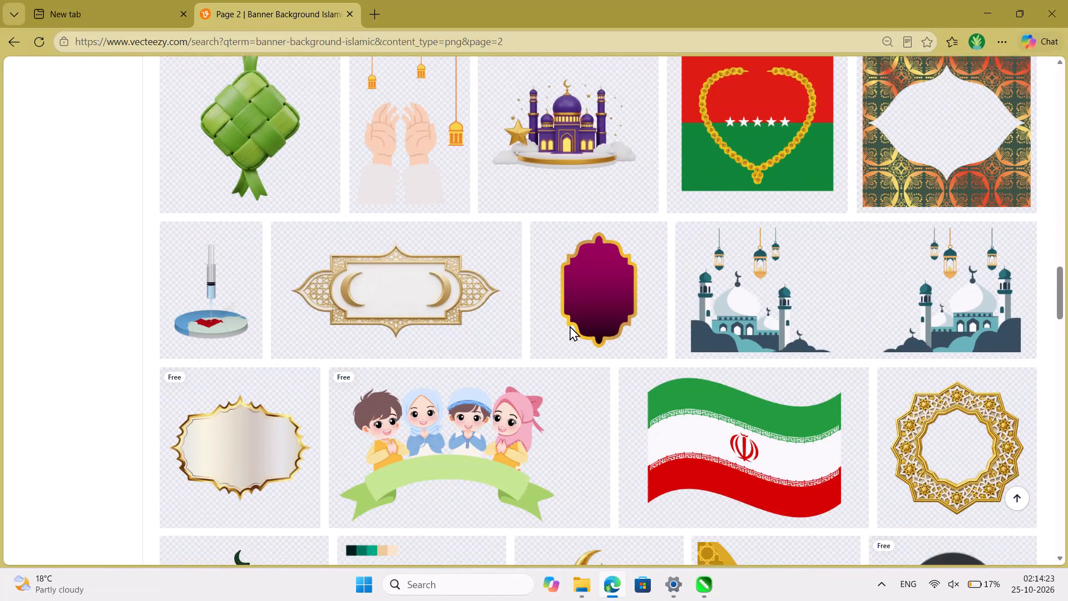
scroll(570, 326, "down", 8)
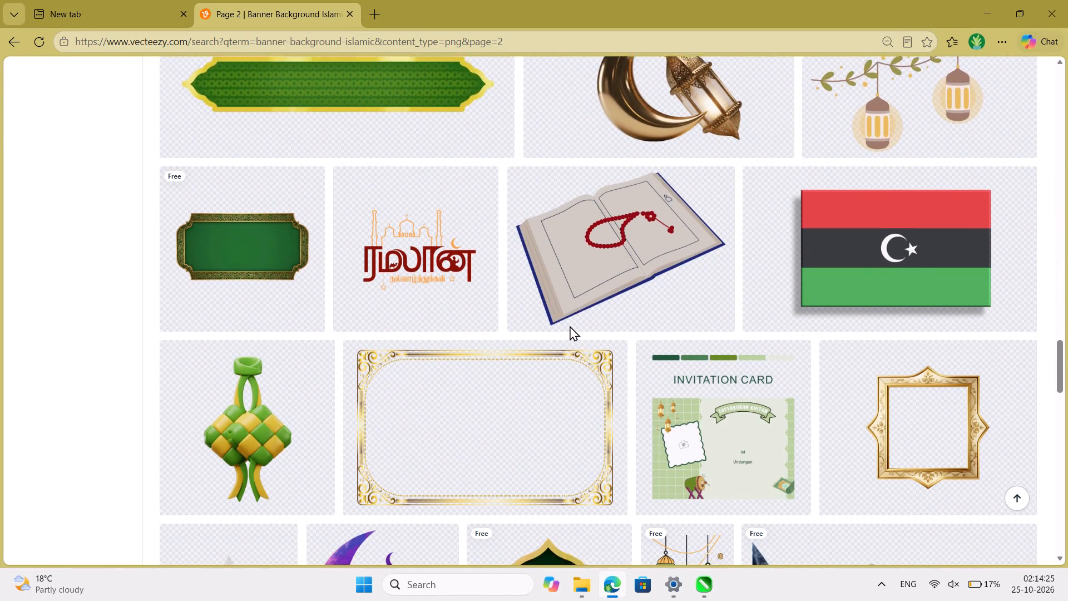
scroll(570, 326, "down", 7)
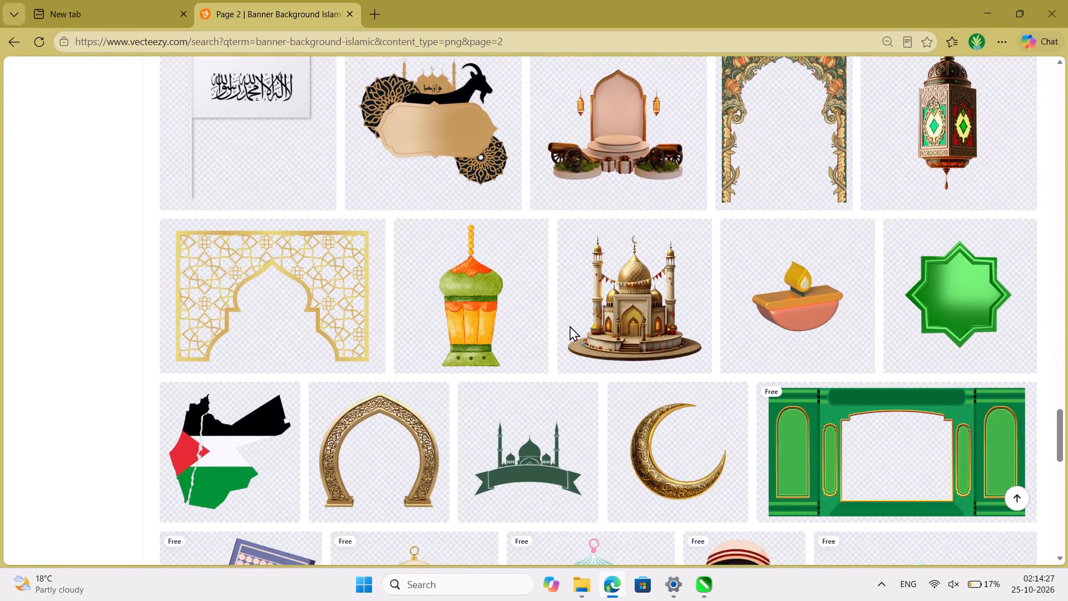
scroll(570, 326, "right", 1)
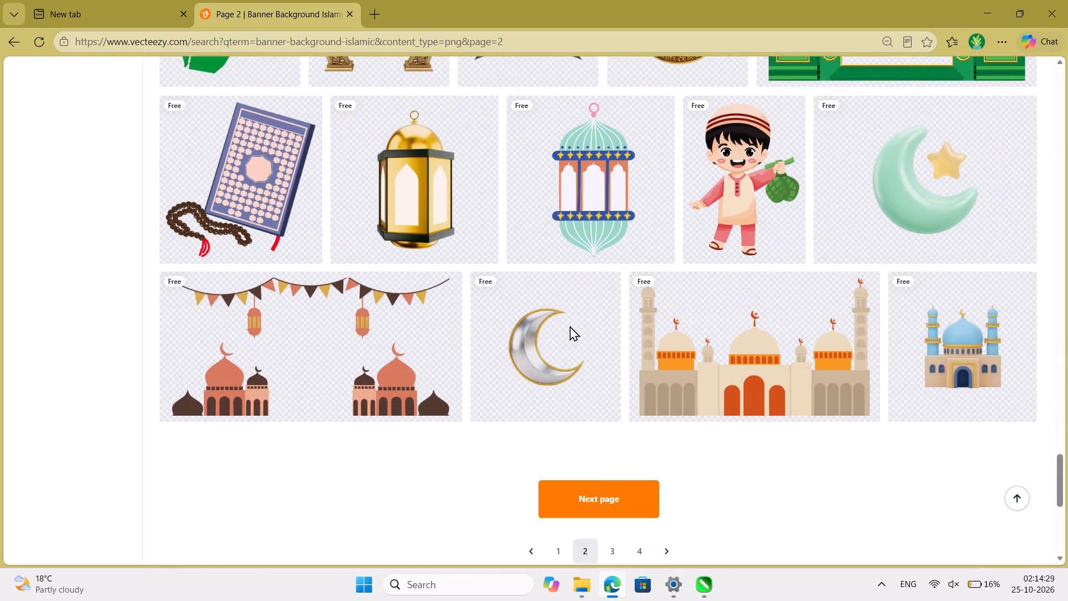
Switch the "banner background islamic" search from PNGs to SVGs.
scroll(570, 326, "up", 7)
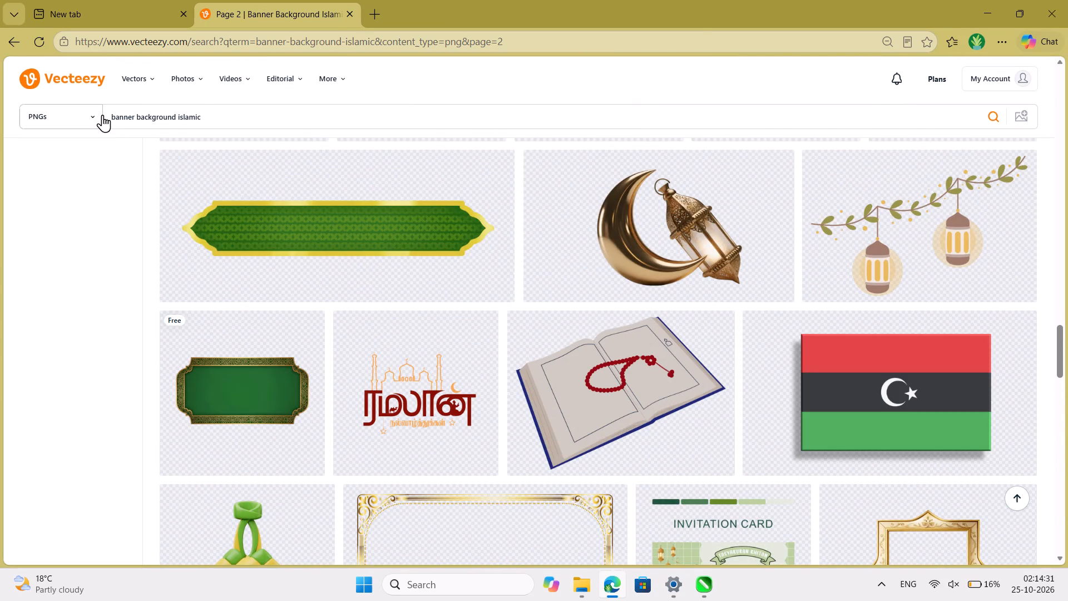
left_click(93, 114)
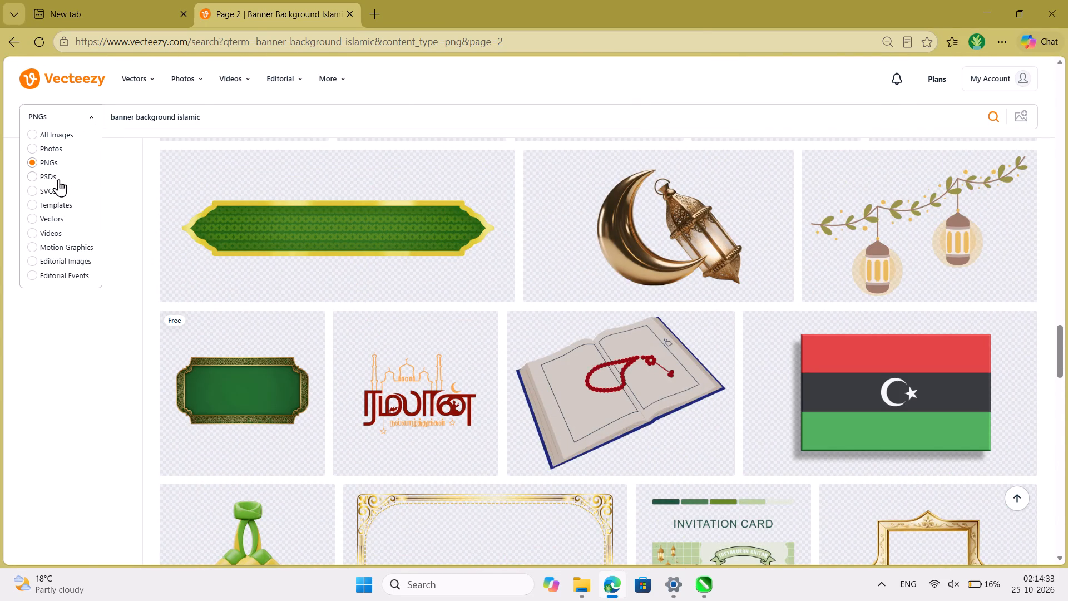
left_click(37, 193)
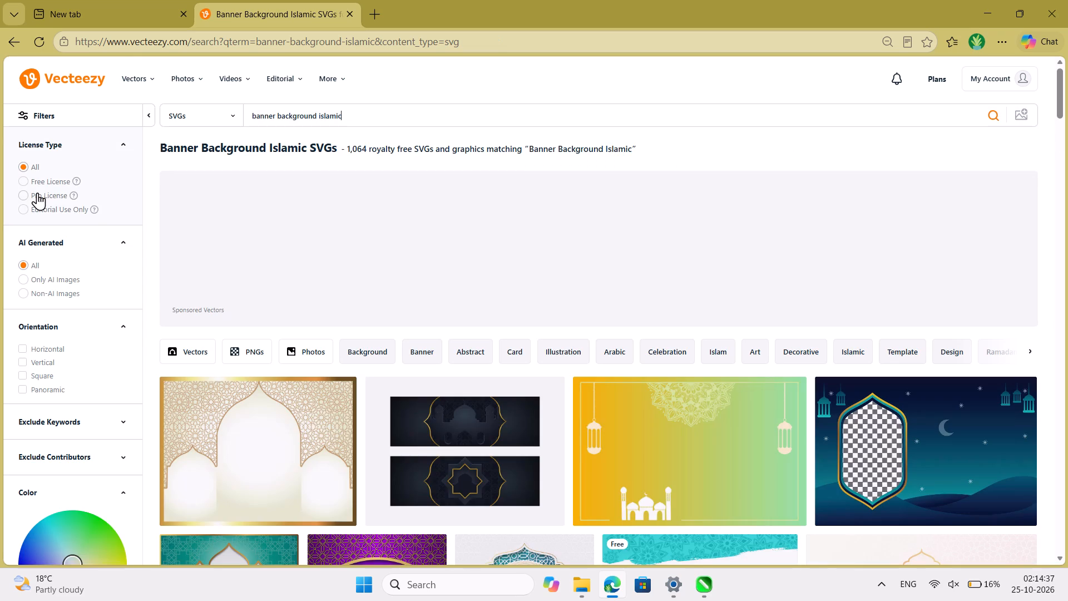
Examine the Islamic background SVGs from the top of the results to the Ramadhan banners and blue frame shapes.
scroll(324, 367, "down", 3)
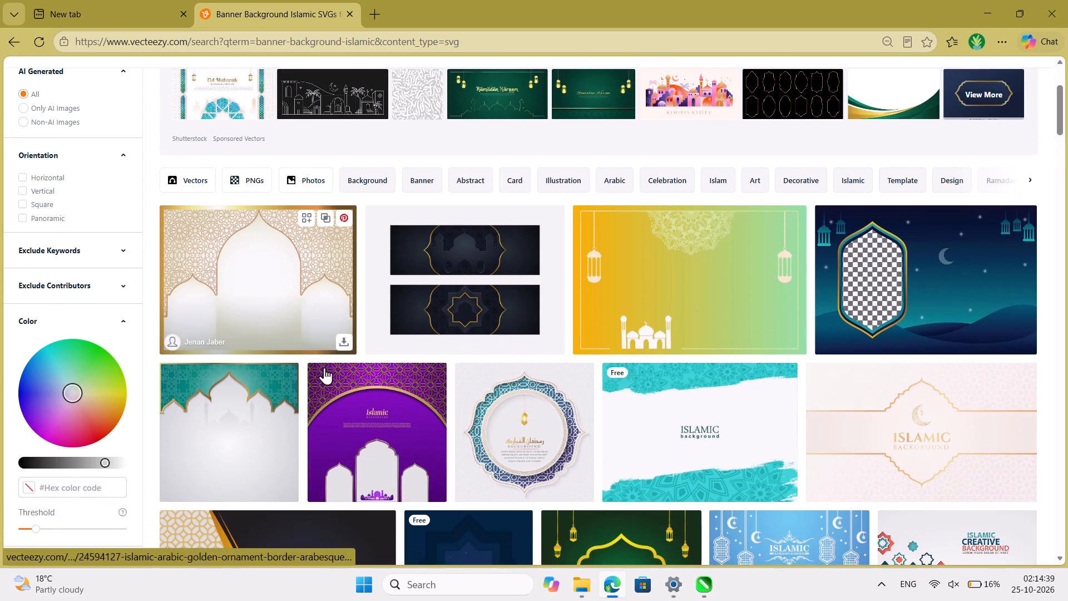
scroll(324, 367, "down", 6)
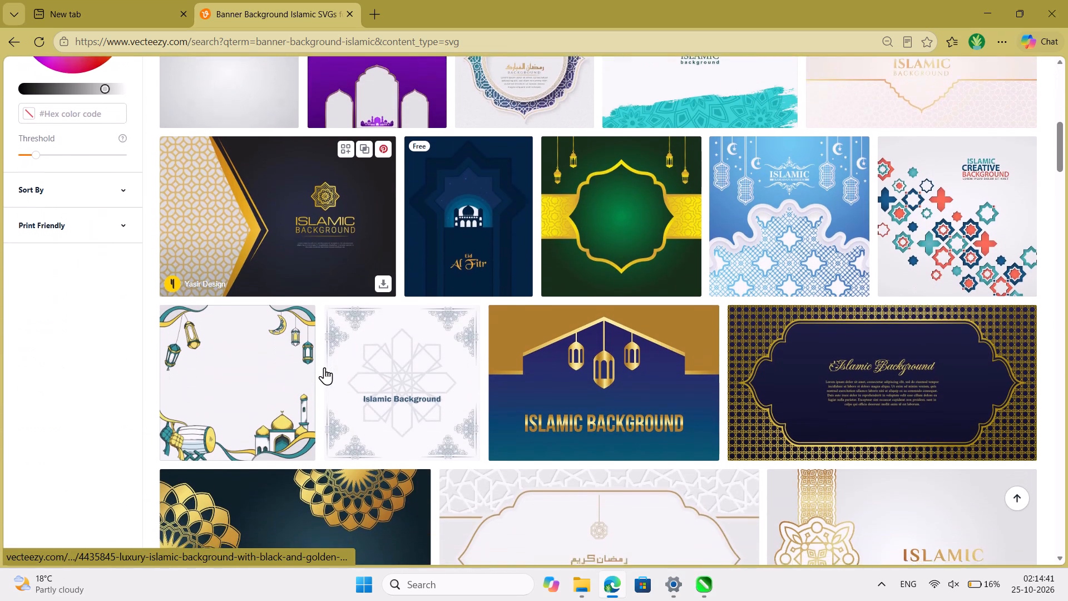
scroll(324, 367, "down", 4)
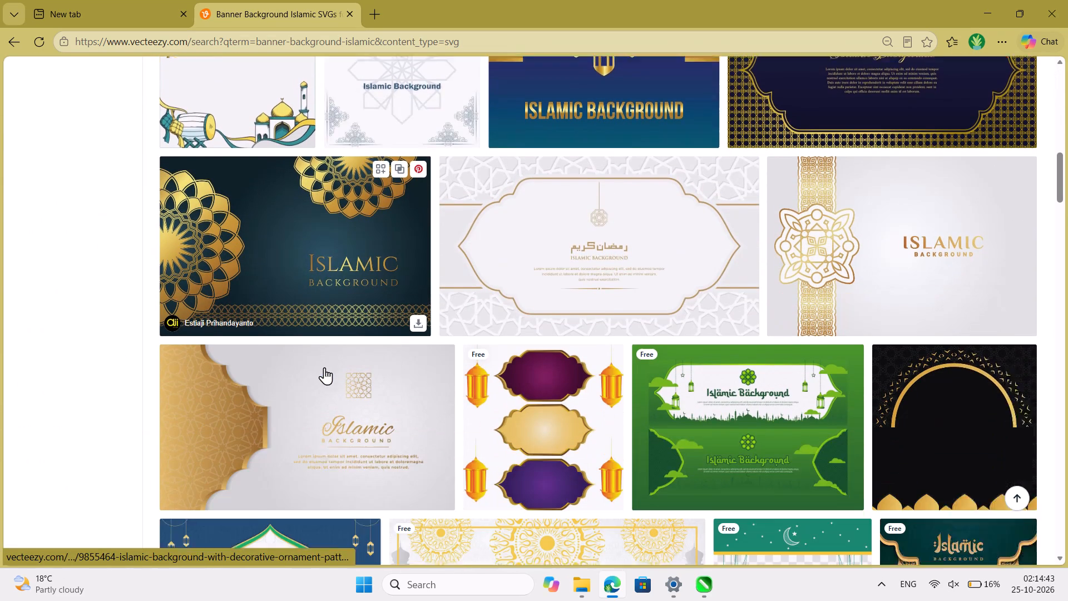
scroll(324, 367, "down", 1)
scroll(324, 367, "right", 1)
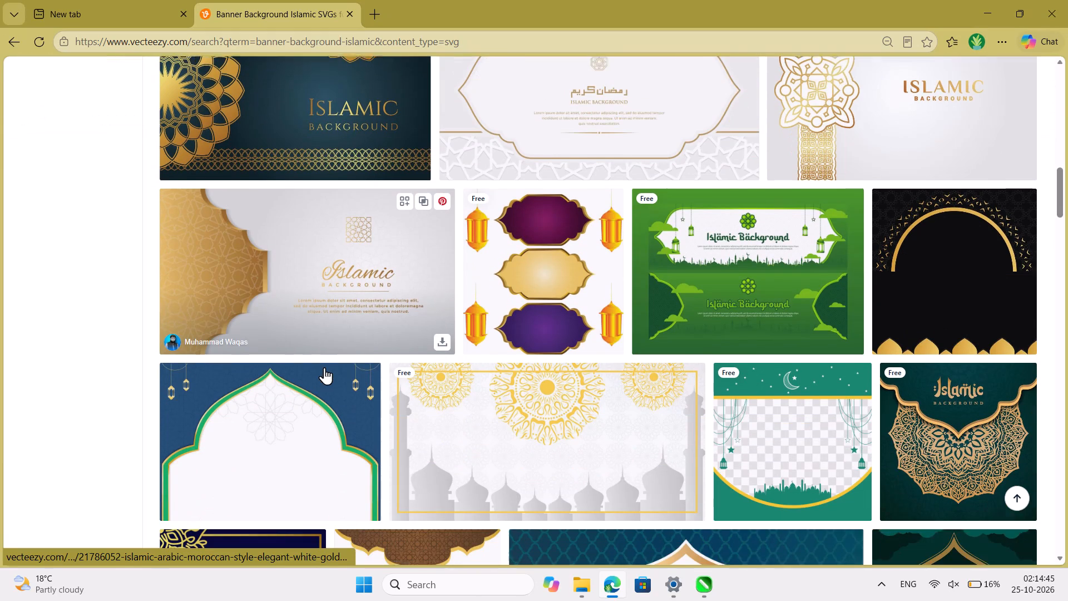
scroll(324, 367, "down", 2)
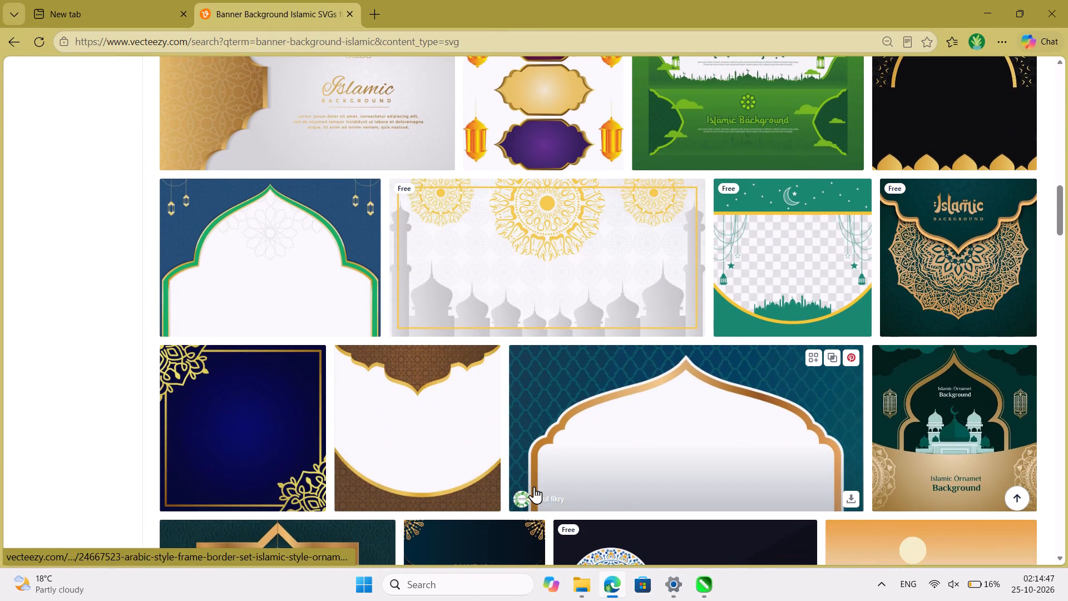
scroll(534, 486, "down", 6)
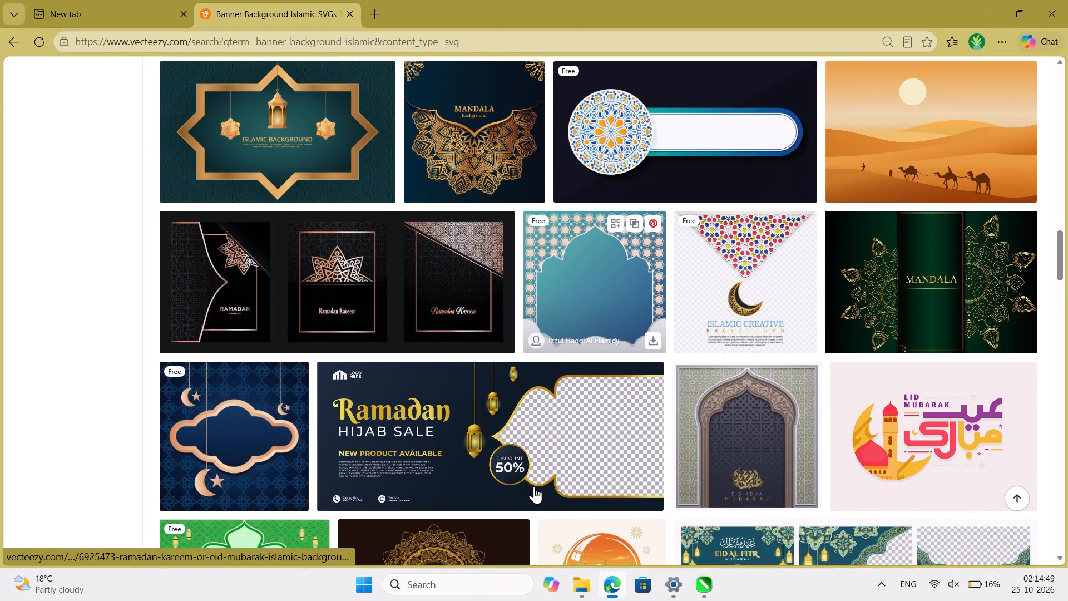
scroll(534, 486, "down", 3)
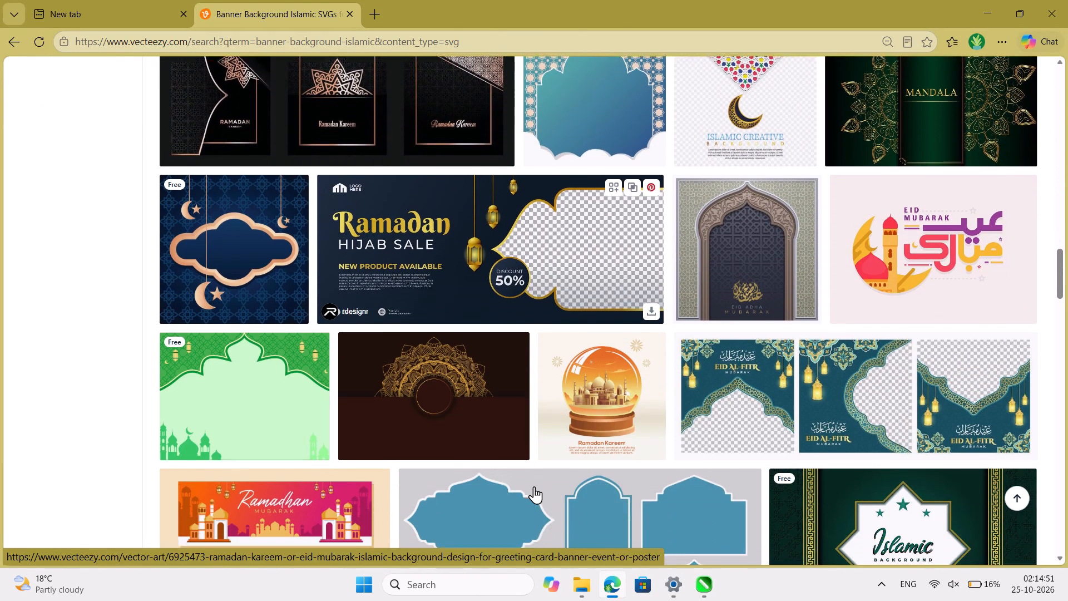
scroll(534, 486, "down", 2)
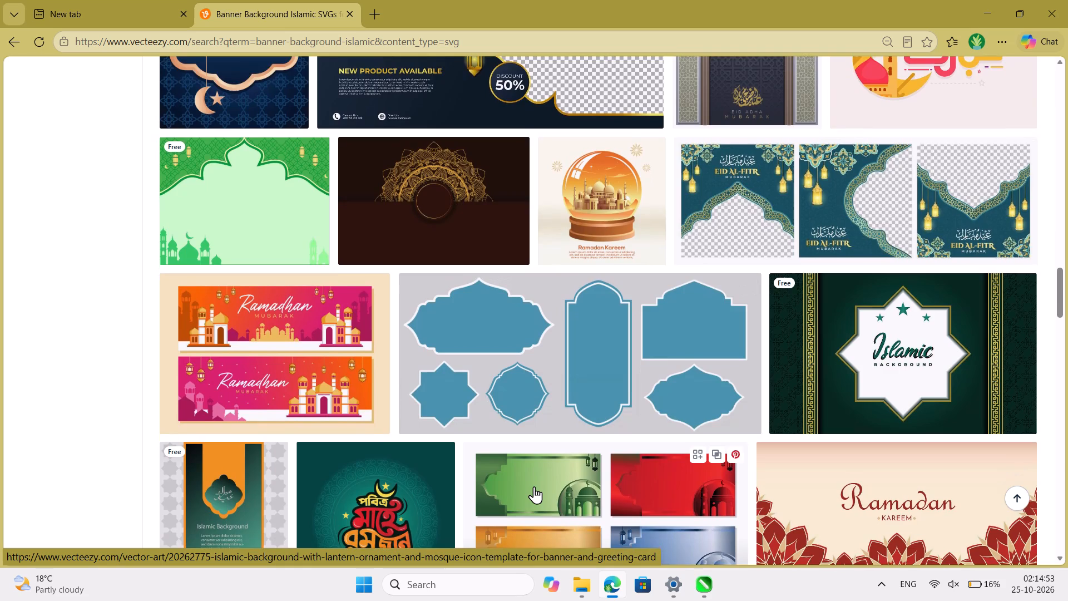
Look through further Islamic SVGs as far as the mandala and Ramadan Mubarak designs near the end of the first page.
scroll(534, 486, "down", 5)
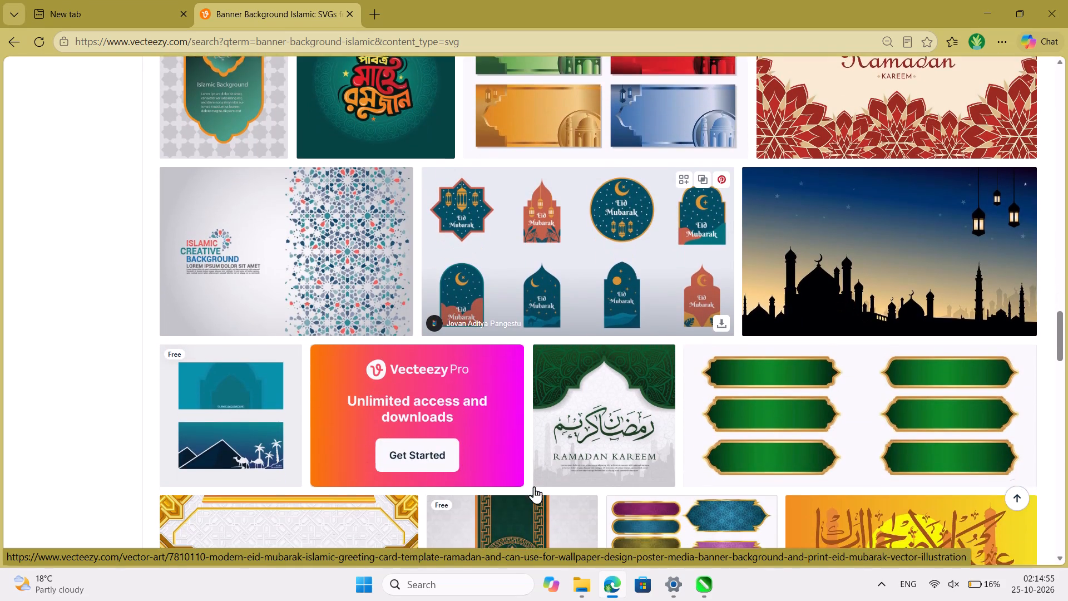
scroll(534, 486, "down", 4)
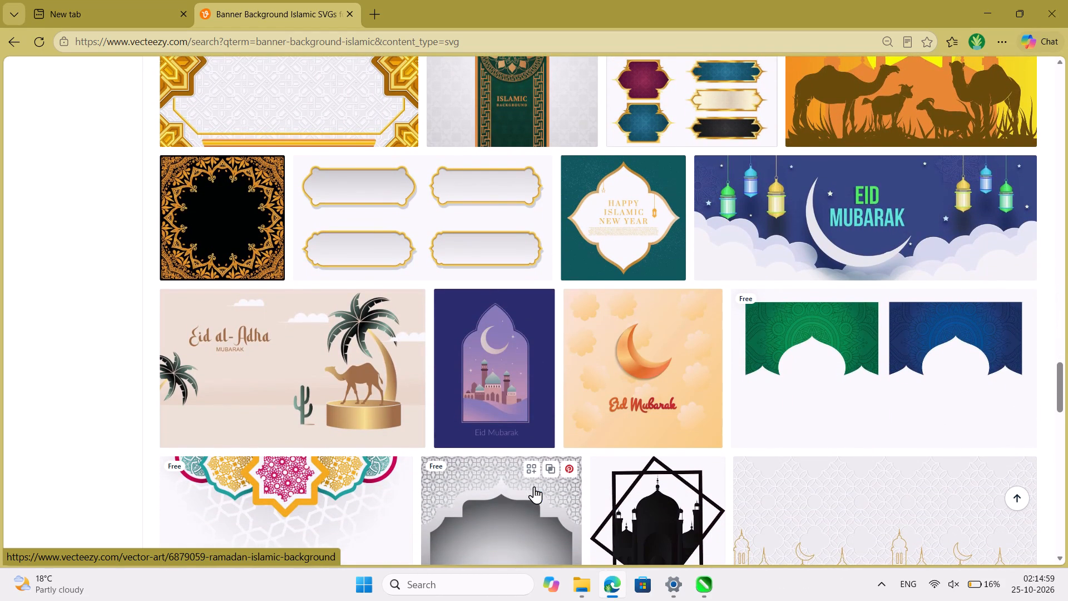
scroll(534, 486, "up", 2)
scroll(534, 486, "down", 1)
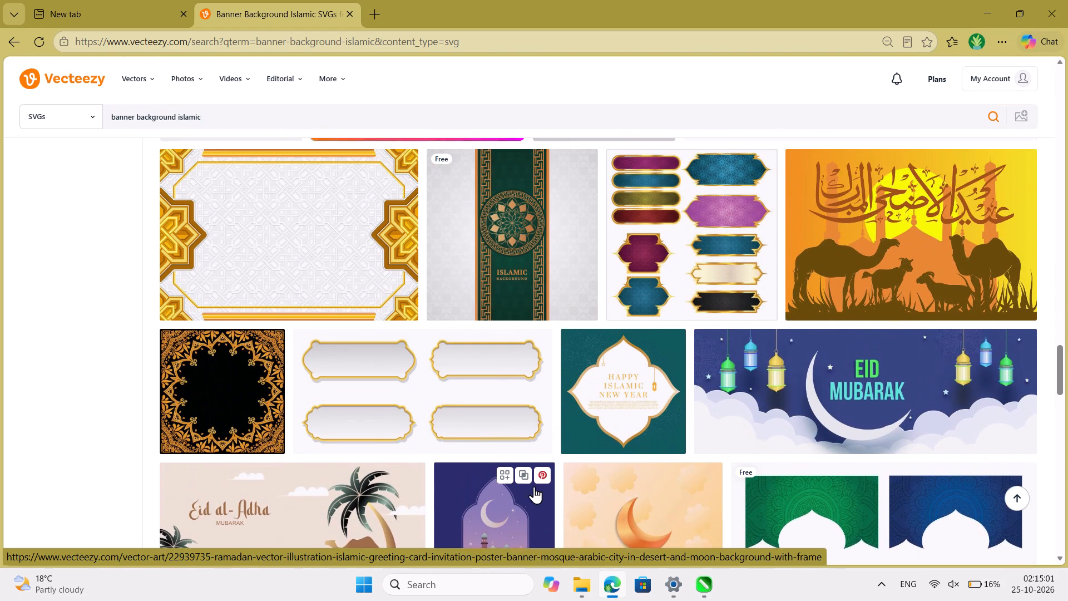
scroll(534, 486, "down", 1)
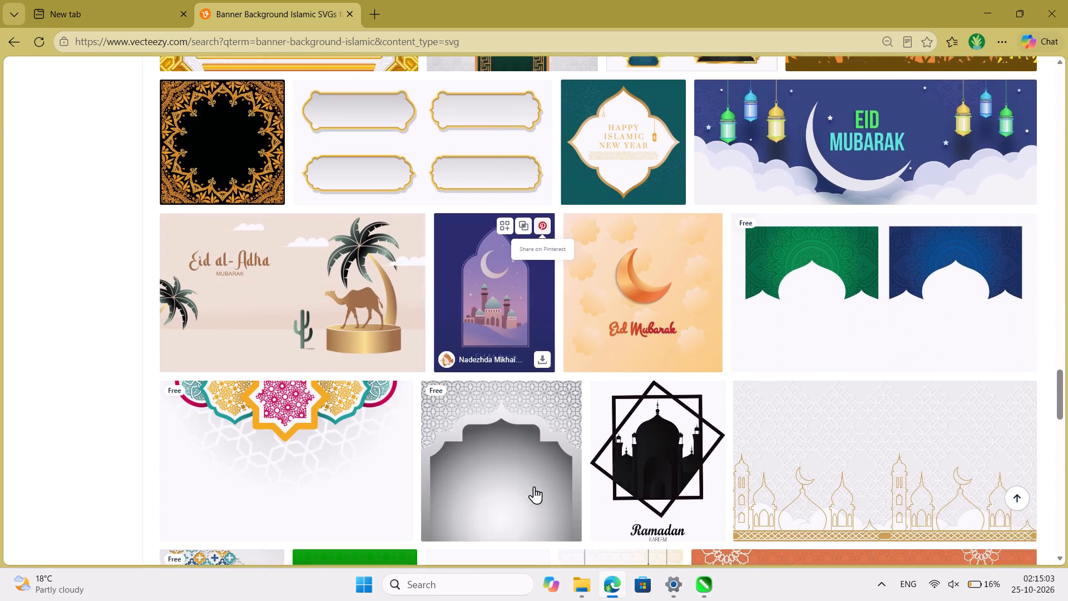
scroll(534, 486, "down", 3)
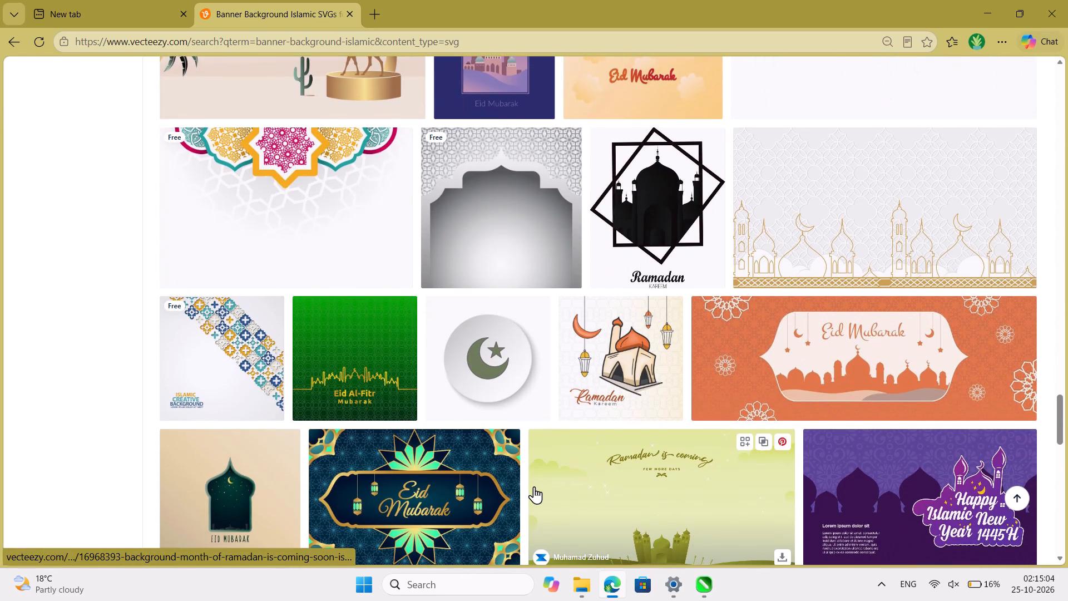
scroll(534, 486, "down", 4)
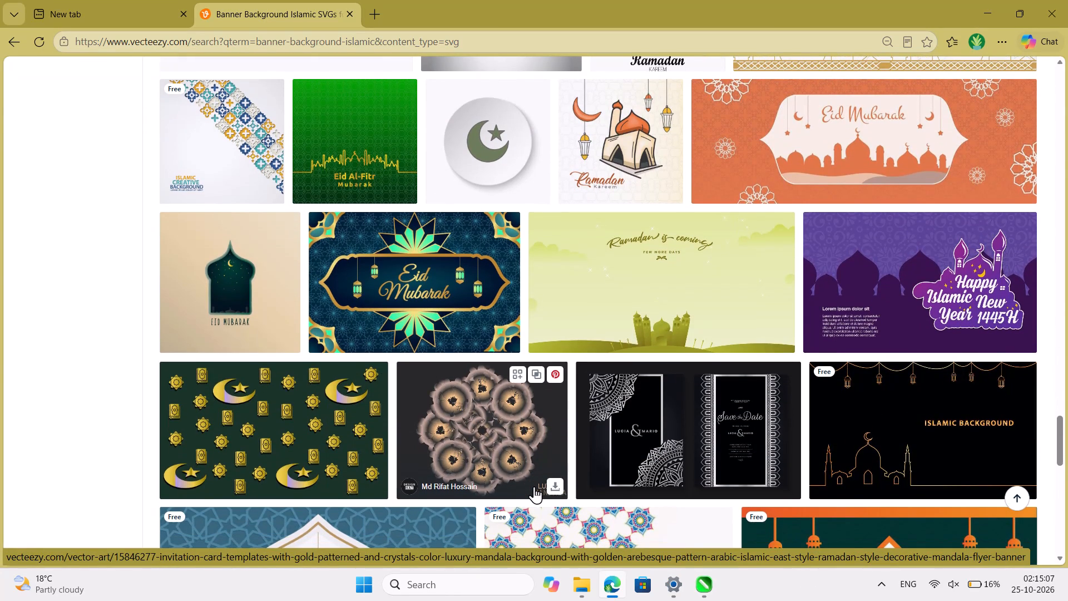
scroll(534, 486, "down", 4)
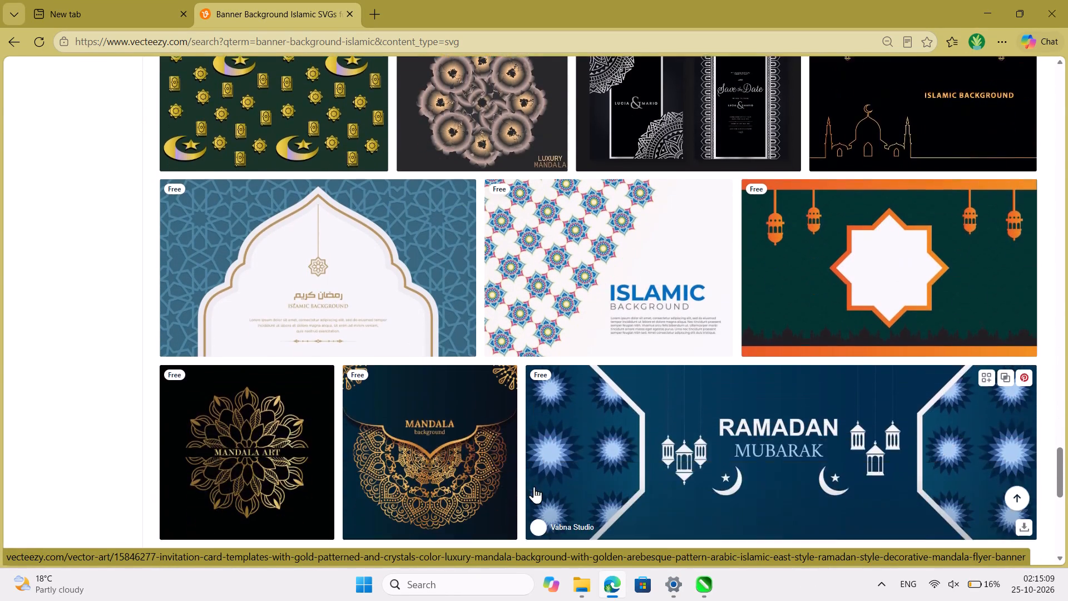
Open page 2 of the Islamic SVG results and look through its Ramadan, Eid and mandala designs down to the end.
scroll(534, 486, "down", 1)
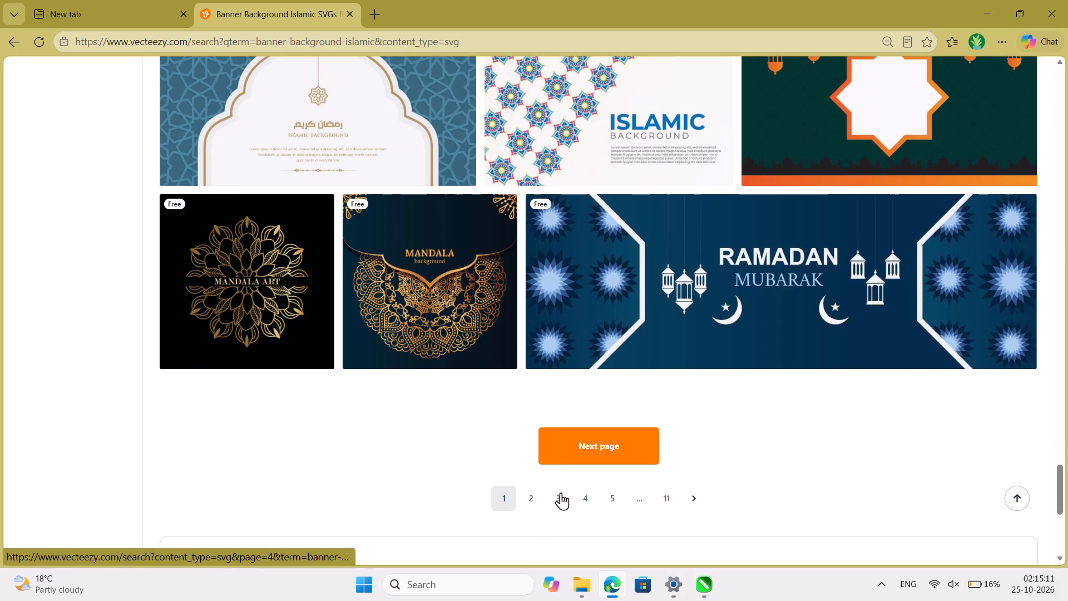
left_click(538, 496)
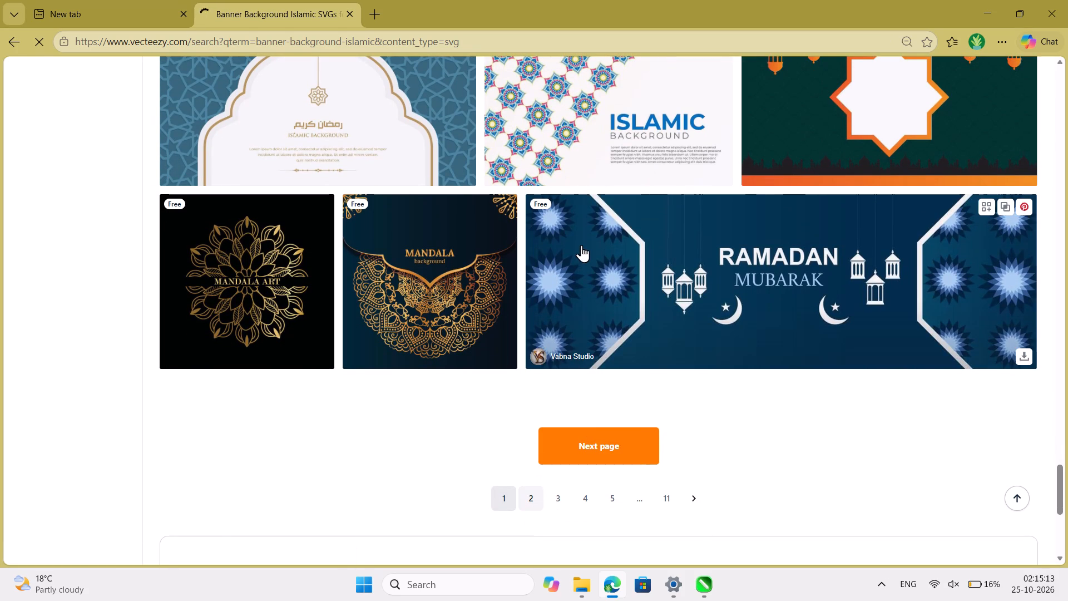
scroll(581, 243, "down", 9)
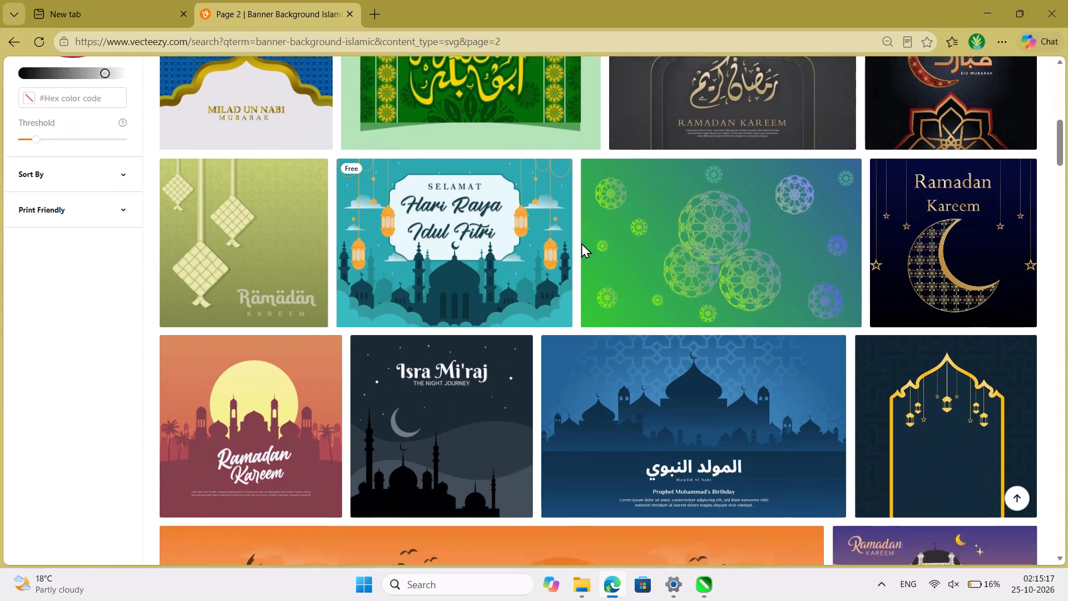
scroll(581, 243, "down", 9)
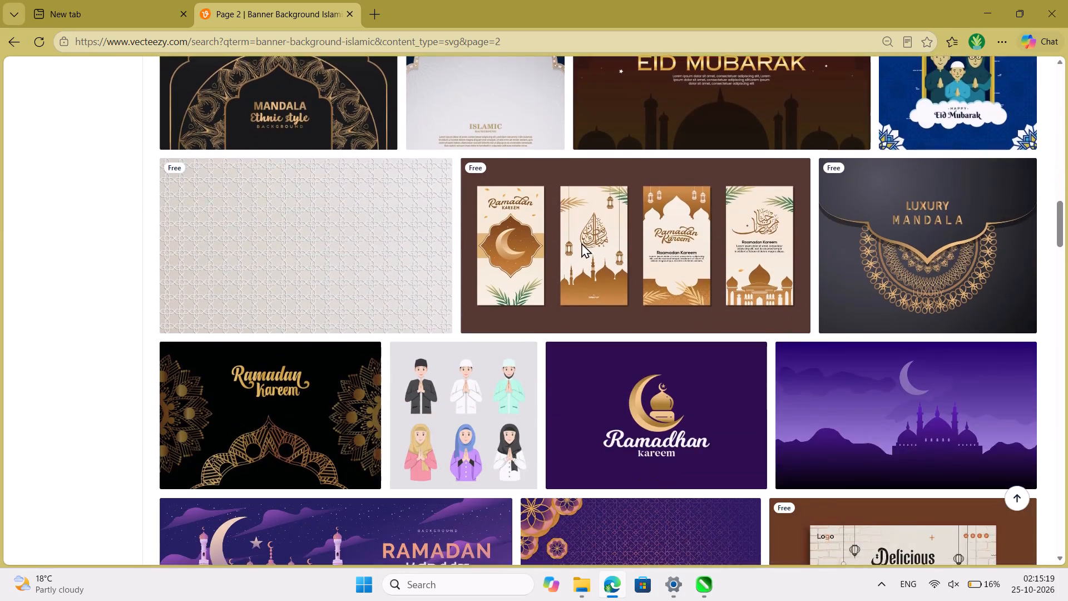
scroll(581, 243, "down", 4)
scroll(581, 243, "up", 1)
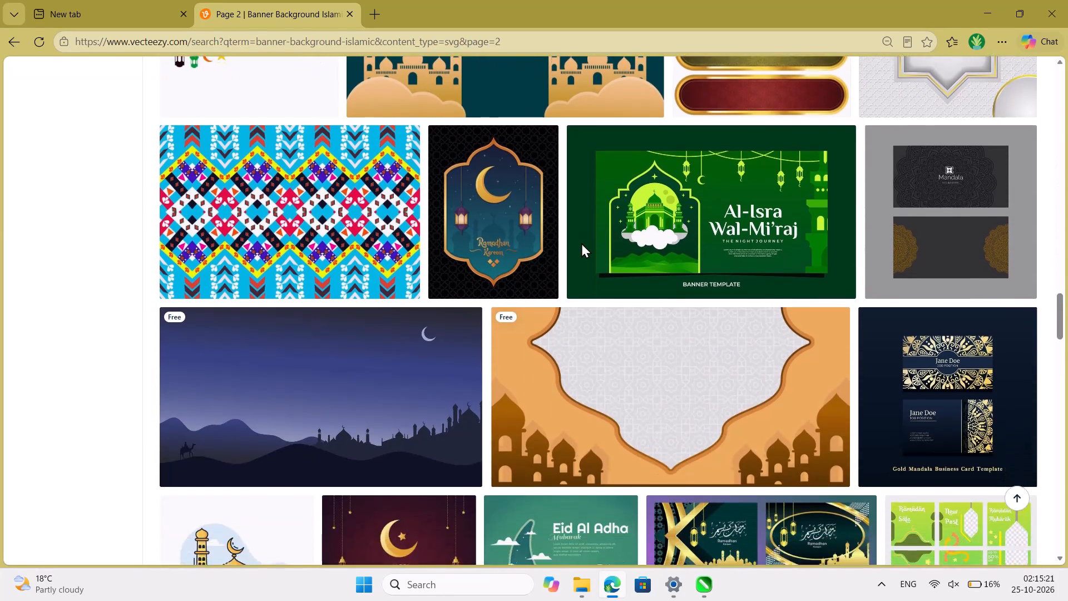
scroll(581, 243, "up", 2)
scroll(581, 243, "down", 8)
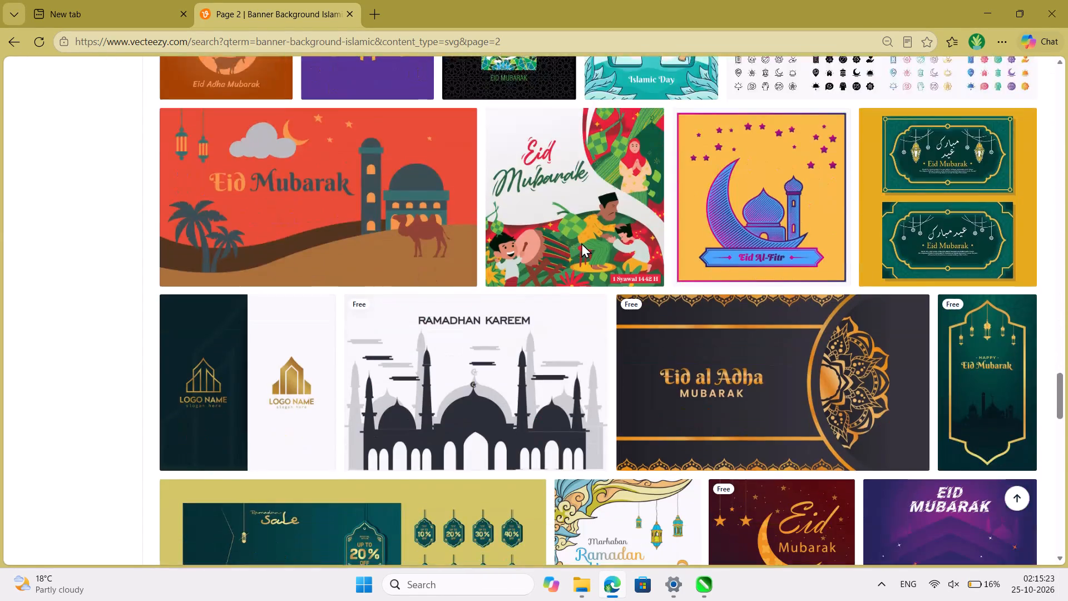
scroll(581, 243, "down", 6)
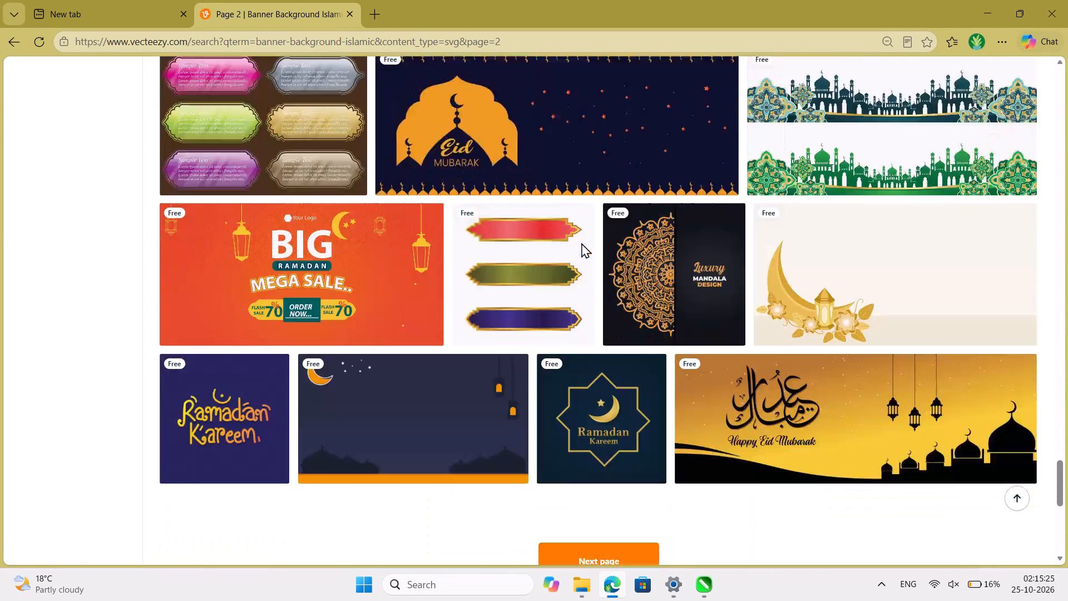
scroll(581, 243, "up", 7)
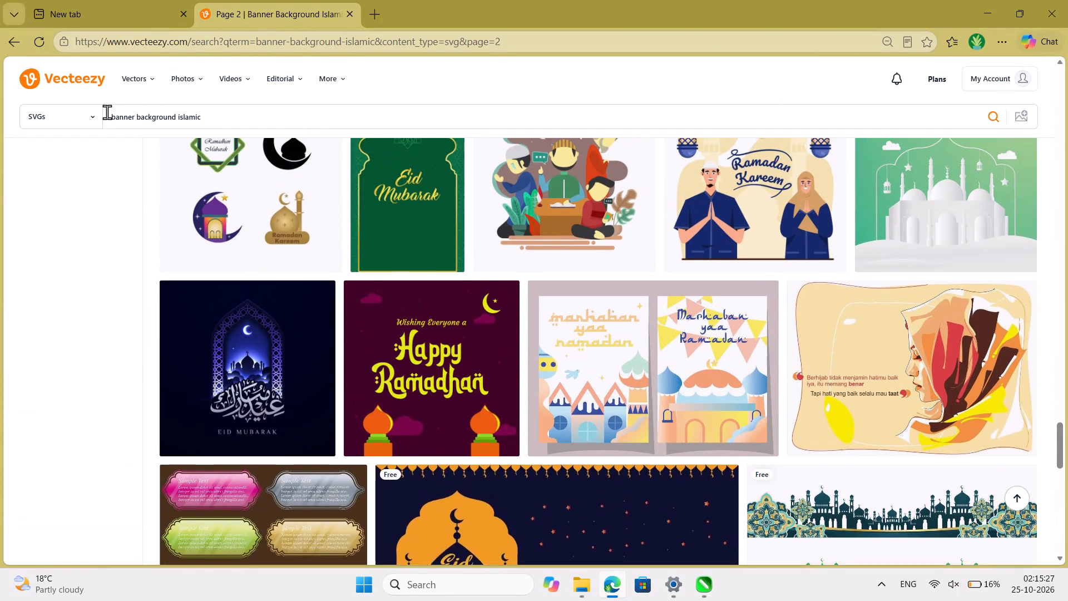
Switch the "banner background islamic" search from SVGs to Templates.
left_click(96, 114)
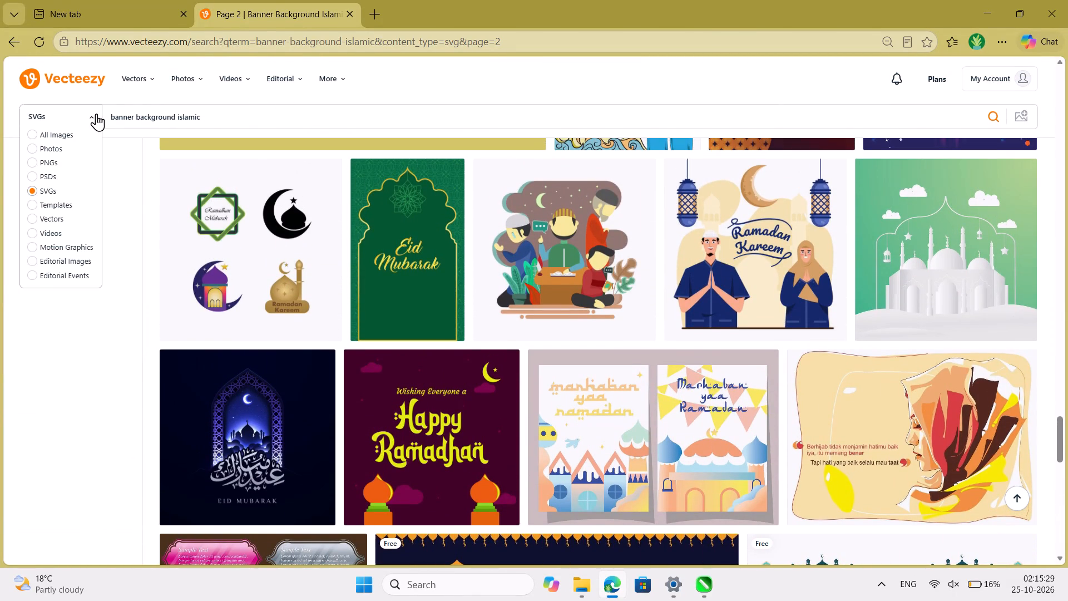
left_click(32, 206)
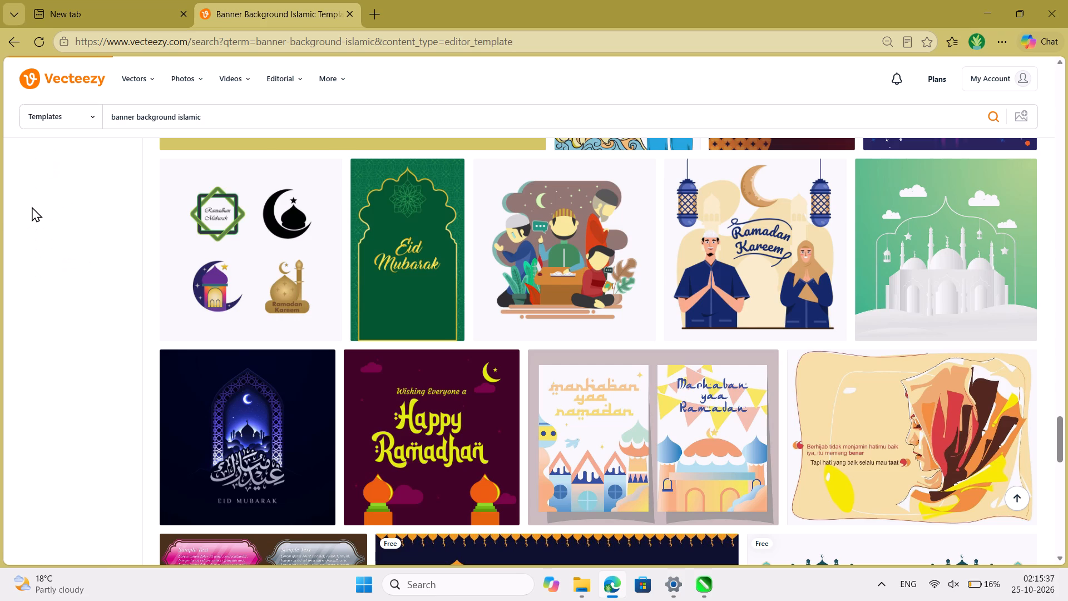
Examine the Islamic banner templates and the Shutterstock images below them for suitable backgrounds, frames, arches and geometric patterns.
scroll(397, 408, "down", 5)
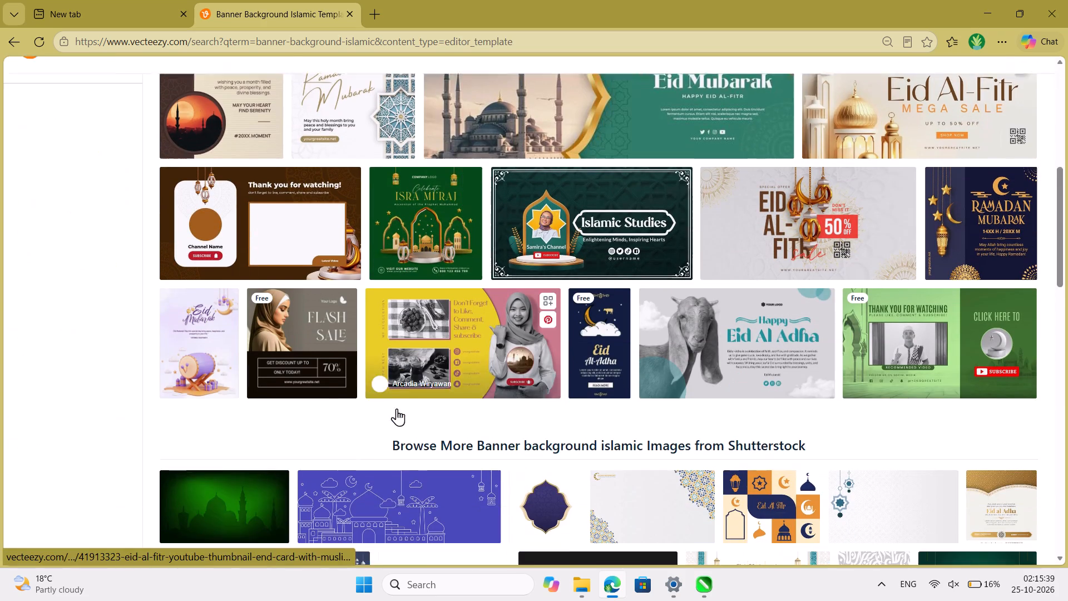
scroll(397, 408, "down", 5)
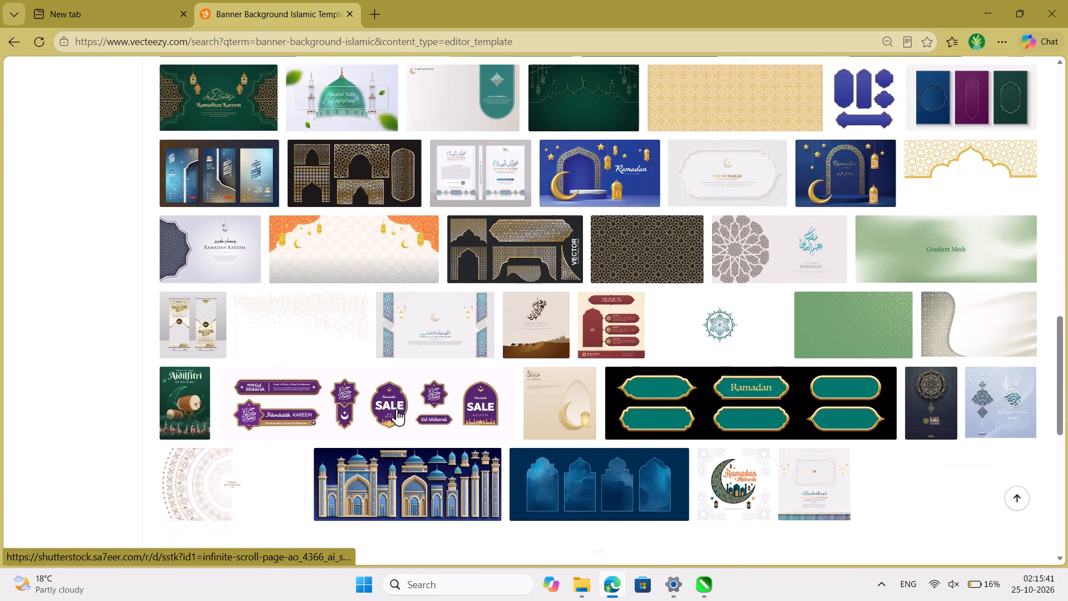
scroll(397, 408, "up", 3)
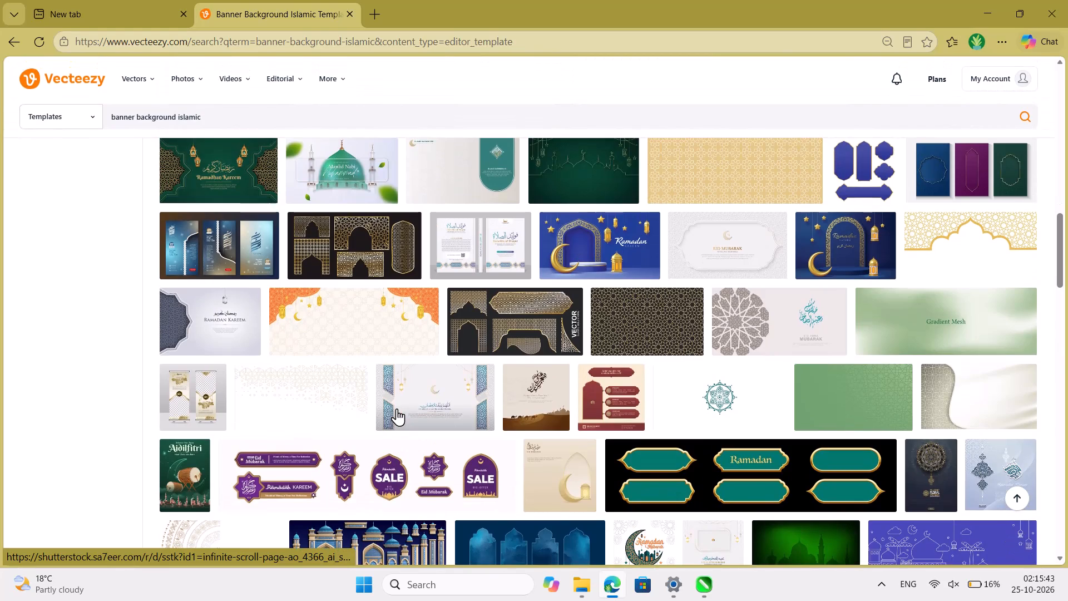
scroll(397, 408, "down", 4)
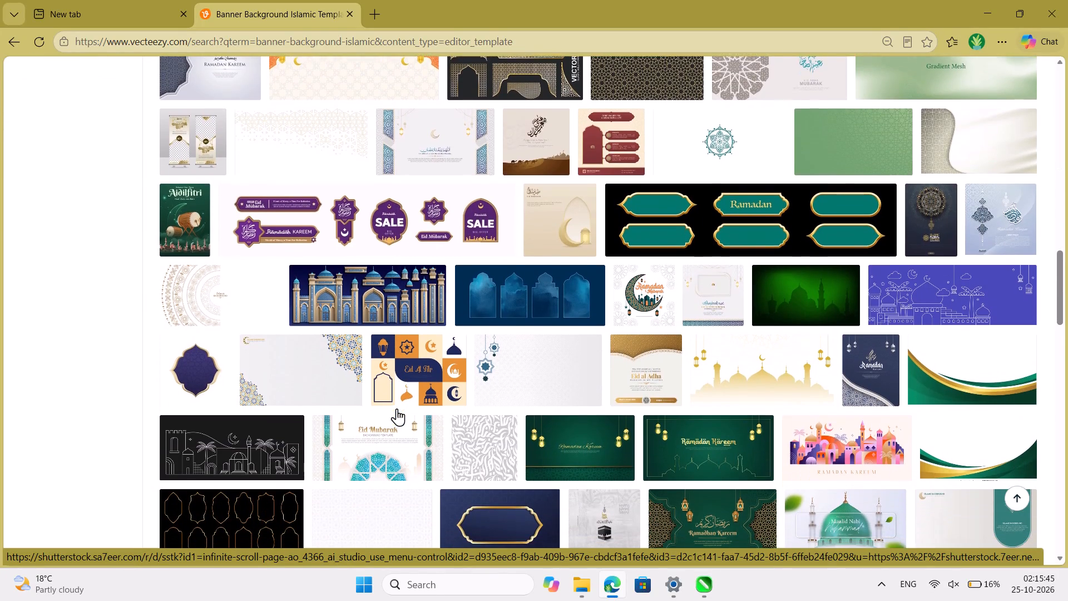
scroll(397, 408, "down", 1)
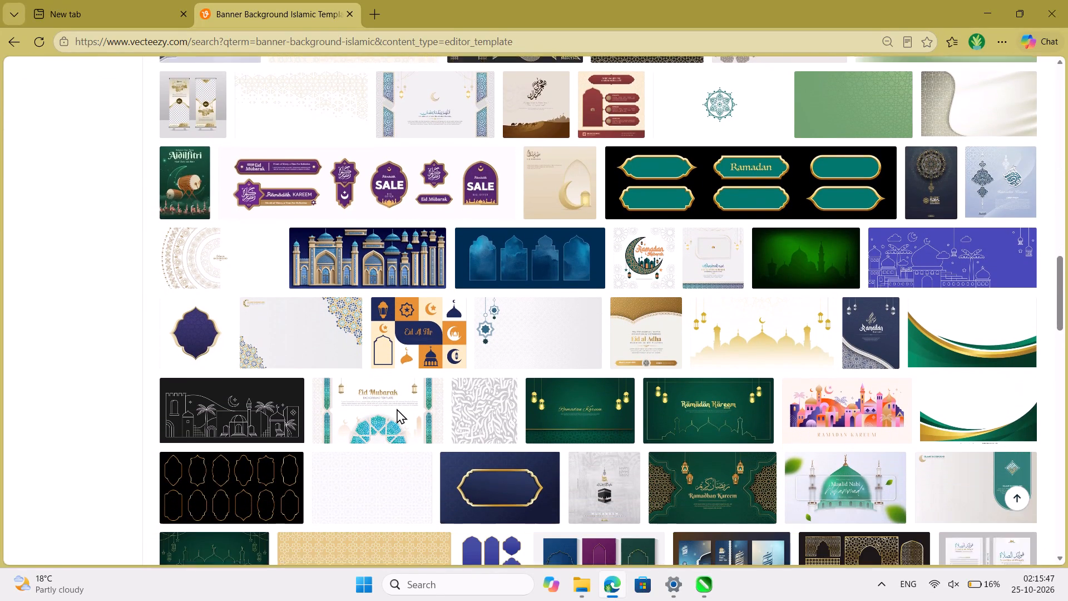
scroll(397, 408, "down", 5)
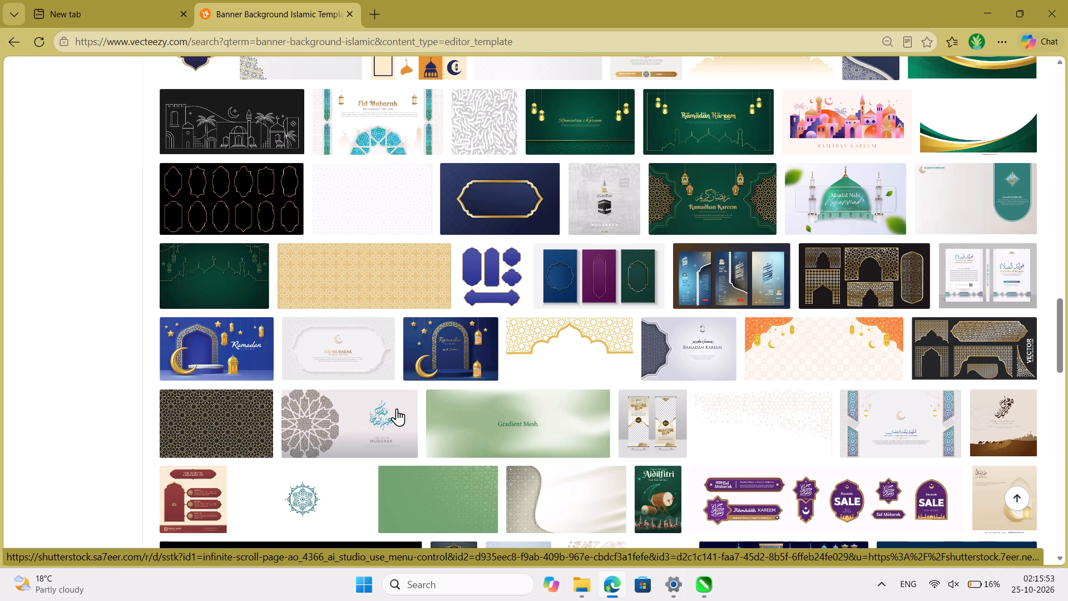
scroll(397, 408, "down", 3)
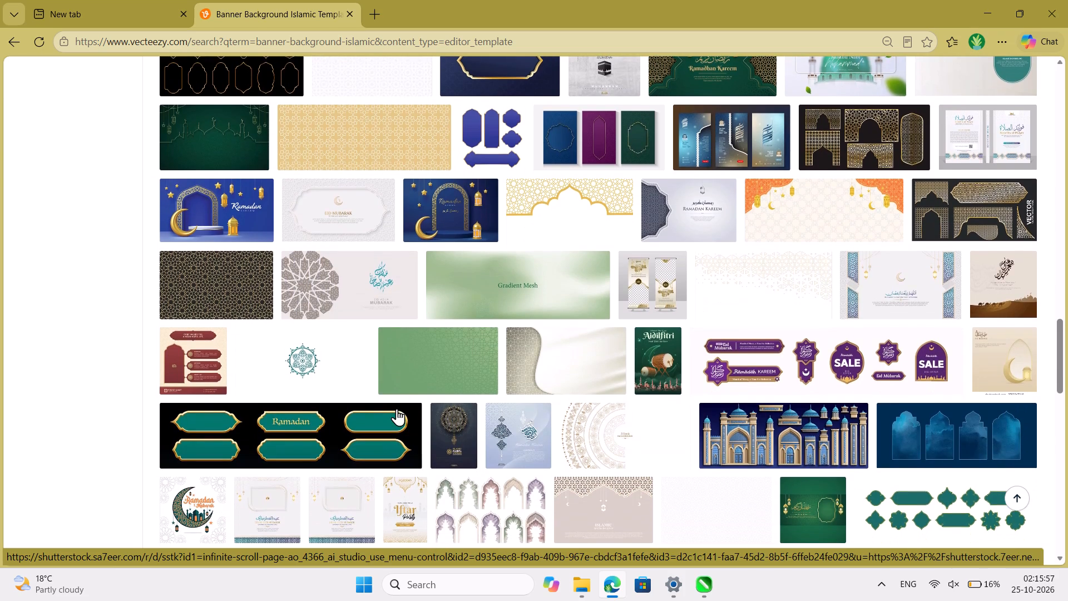
scroll(397, 408, "up", 1)
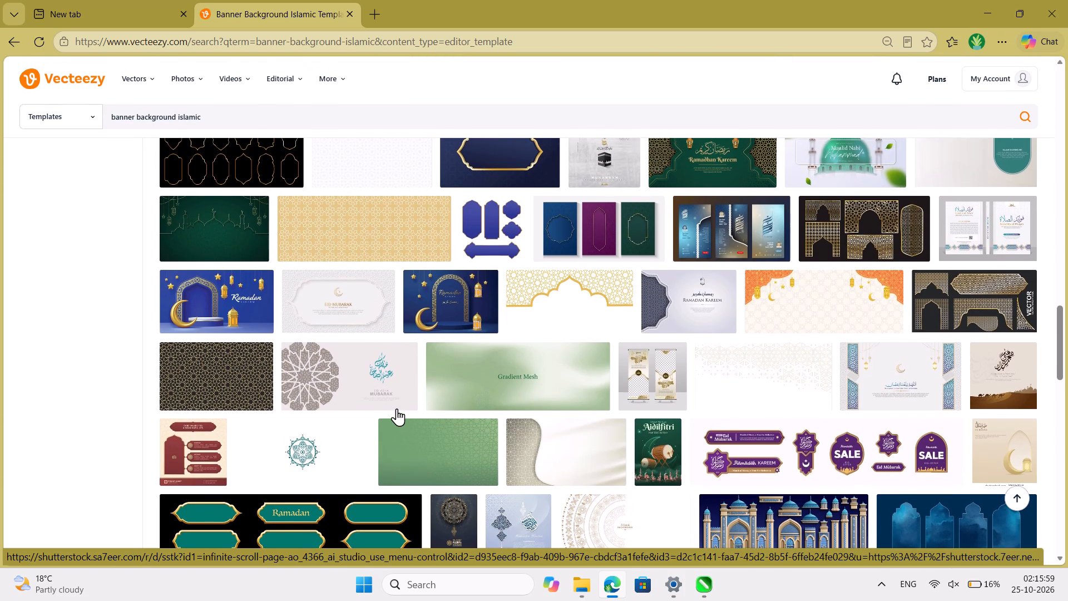
scroll(397, 408, "up", 1)
scroll(397, 408, "down", 2)
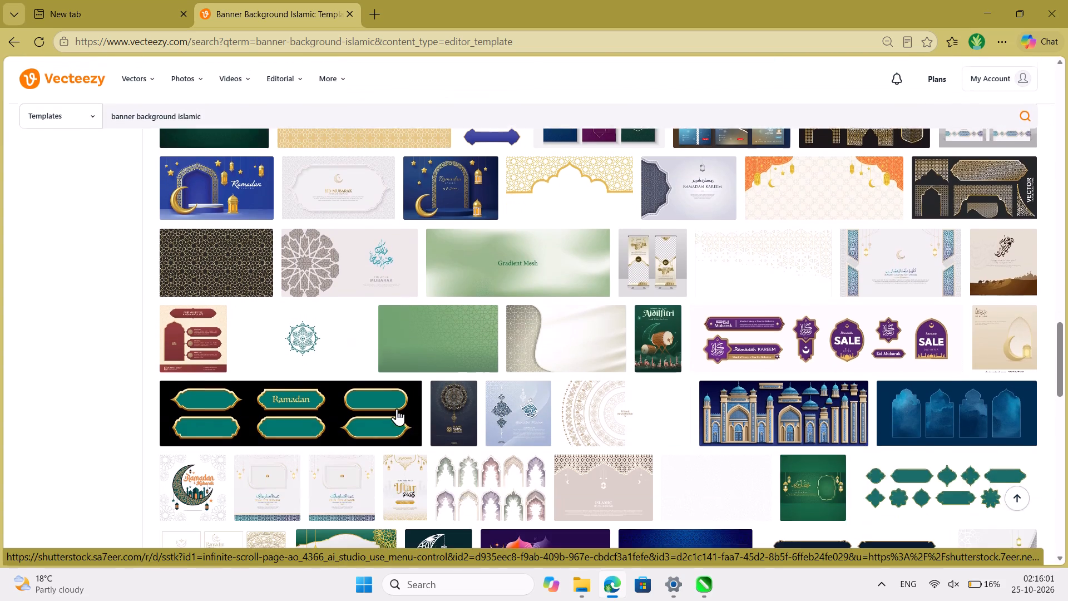
scroll(397, 408, "down", 4)
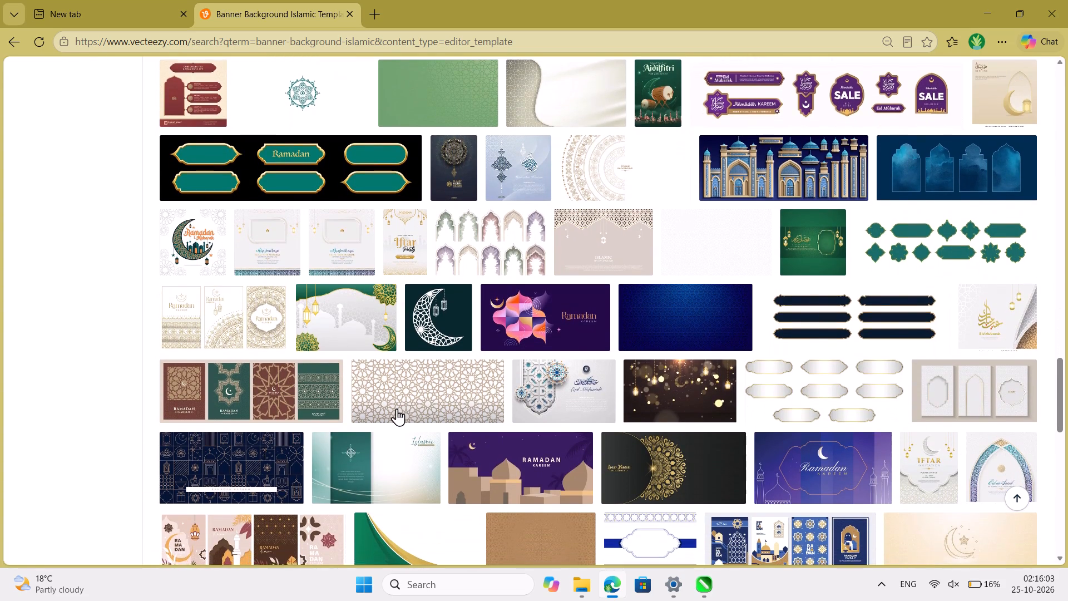
scroll(397, 408, "down", 3)
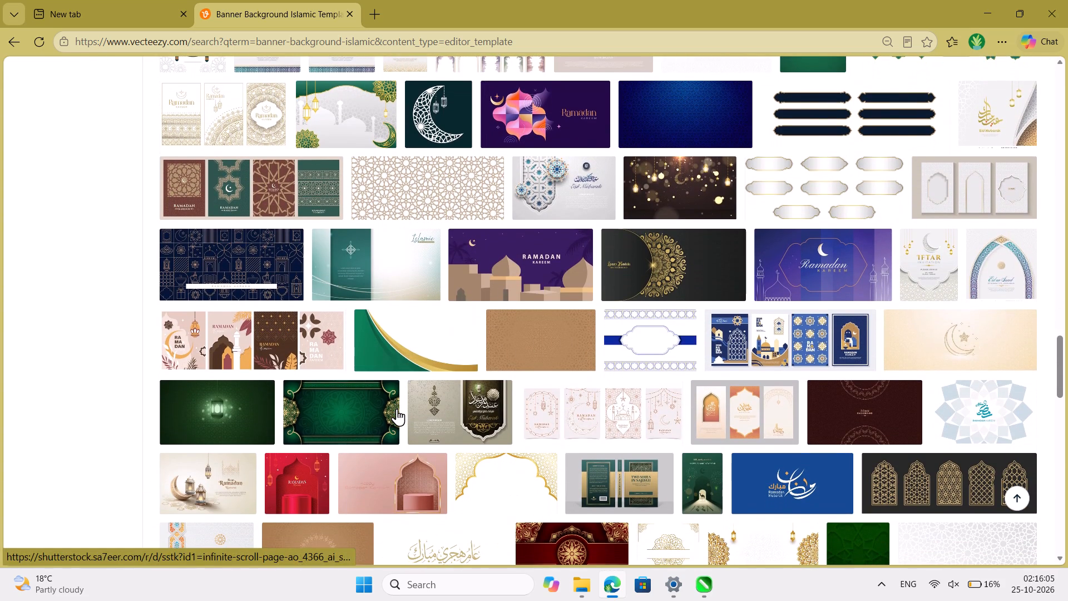
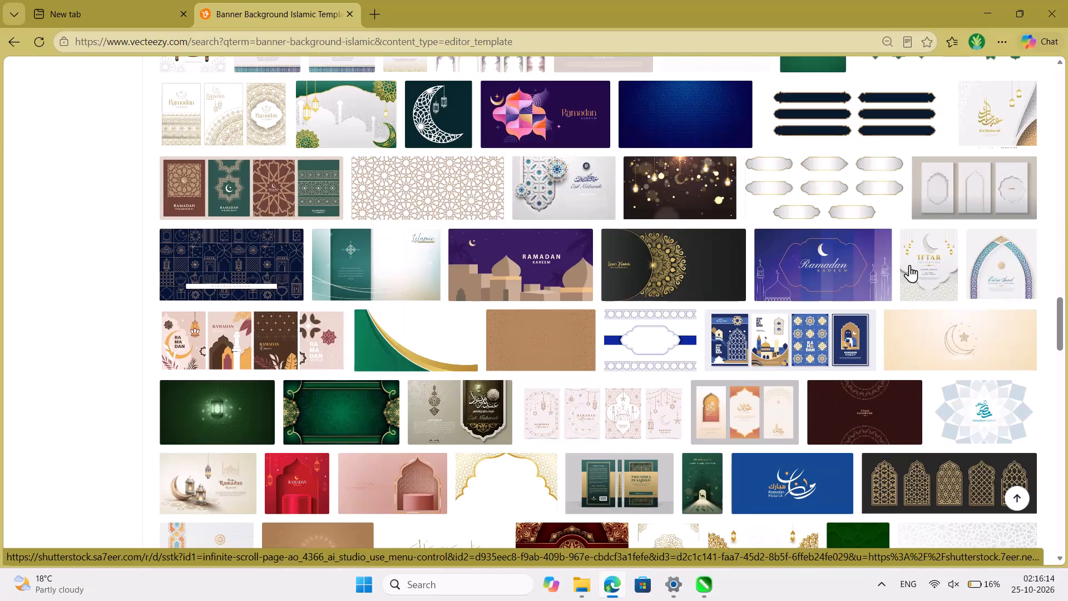
Look further through the Shutterstock Islamic images for suitable green and gold backgrounds, arches, label frames and geometric patterns.
scroll(888, 358, "down", 4)
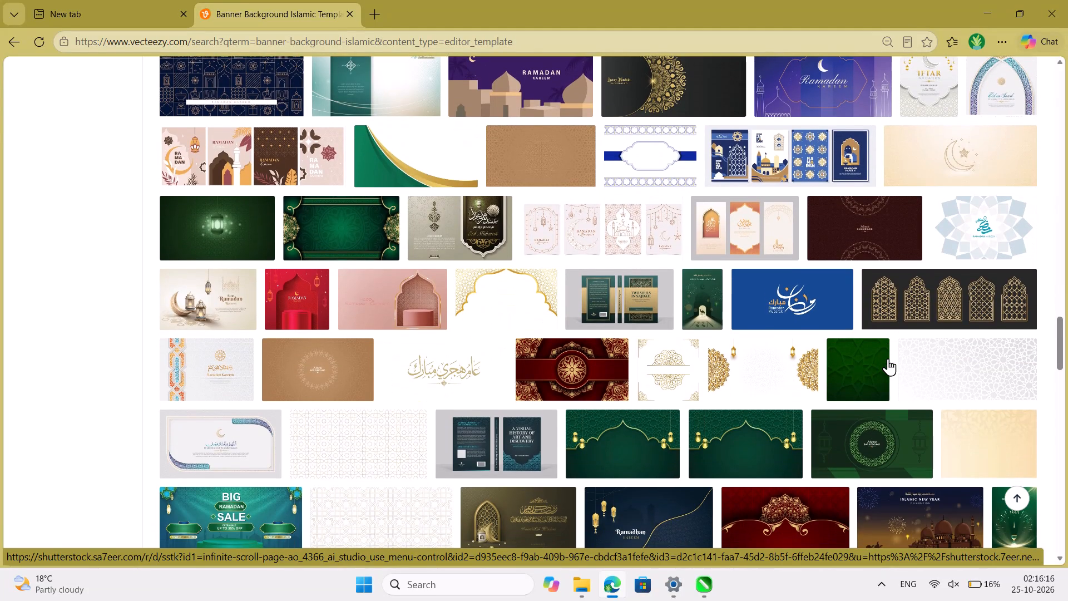
scroll(888, 358, "down", 3)
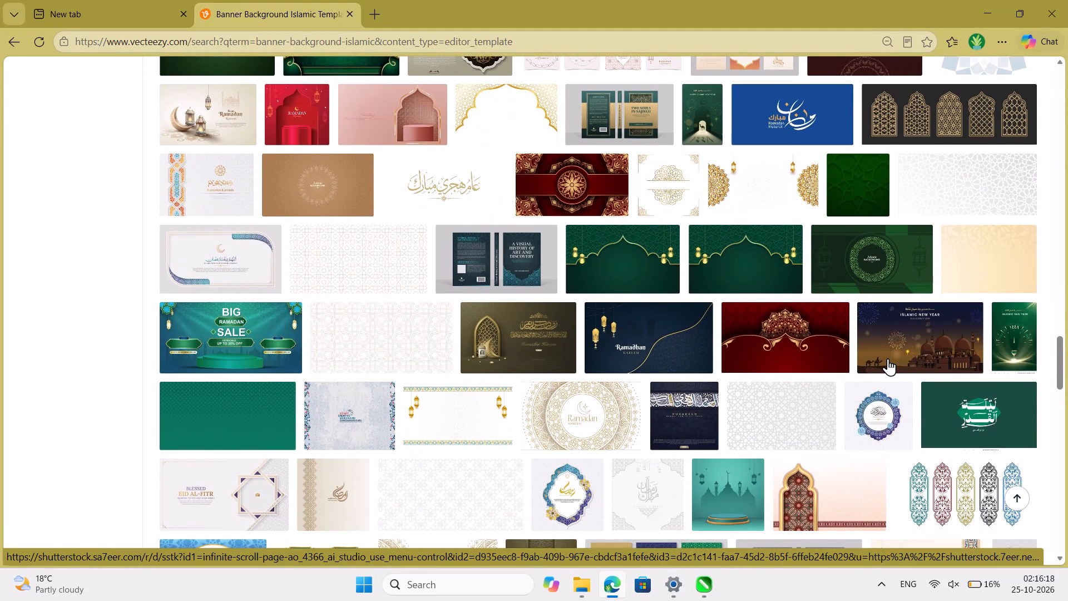
scroll(482, 380, "down", 1)
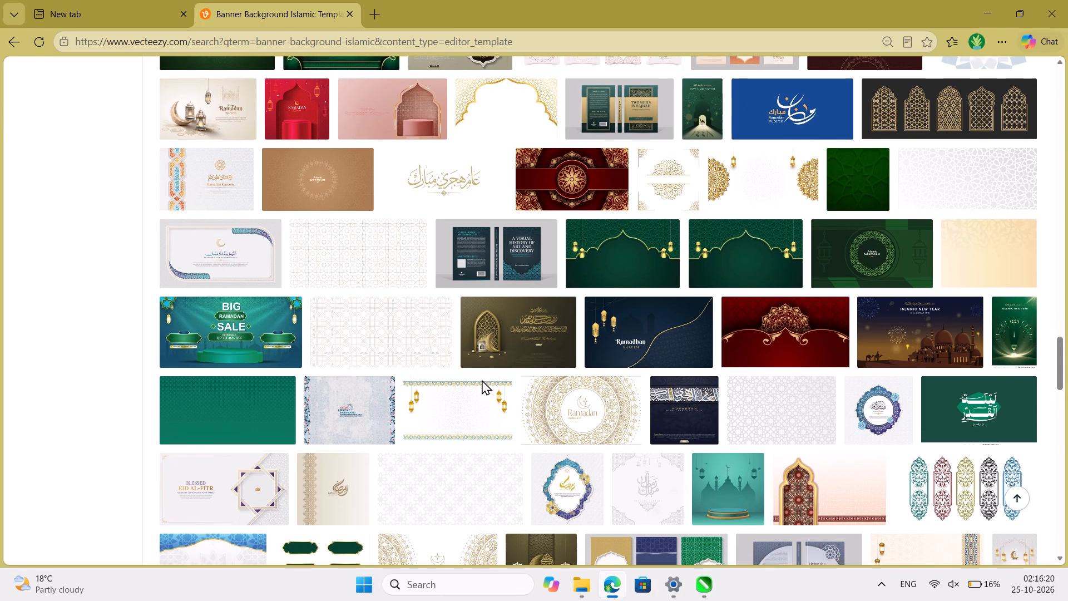
scroll(482, 380, "down", 1)
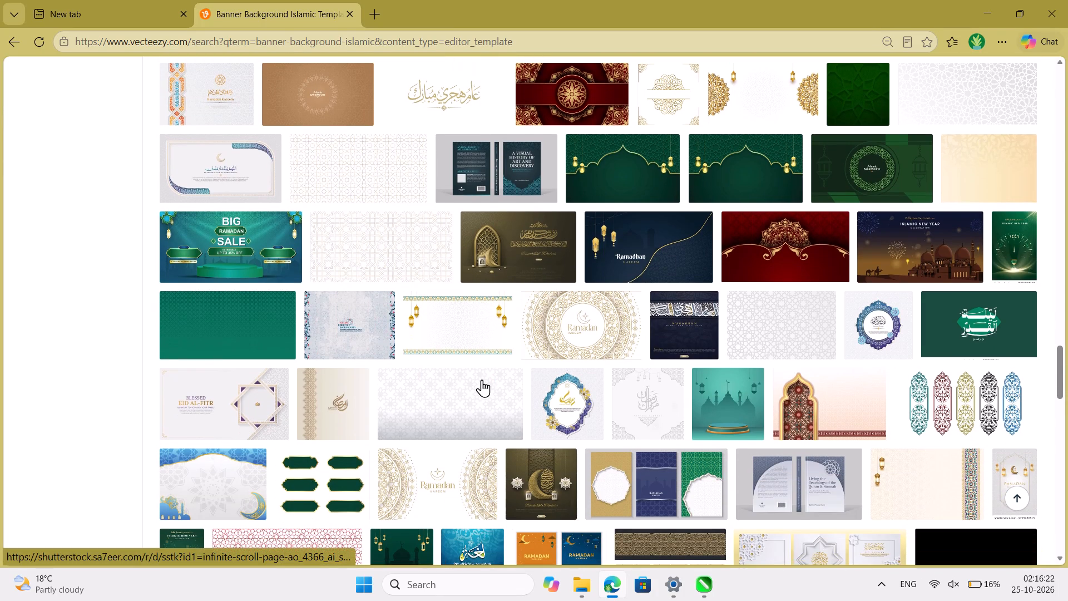
scroll(482, 380, "down", 1)
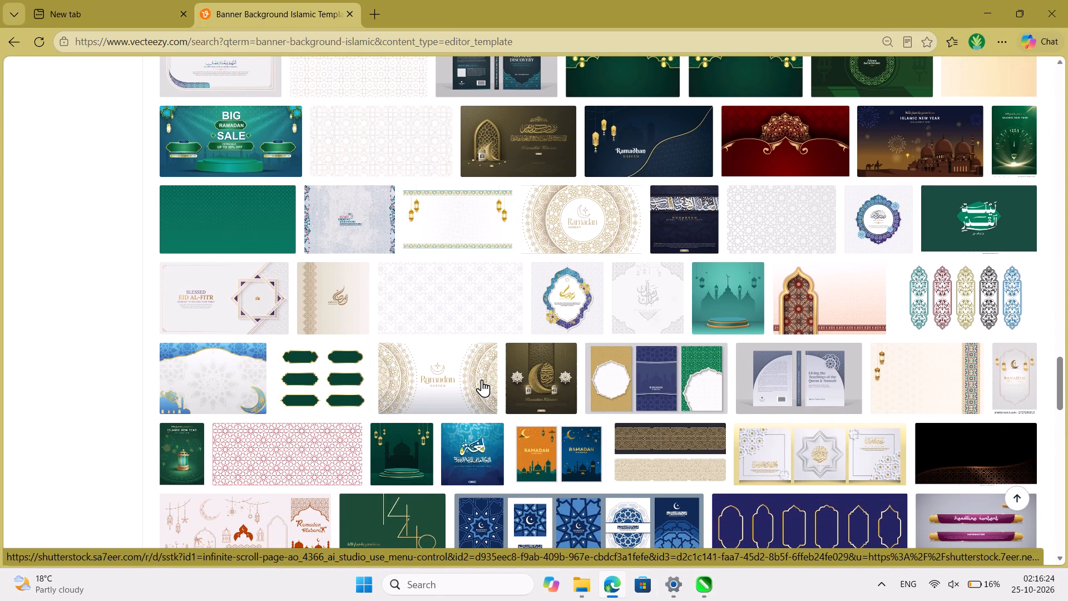
scroll(482, 380, "down", 3)
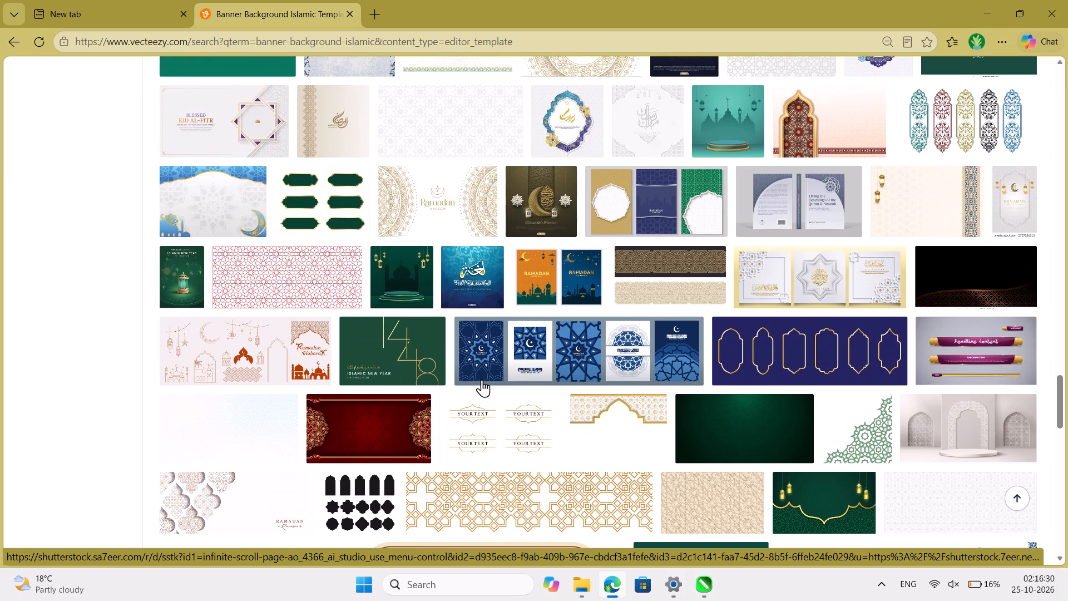
scroll(482, 380, "down", 2)
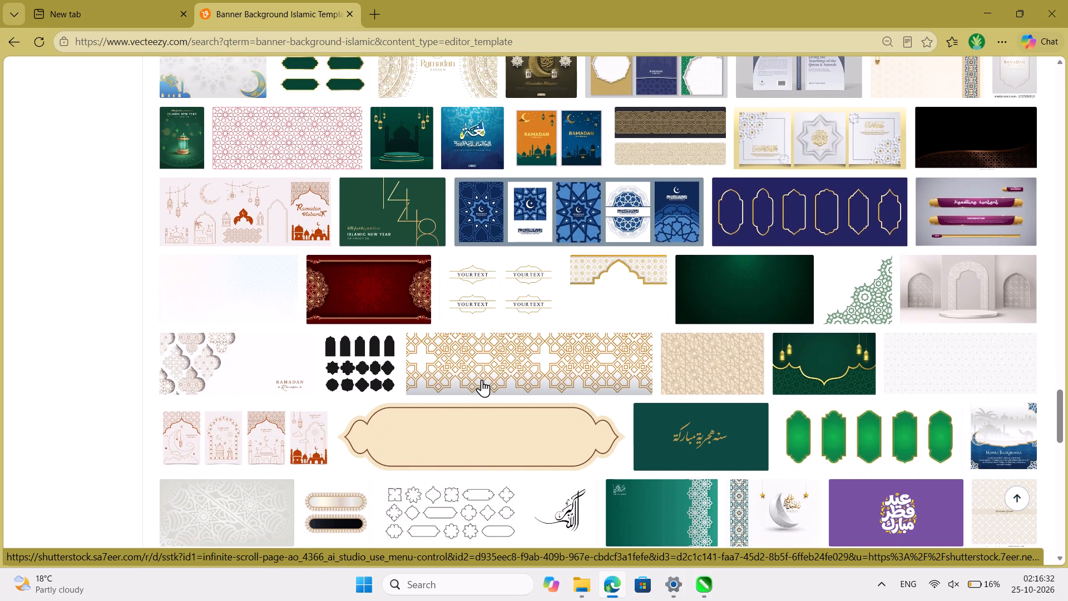
scroll(482, 380, "down", 2)
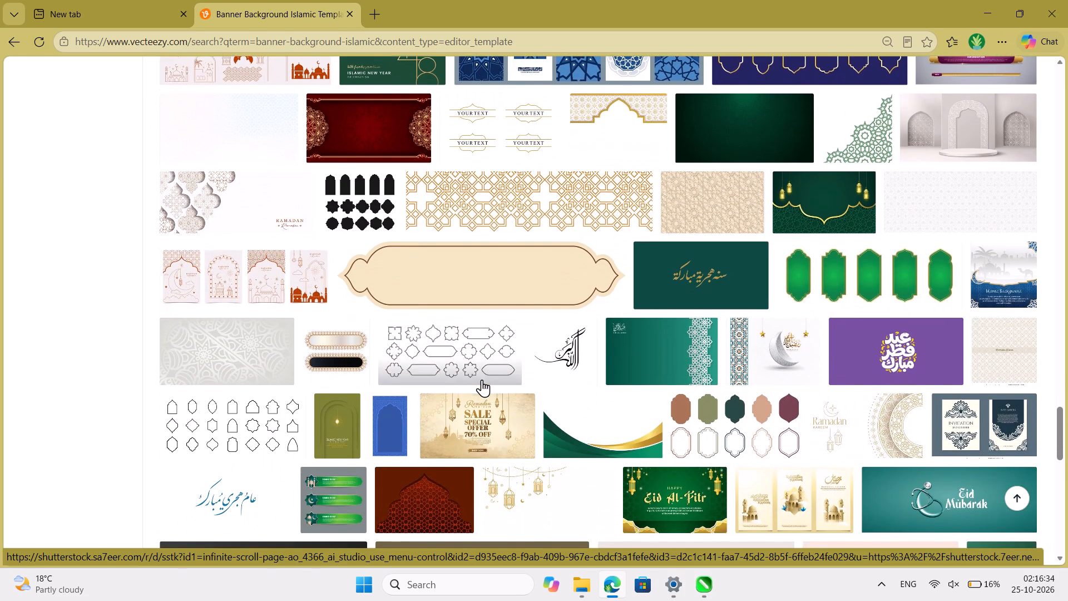
scroll(482, 380, "down", 5)
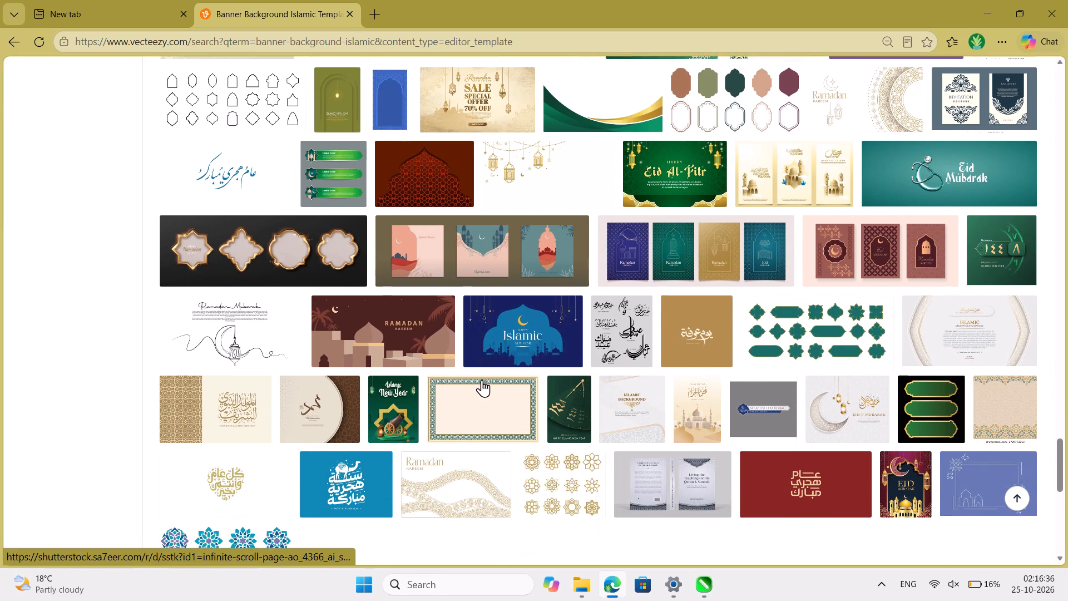
scroll(482, 380, "down", 1)
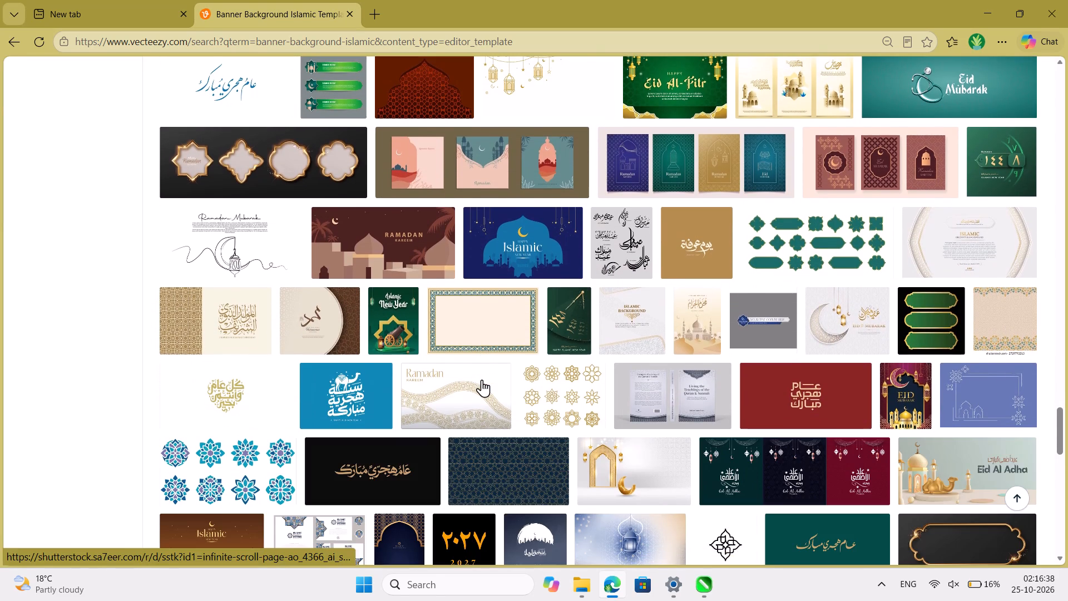
scroll(482, 380, "down", 5)
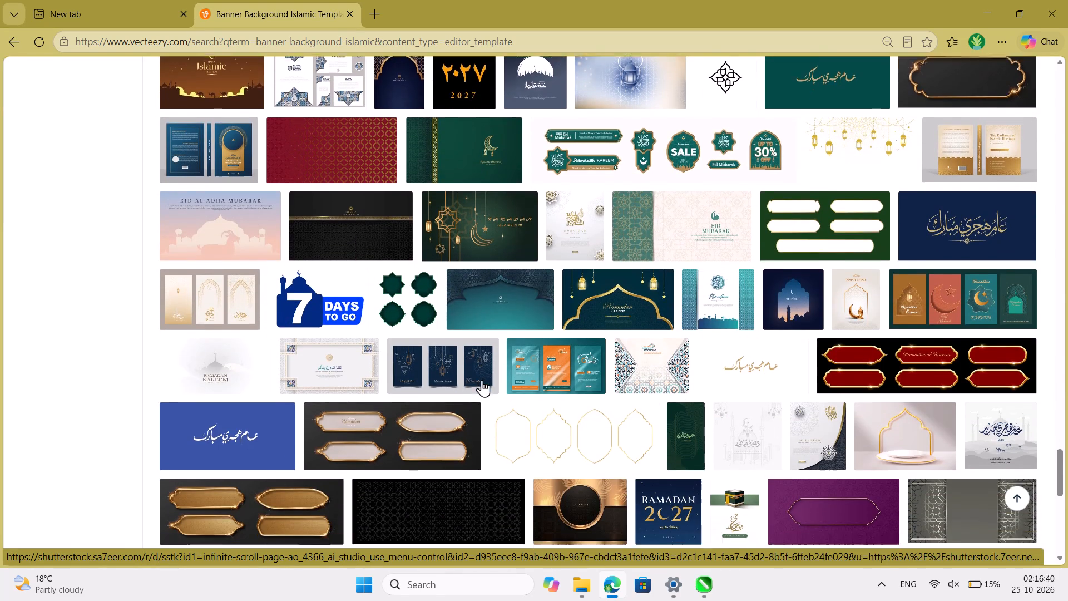
scroll(482, 380, "down", 1)
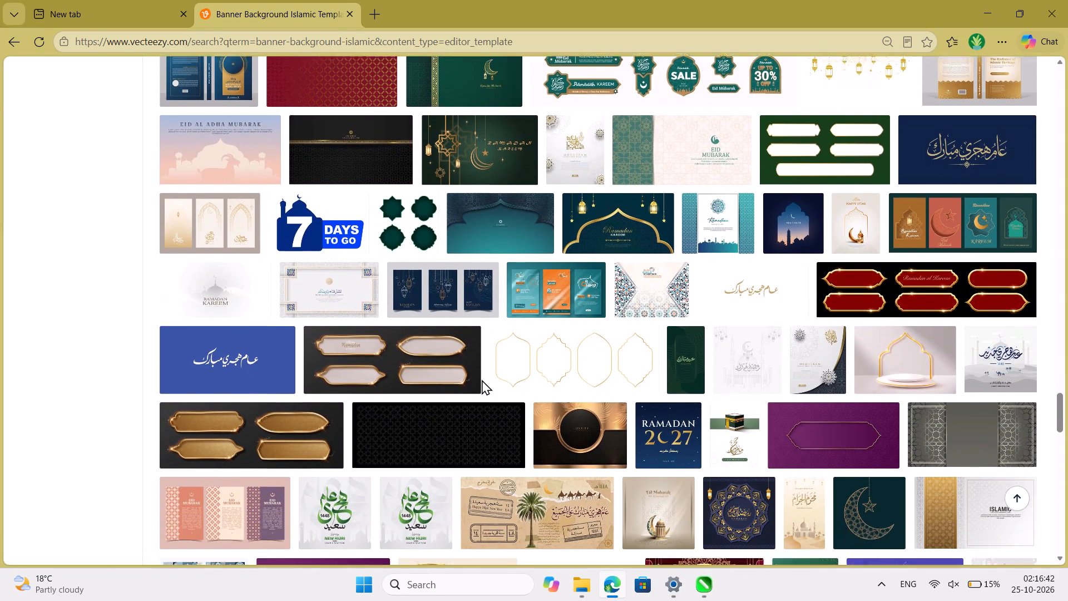
scroll(482, 380, "down", 2)
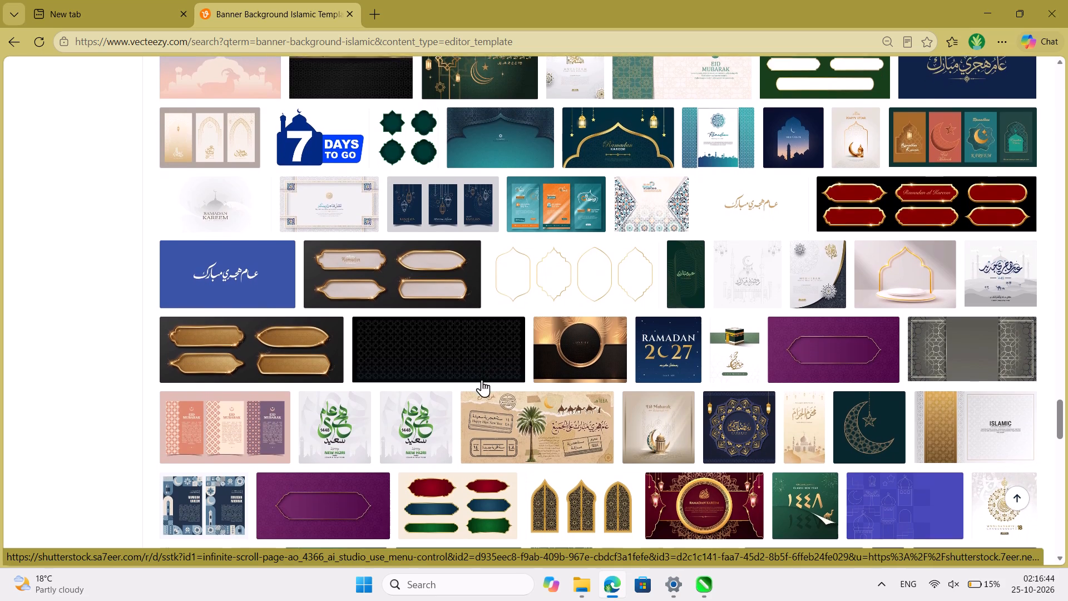
Continue through the Shutterstock images, examining the Ramadan and Eid banners, mandala corners, lantern graphics and ornamental borders further down.
scroll(482, 380, "down", 2)
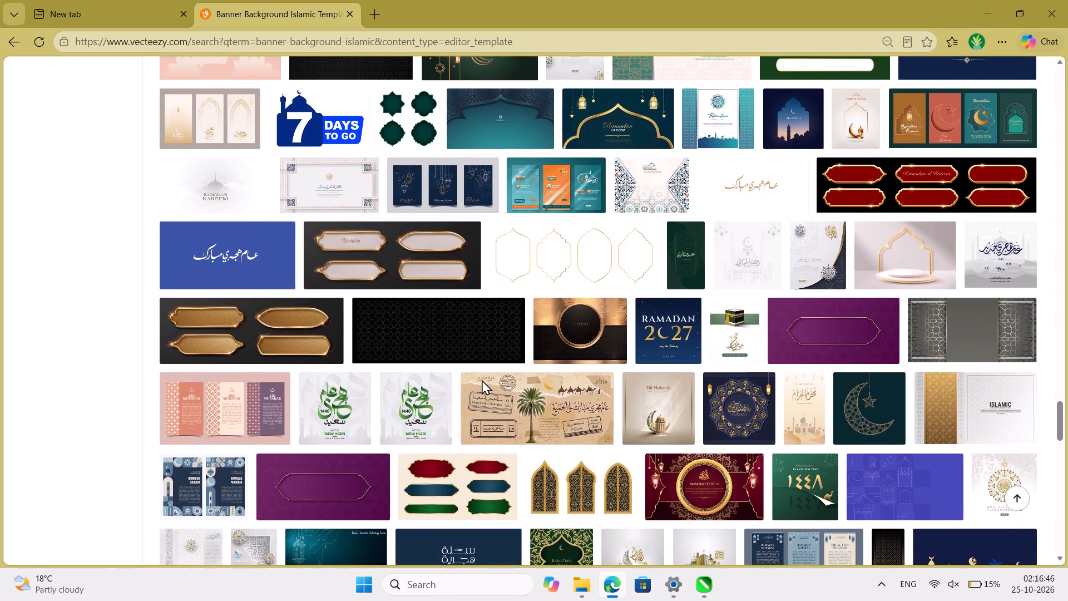
scroll(482, 380, "down", 2)
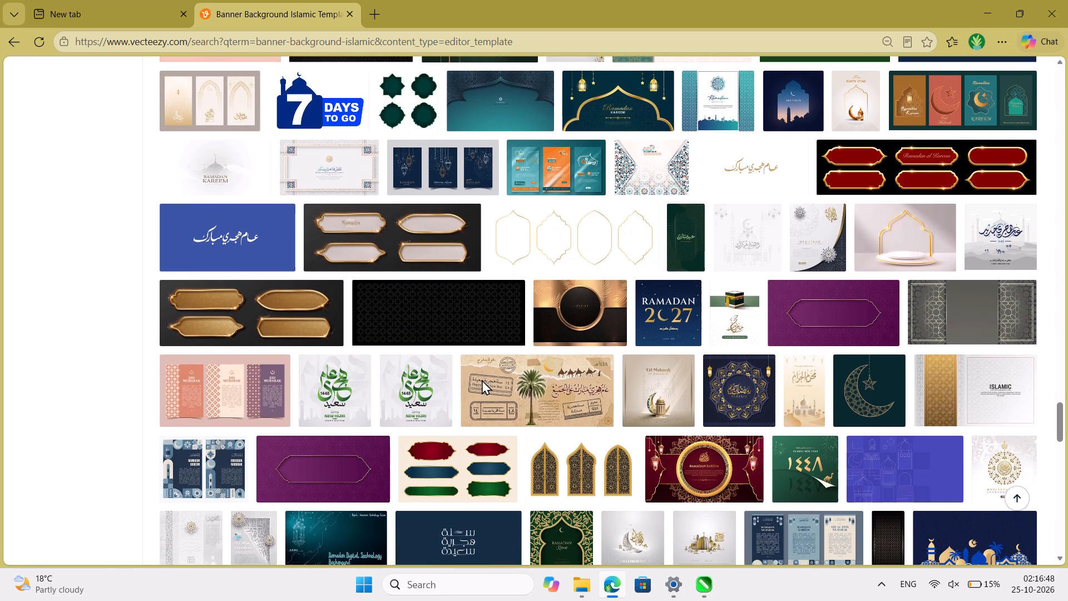
scroll(482, 380, "down", 3)
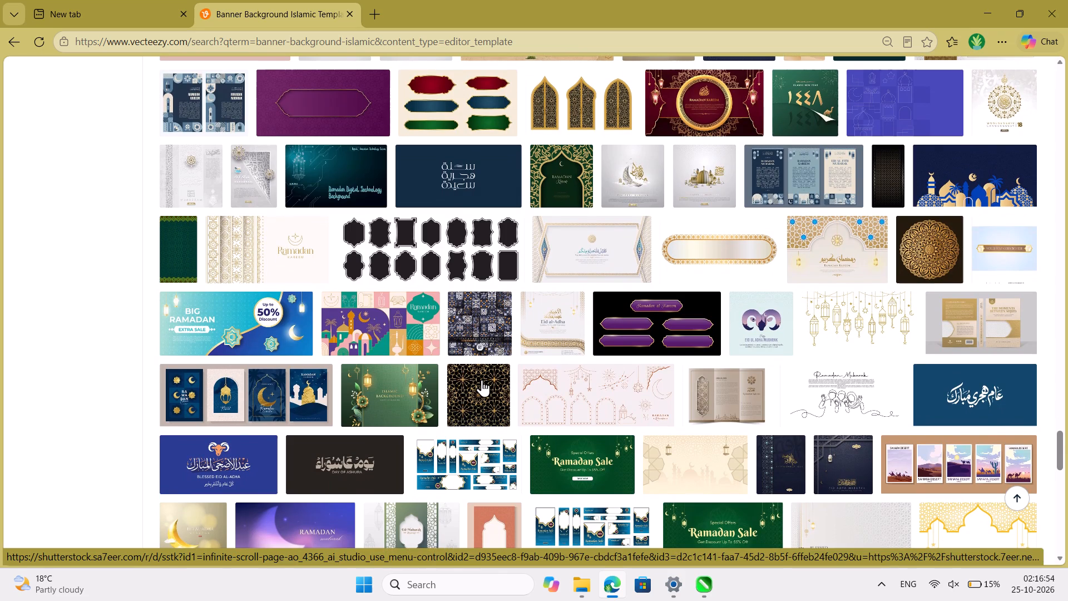
scroll(482, 380, "down", 3)
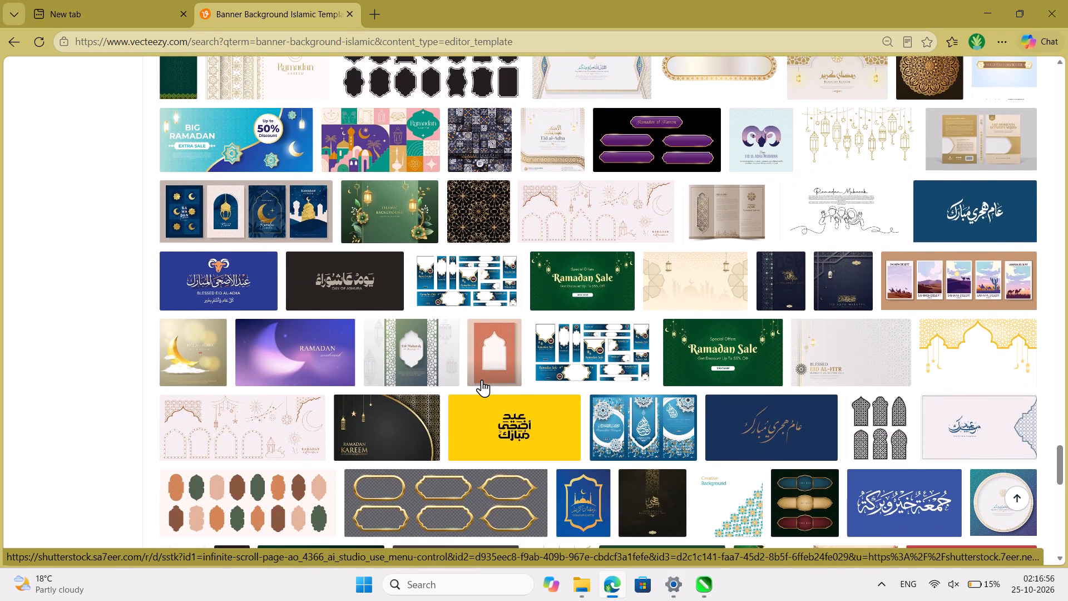
scroll(482, 380, "down", 6)
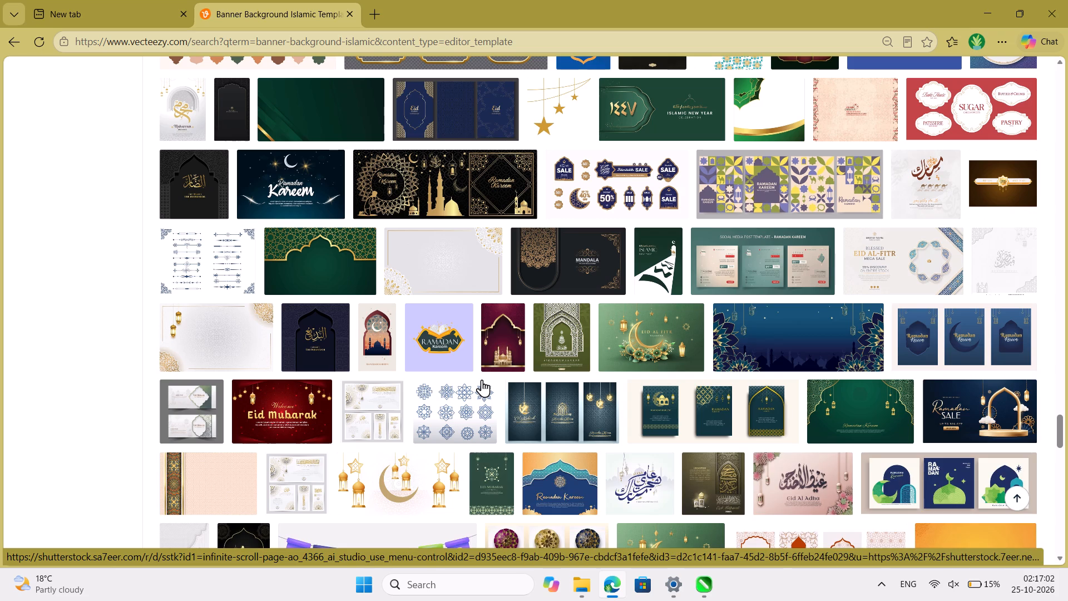
scroll(482, 380, "down", 1)
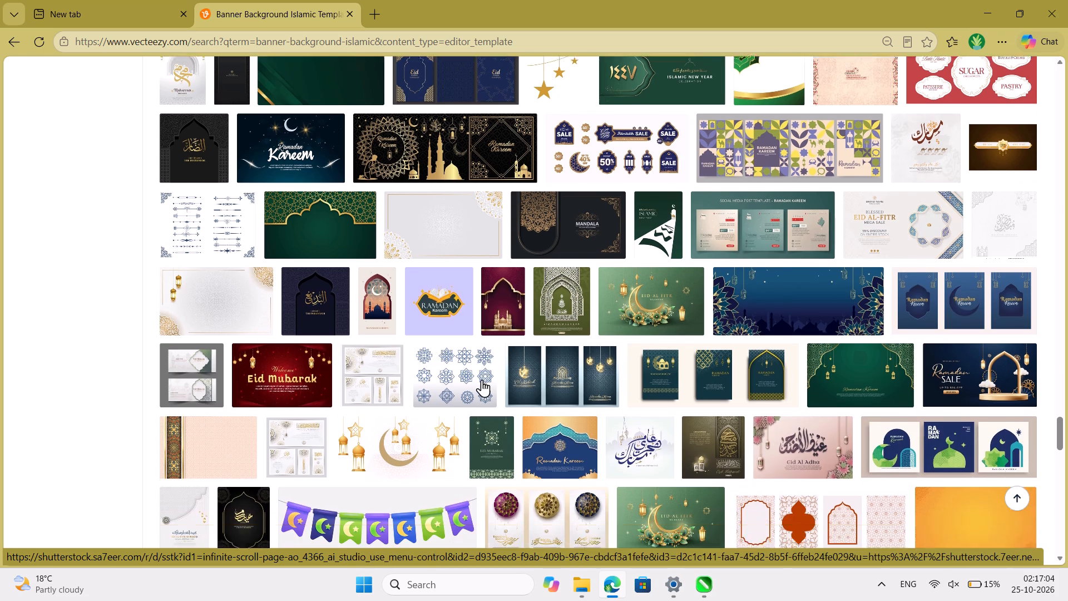
scroll(482, 380, "down", 2)
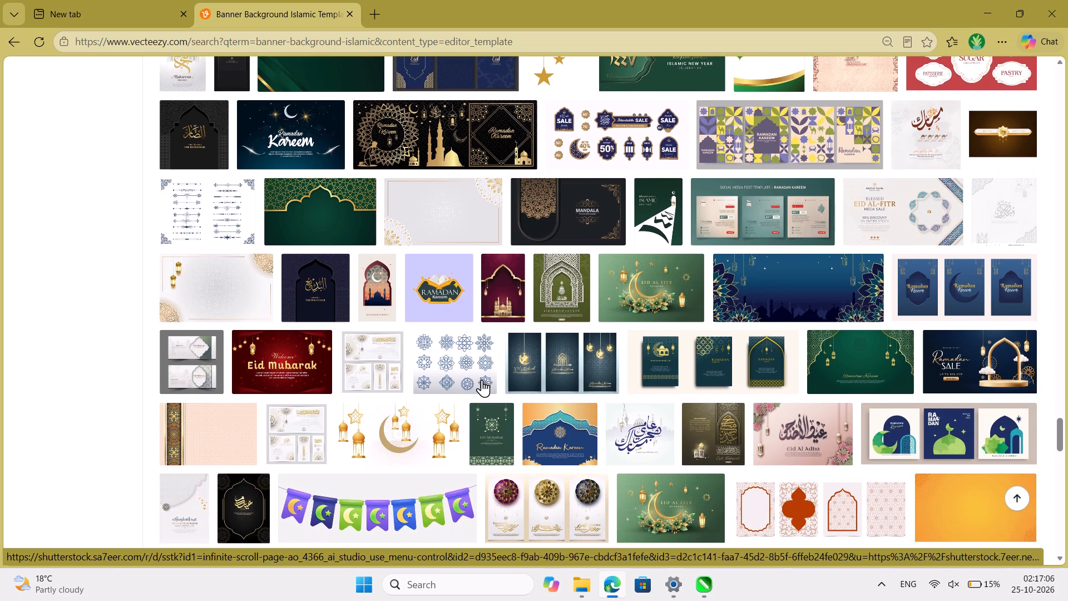
scroll(482, 380, "down", 1)
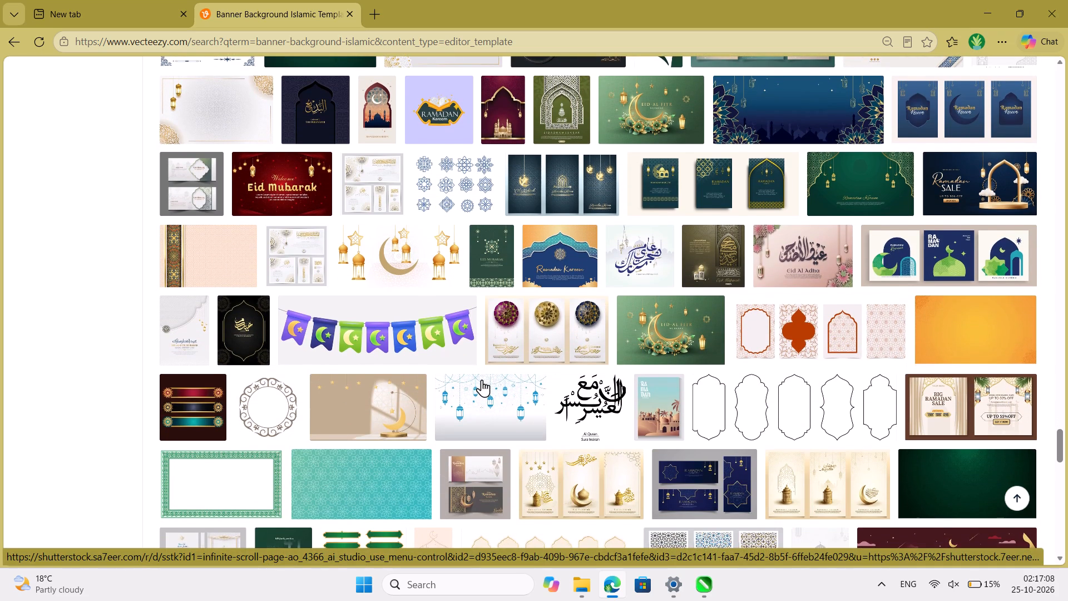
scroll(482, 380, "down", 4)
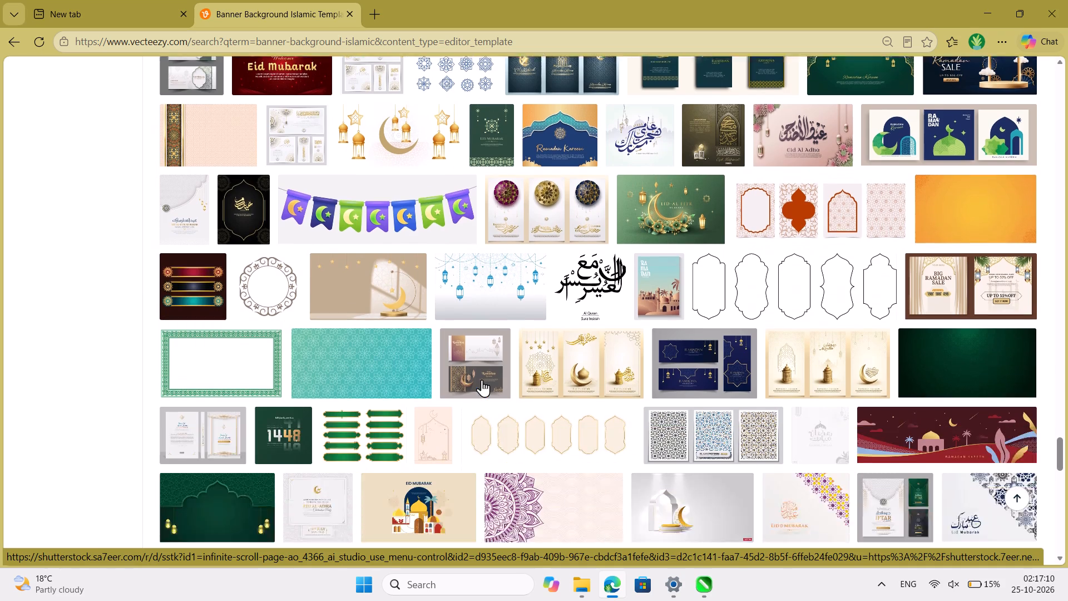
scroll(482, 380, "down", 1)
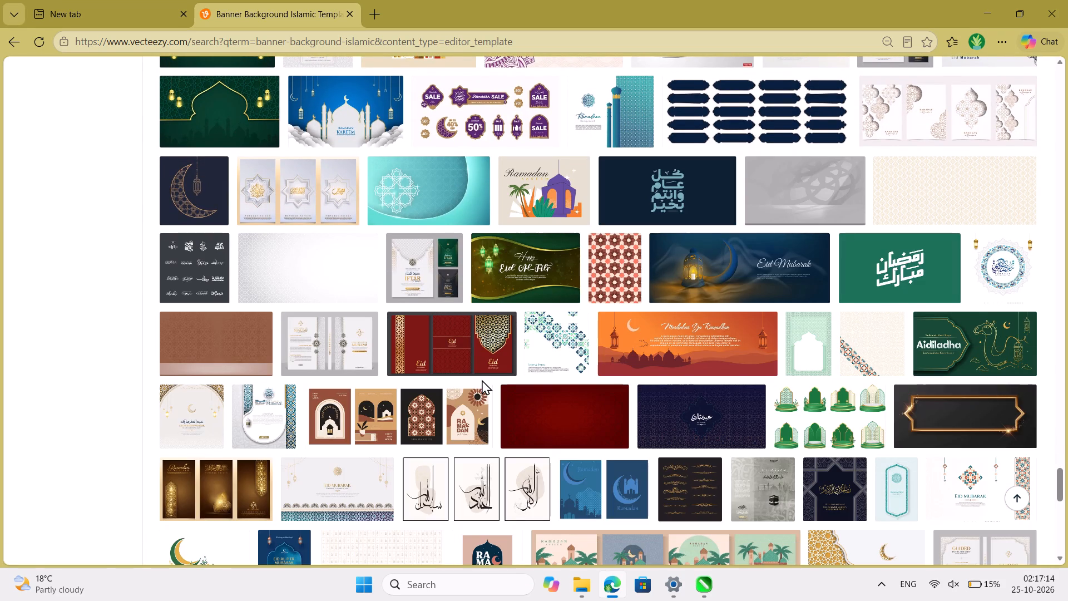
scroll(274, 413, "down", 2)
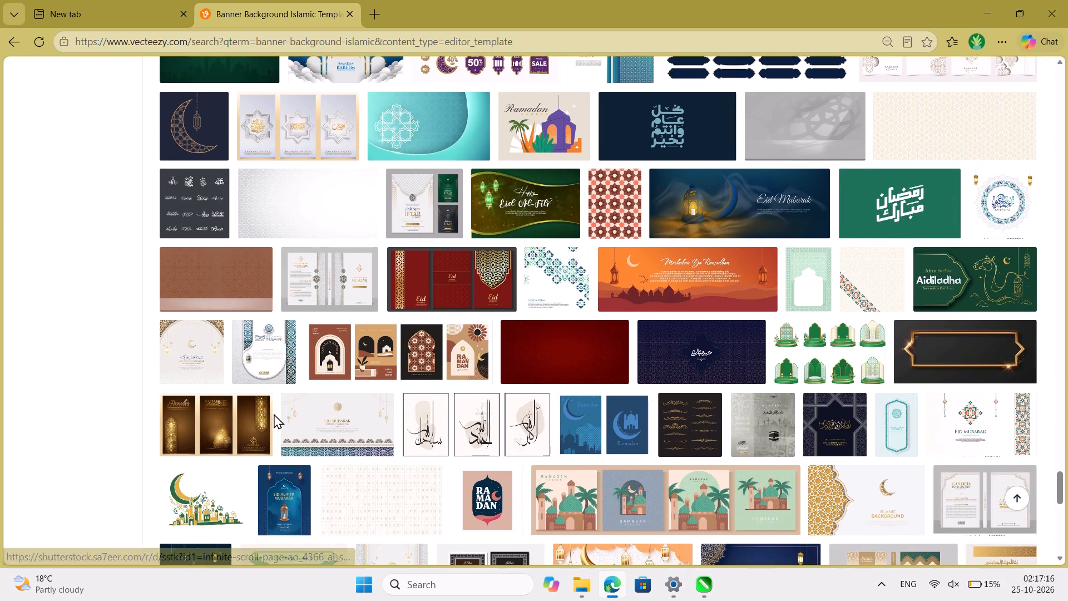
scroll(274, 413, "down", 2)
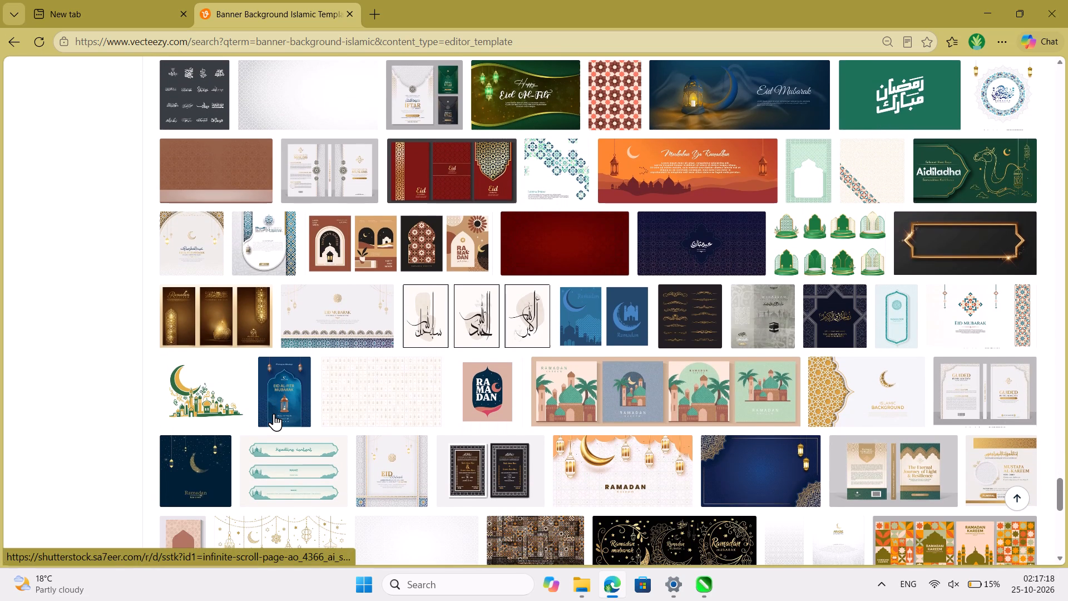
Switch the "banner background islamic" search from Templates to Photos.
scroll(209, 184, "up", 3)
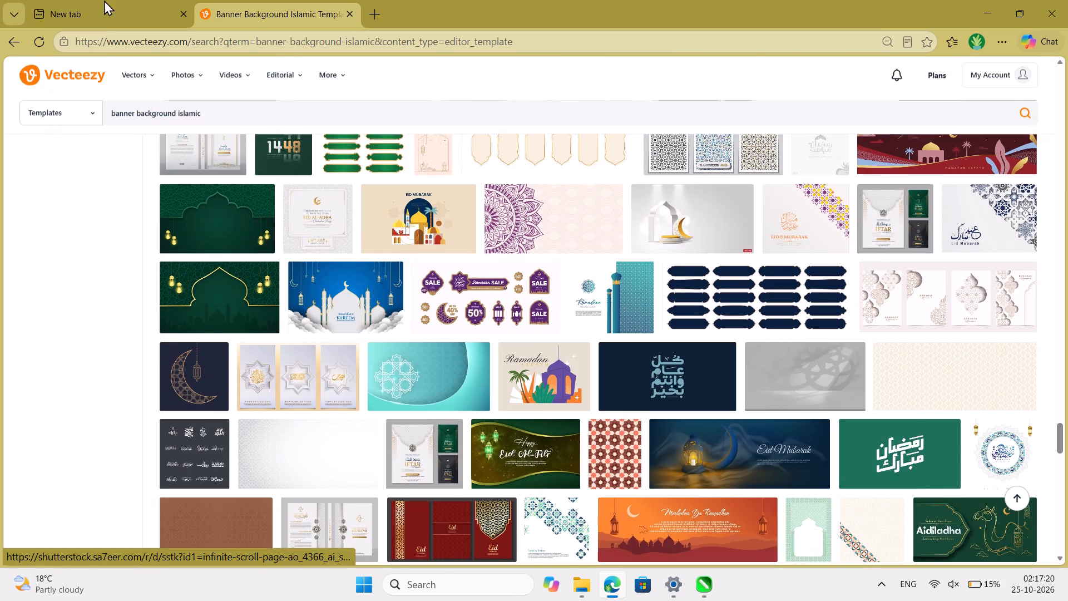
left_click(95, 118)
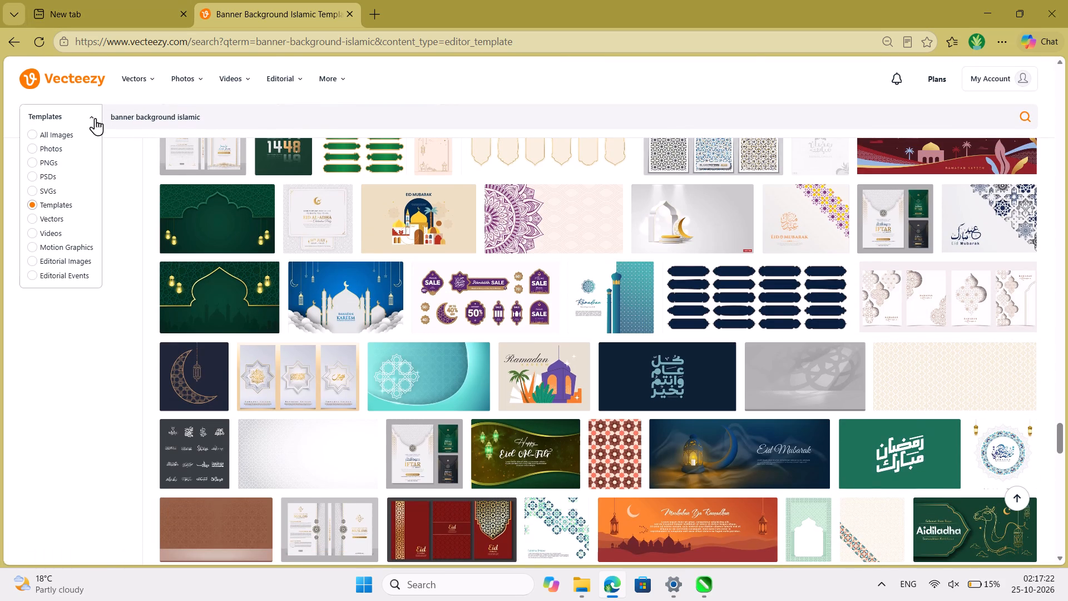
left_click(34, 148)
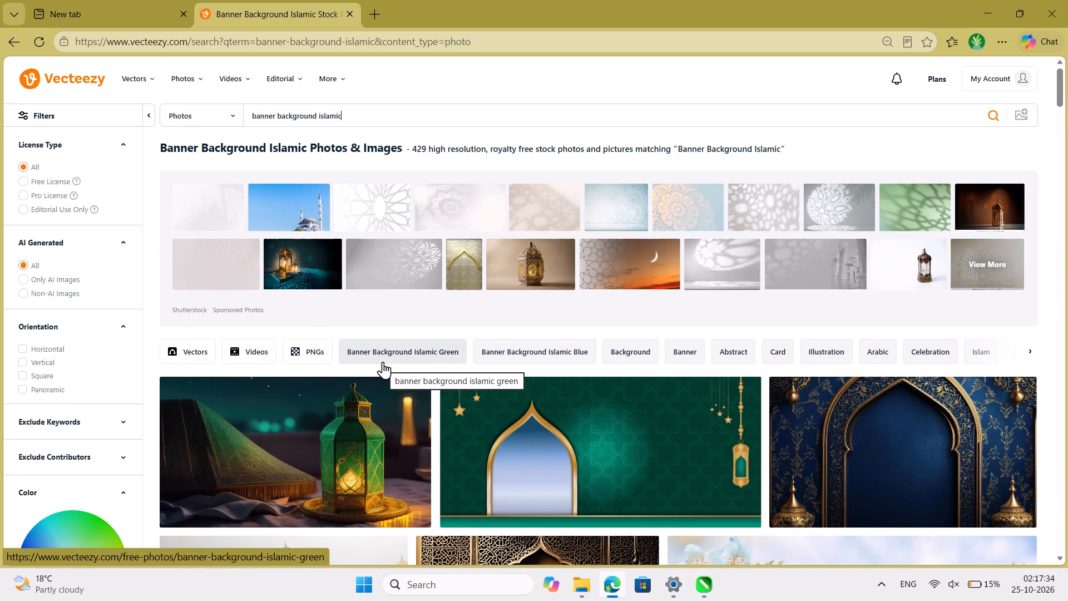
Examine the "banner background islamic" photo results for suitable arches, lanterns, mandala corners and green or gold backdrops.
scroll(383, 362, "down", 6)
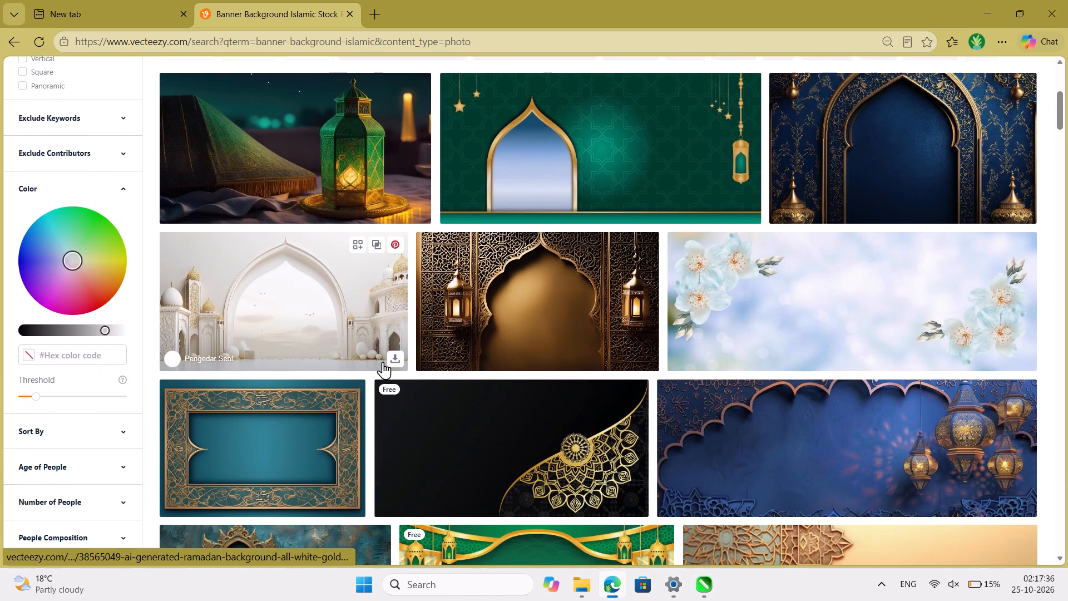
scroll(383, 362, "down", 6)
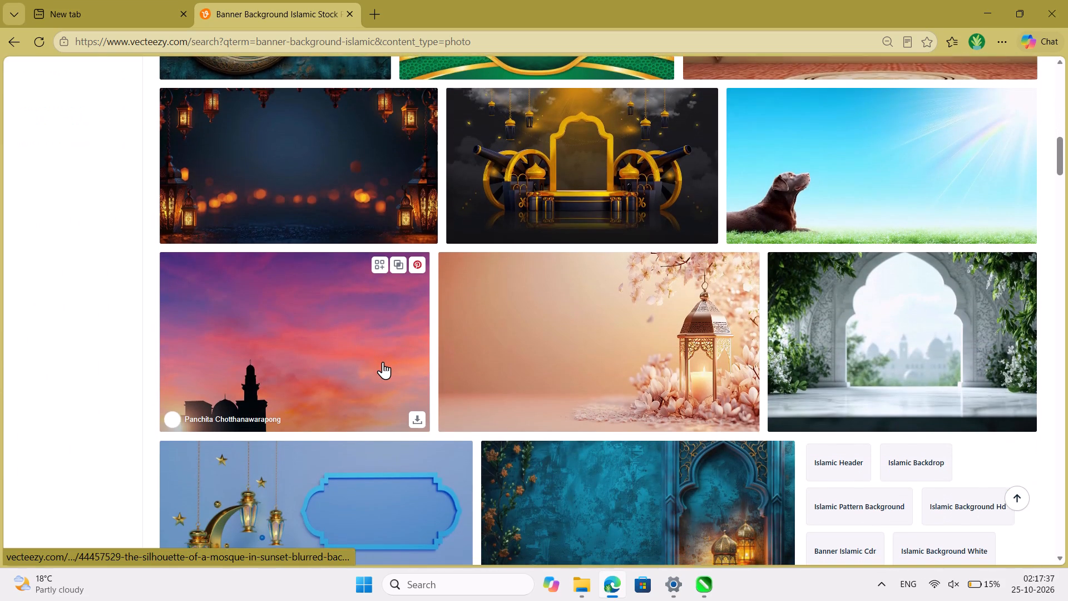
scroll(383, 362, "down", 5)
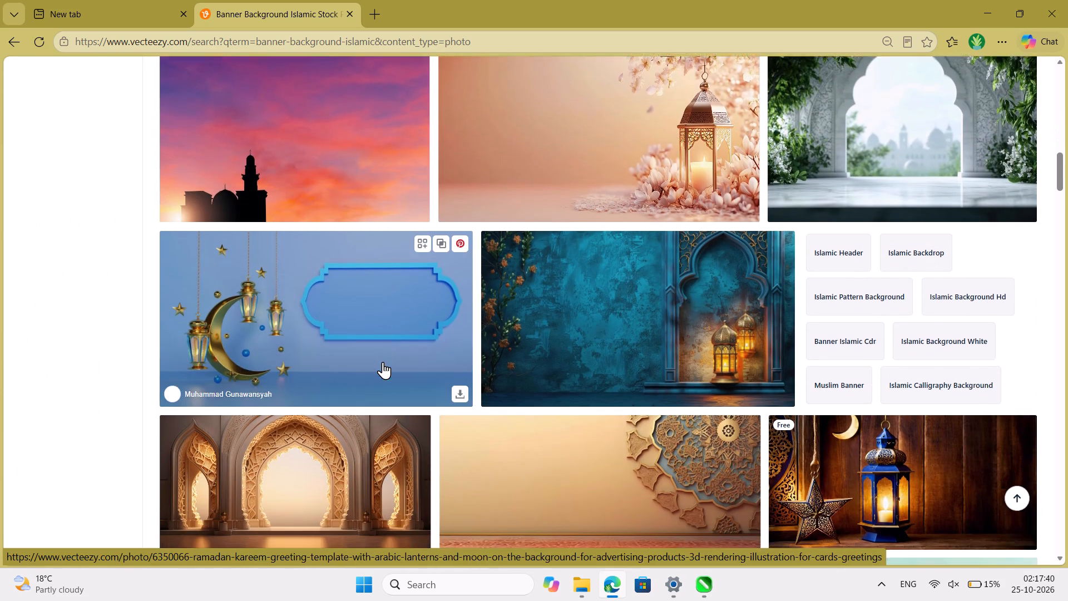
scroll(383, 362, "down", 5)
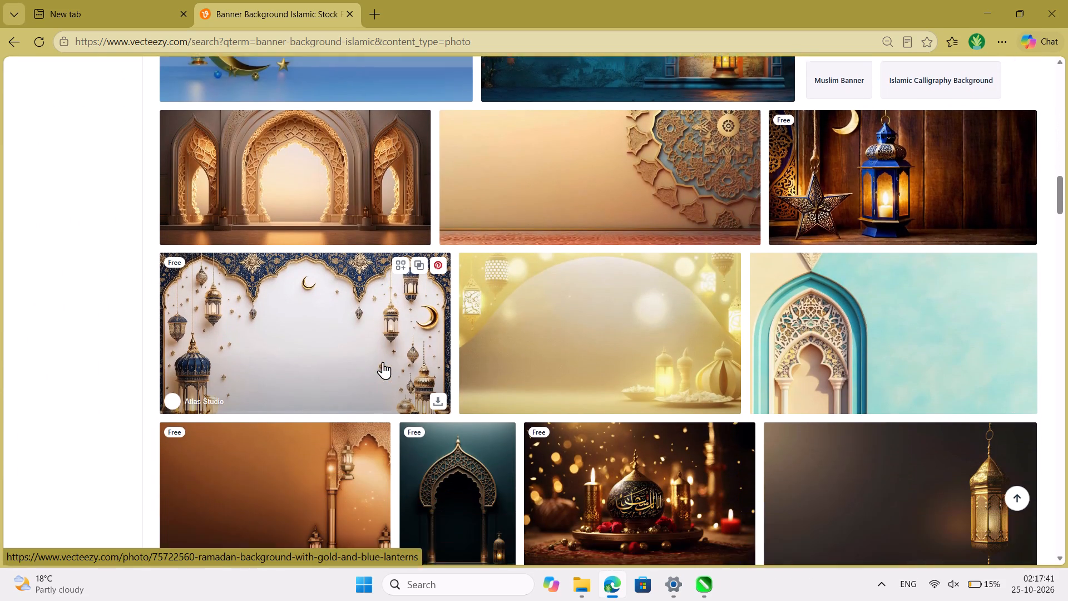
scroll(383, 362, "down", 3)
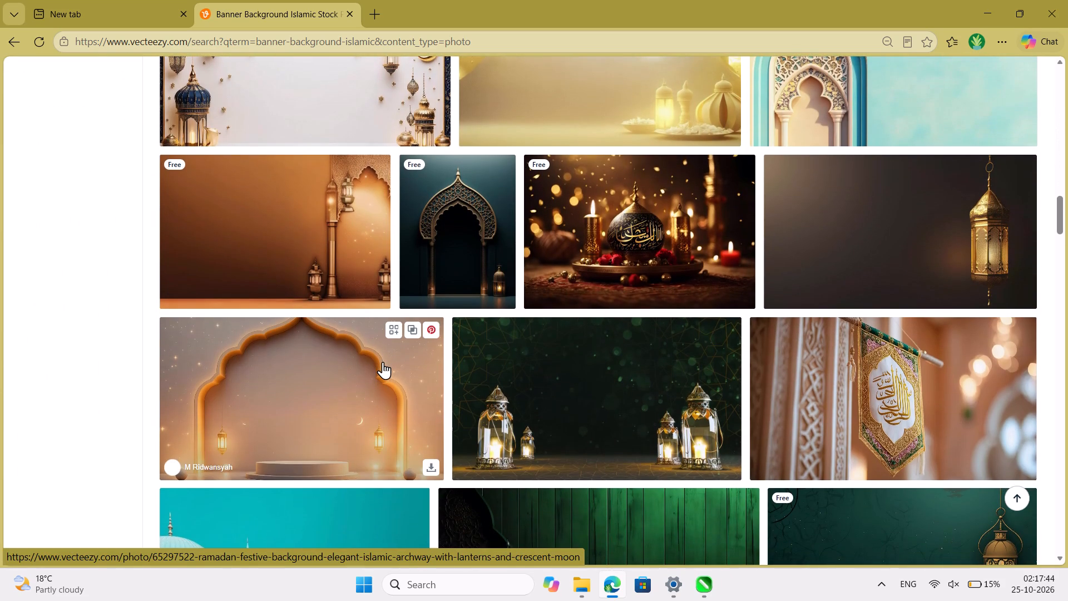
scroll(383, 362, "down", 4)
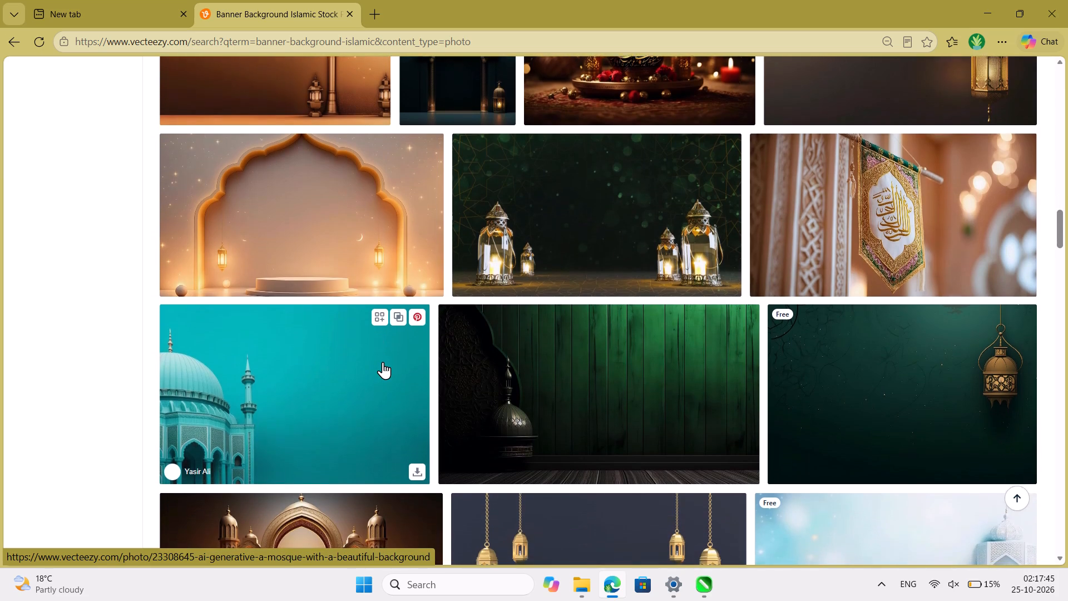
scroll(383, 362, "down", 4)
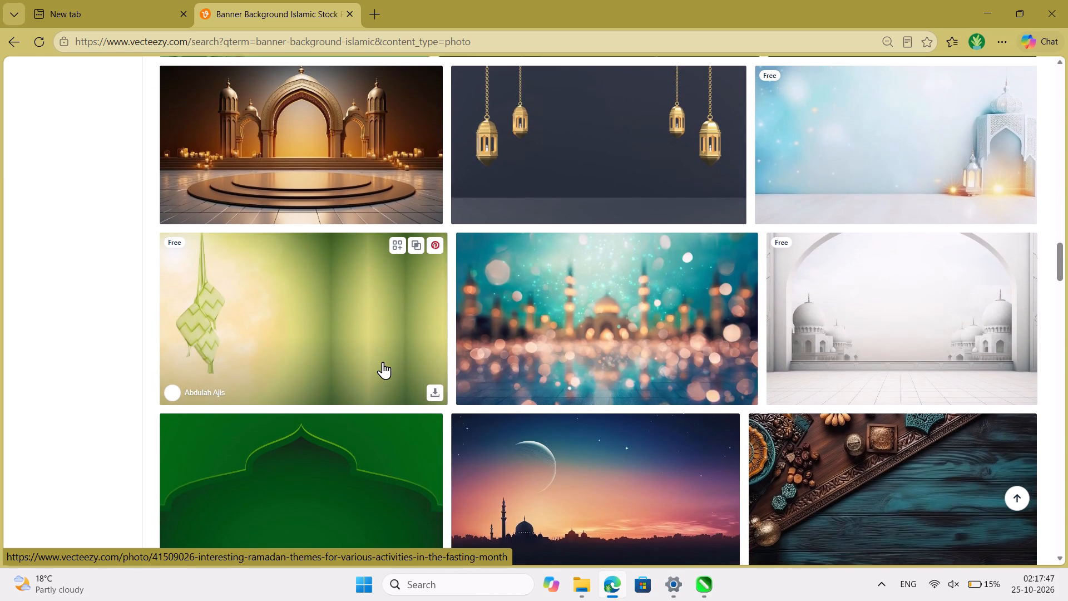
scroll(383, 362, "down", 2)
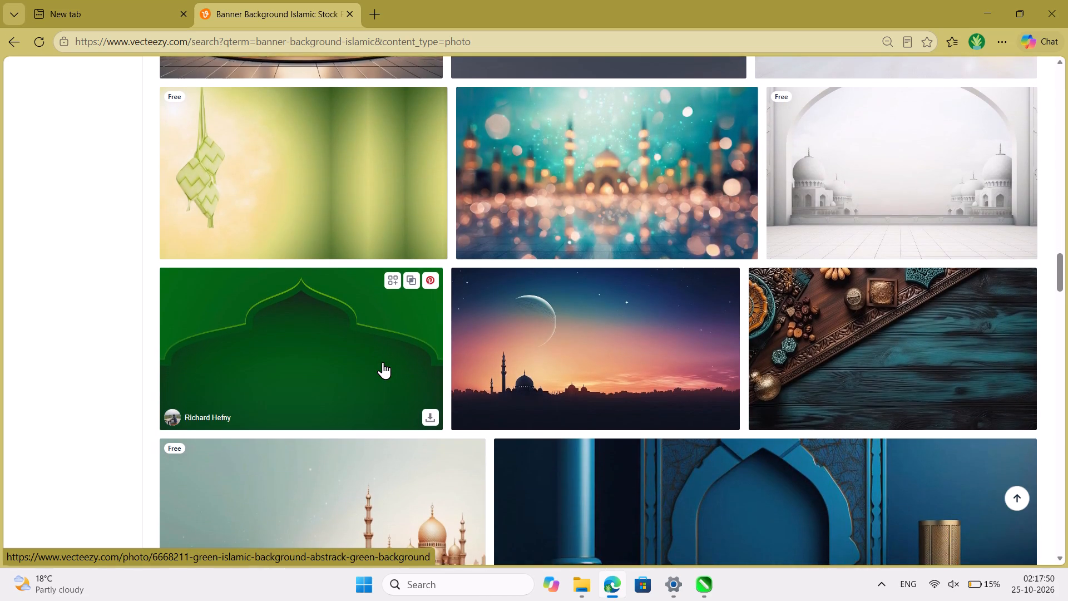
Continue through the remaining Islamic background photos to the end of the first results page, checking for usable frames, patterns and mosque scenes.
scroll(383, 362, "down", 3)
scroll(383, 362, "up", 1)
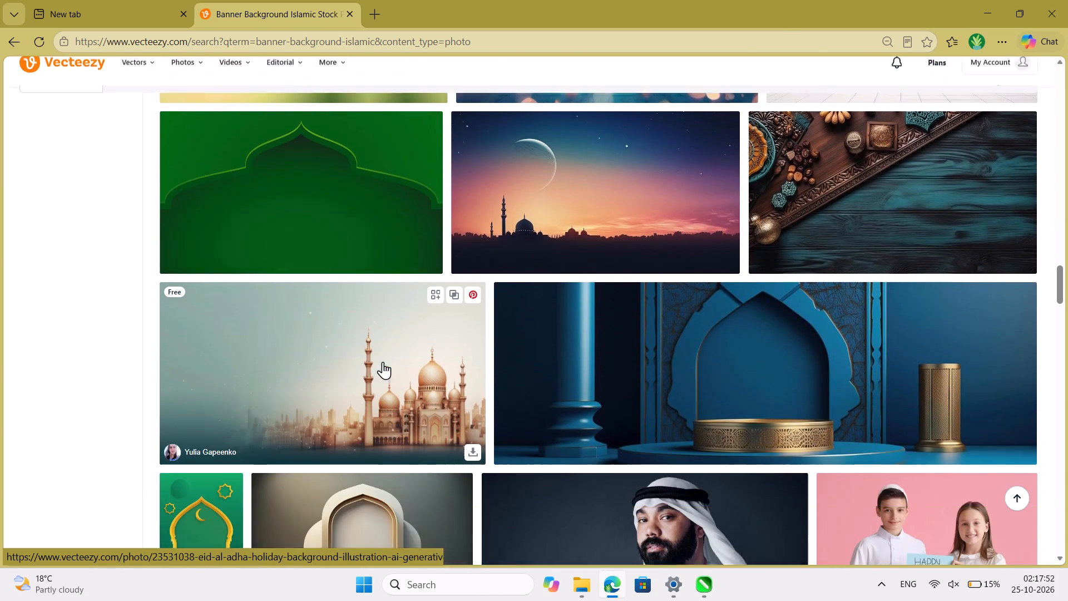
scroll(383, 362, "down", 5)
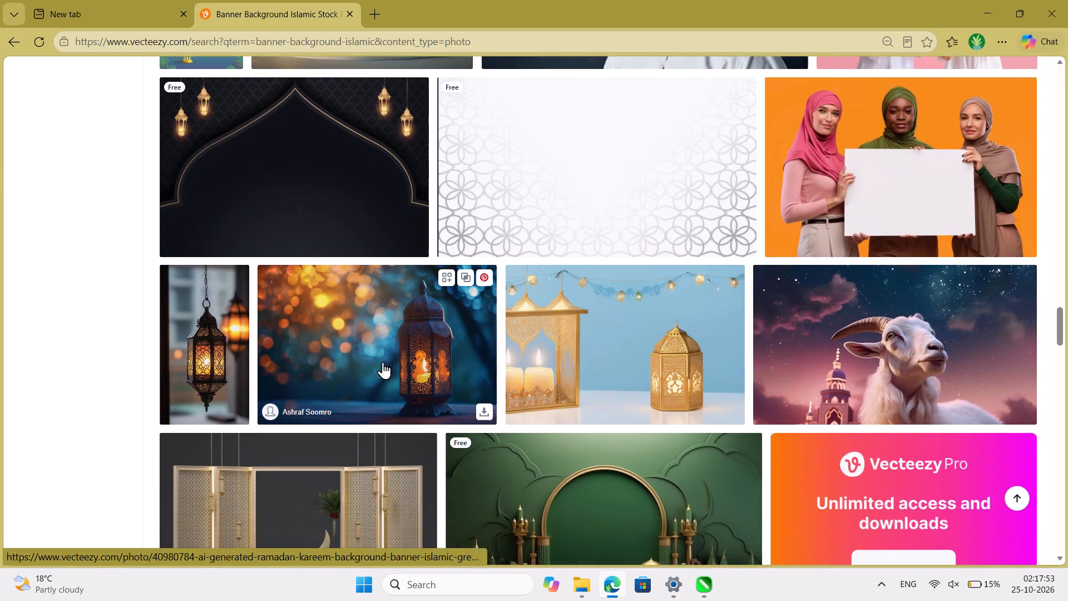
scroll(383, 362, "down", 6)
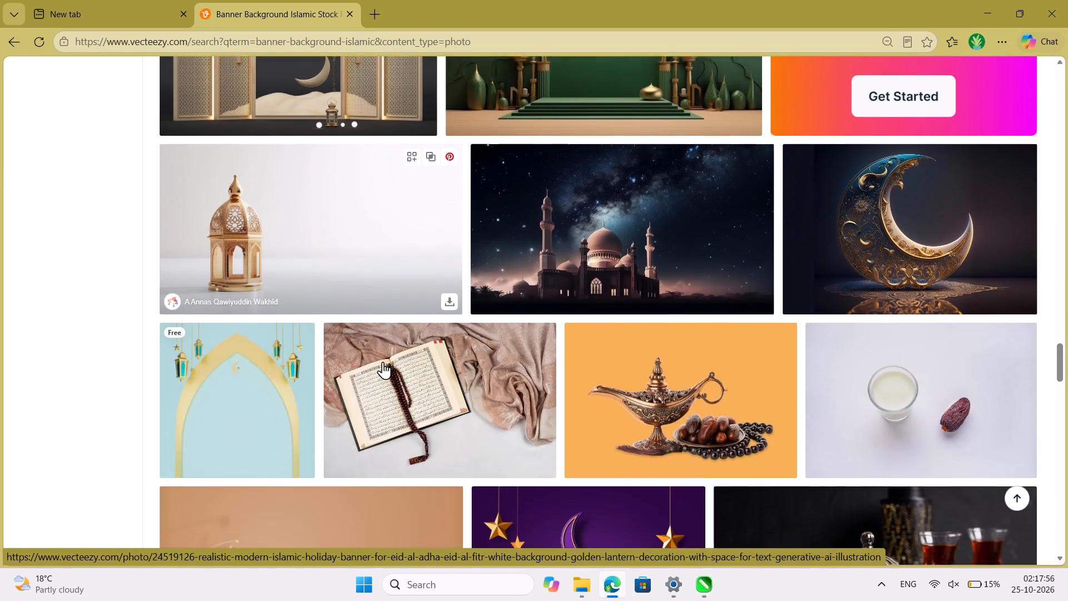
scroll(383, 362, "down", 8)
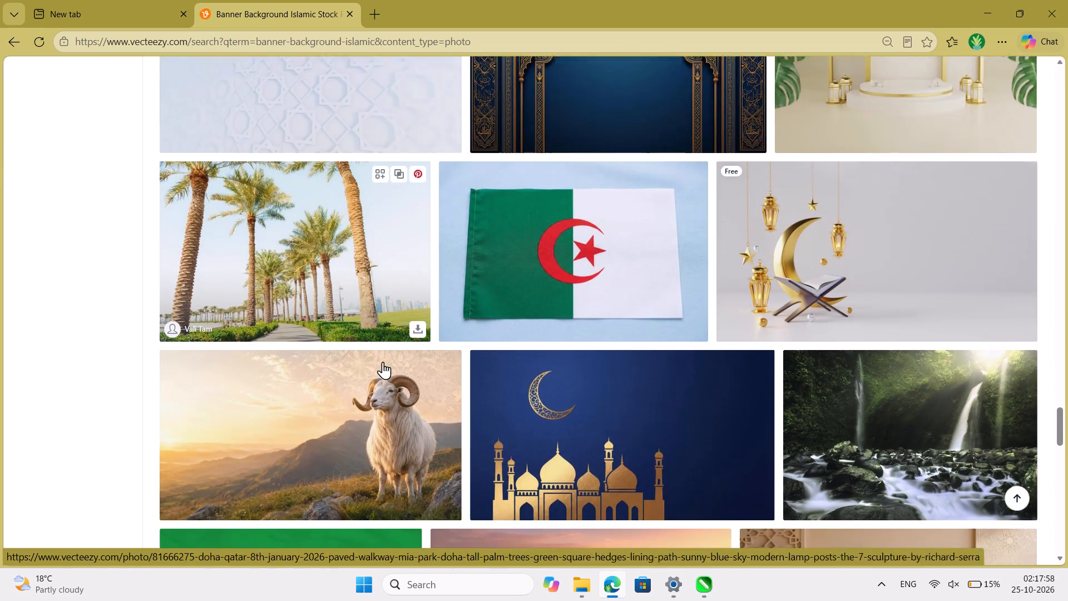
scroll(383, 362, "down", 6)
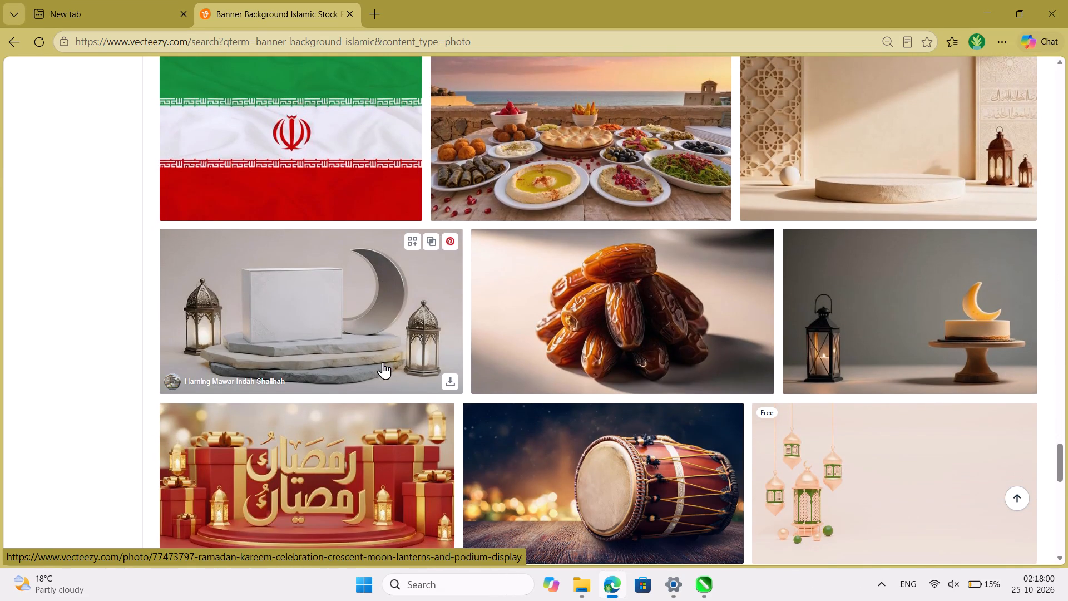
scroll(383, 362, "down", 5)
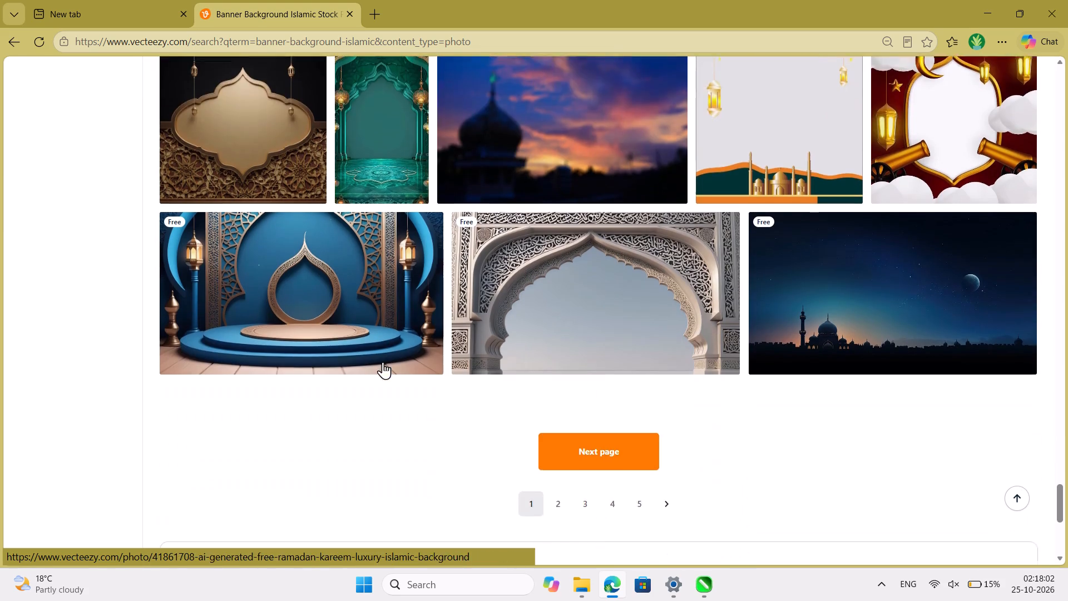
Switch to File Explorer and open the Downloads folder.
left_click(1067, 0)
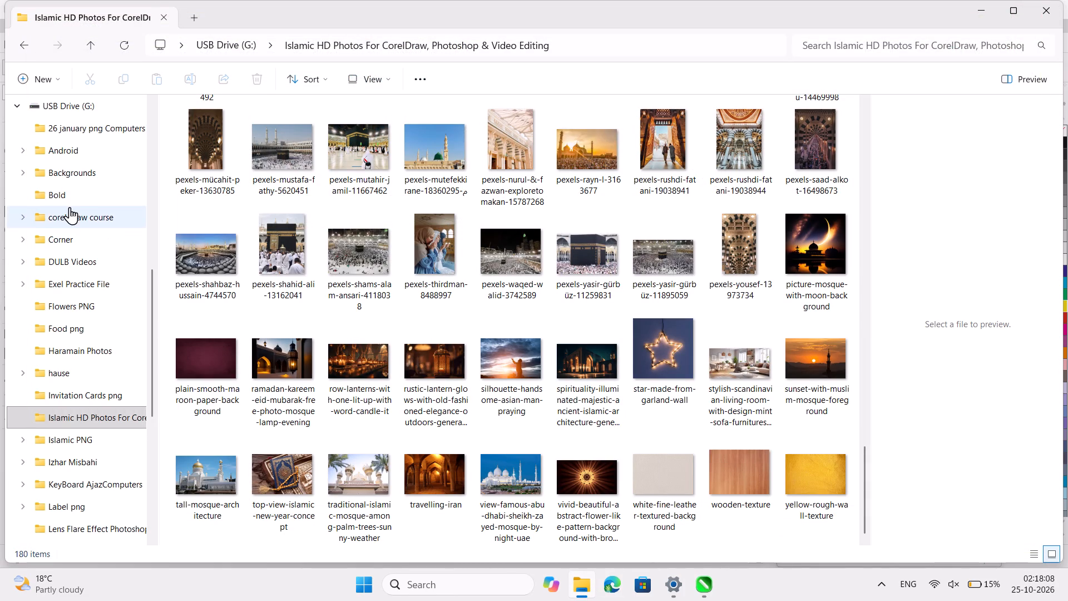
scroll(72, 168, "up", 7)
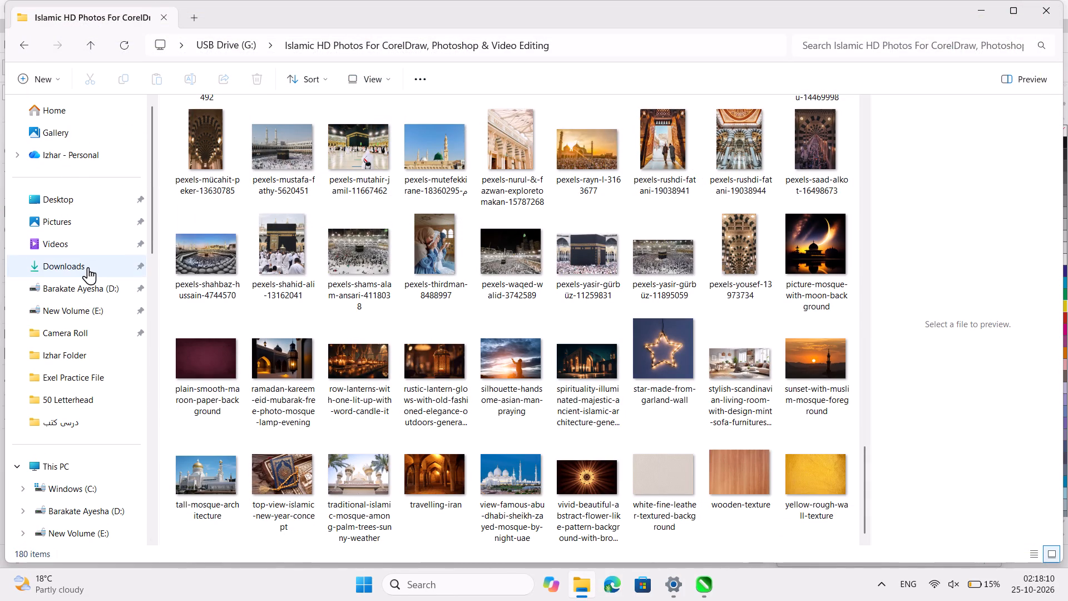
left_click(88, 268)
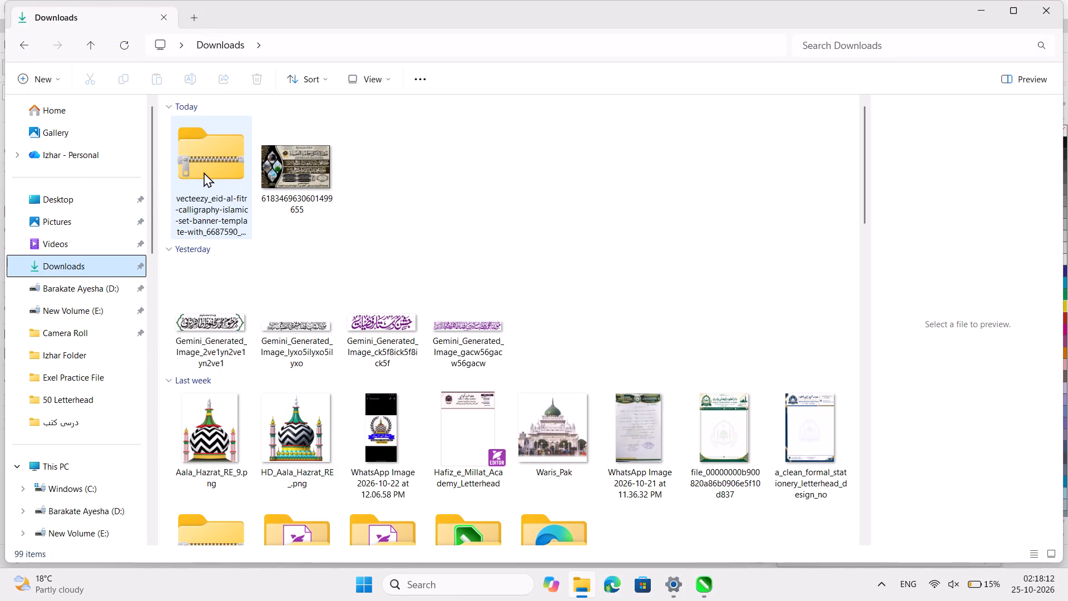
Extract the downloaded Vecteezy Eid al-Fitr banner template ZIP, shortening the destination folder name to vecteezy_eid-al-fitr.
left_click(204, 172)
right_click(204, 172)
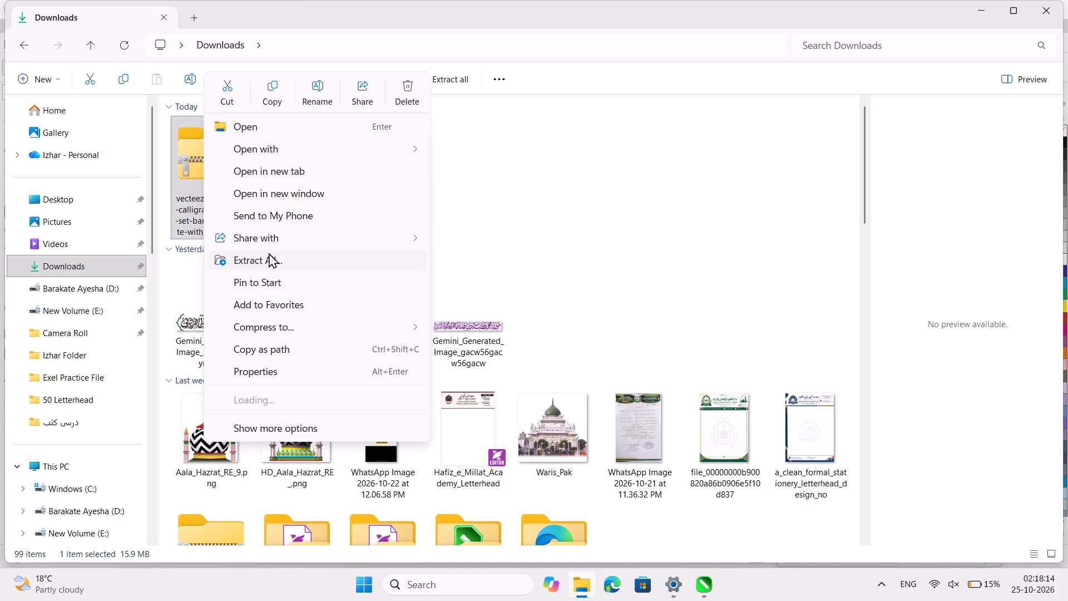
left_click(272, 261)
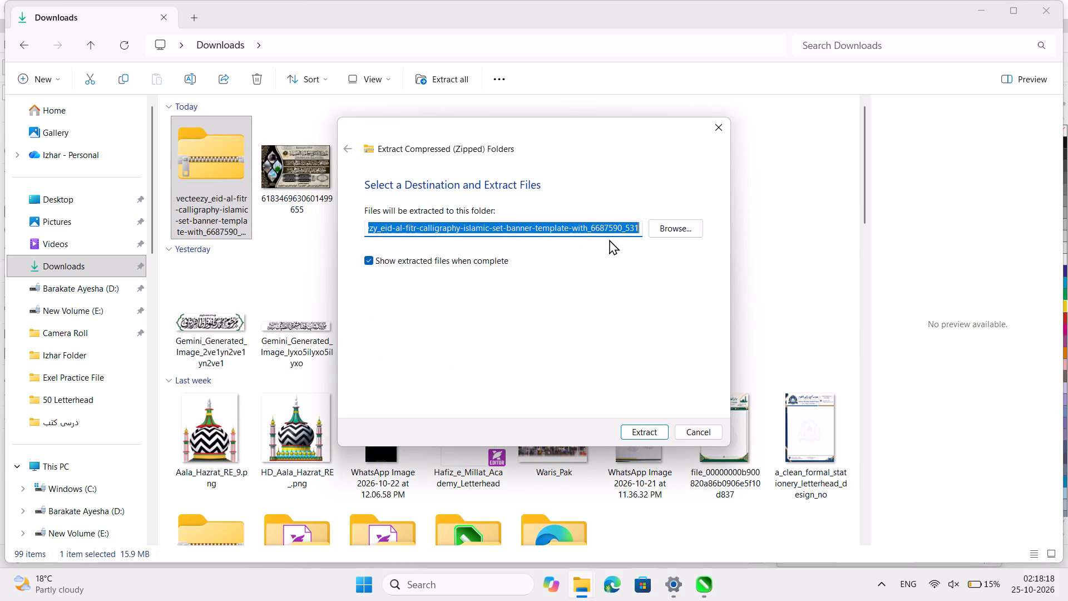
left_click(635, 228)
key("BackSpace")
key("BackSpace")
key("BackSpace")
key("BackSpace")
key("BackSpace")
key("BackSpace")
key("BackSpace")
key("BackSpace")
key("BackSpace")
key("BackSpace")
key("BackSpace")
key("BackSpace")
key("BackSpace")
key("BackSpace")
key("BackSpace")
key("BackSpace")
key("BackSpace")
key("BackSpace")
key("BackSpace")
key("BackSpace")
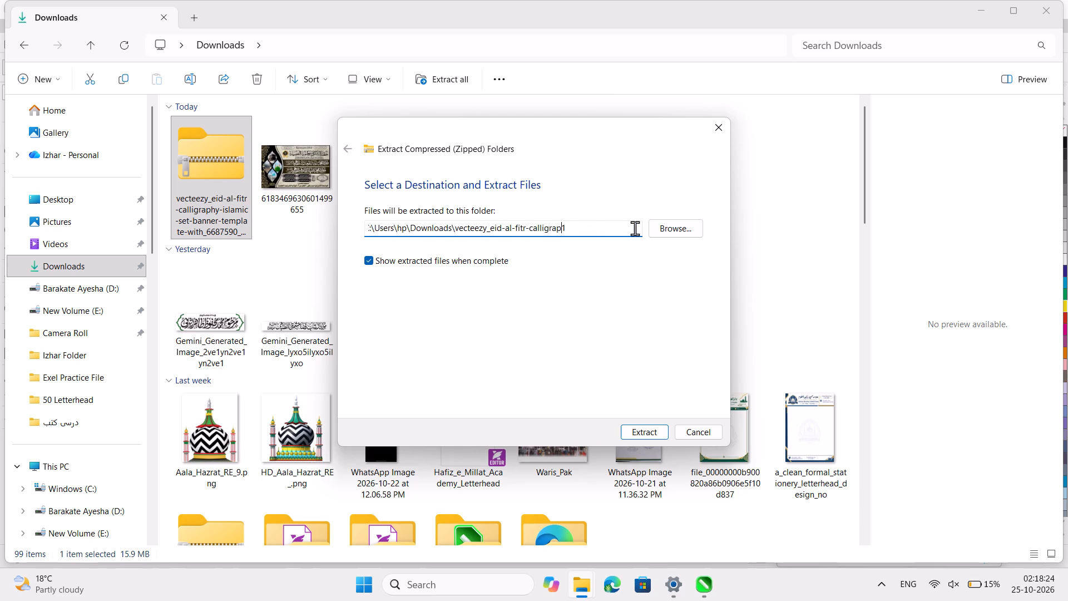
left_click(626, 228)
key("BackSpace")
key("BackSpace")
key("BackSpace")
key("BackSpace")
key("BackSpace")
key("BackSpace")
key("BackSpace")
key("BackSpace")
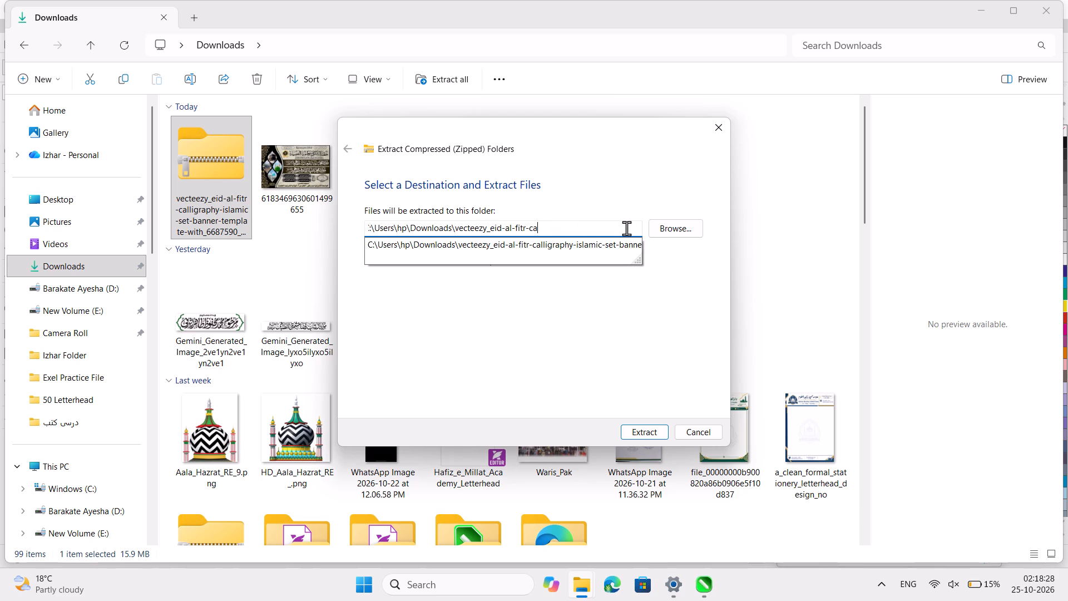
key("BackSpace")
key("BackSpace")
key("BackSpace")
key("Return")
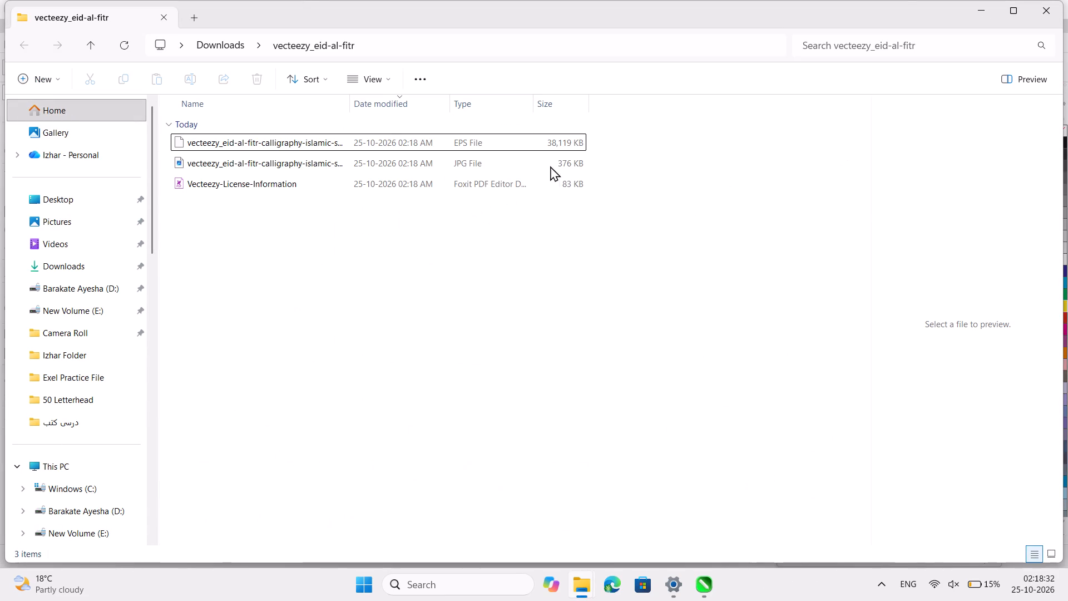
Enlarge the file view in the vecteezy_eid-al-fitr folder to big thumbnails.
scroll(436, 174, "up", 15, "ctrl")
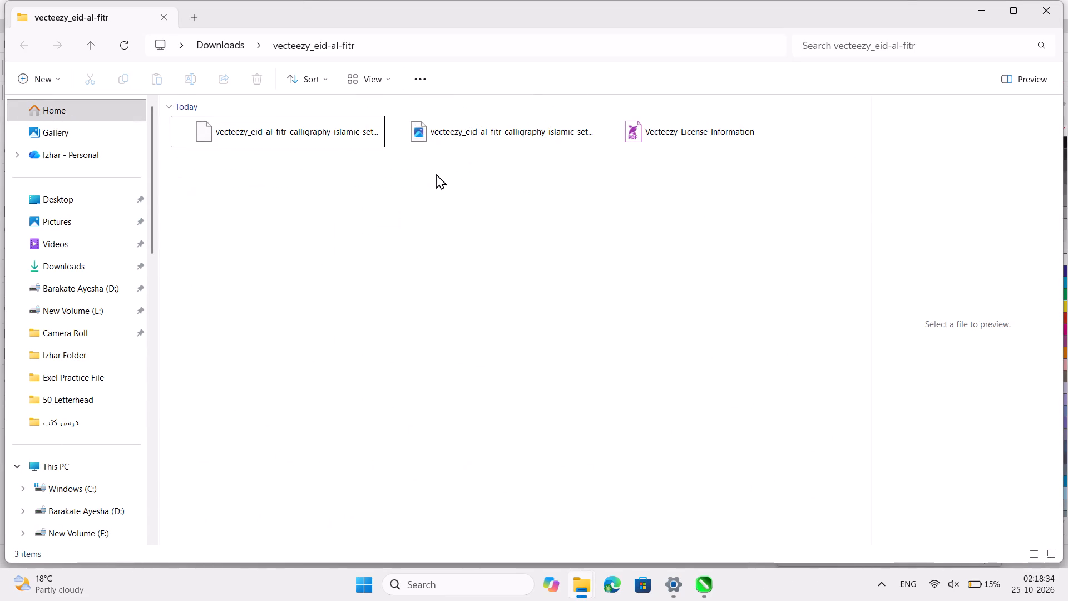
scroll(436, 174, "up", 1, "ctrl")
left_click(367, 193)
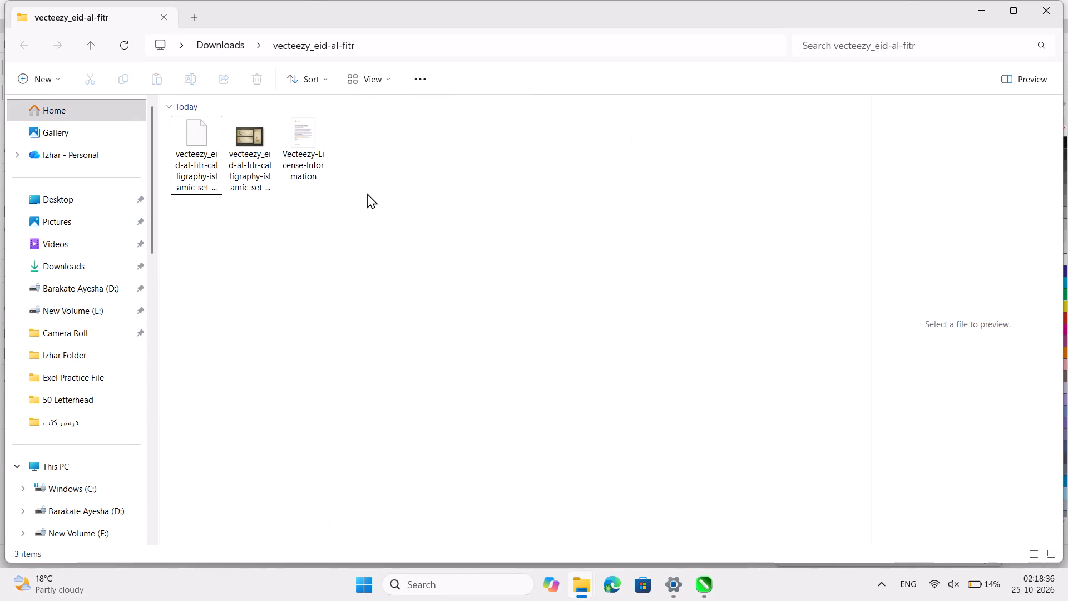
scroll(367, 193, "up", 15, "ctrl")
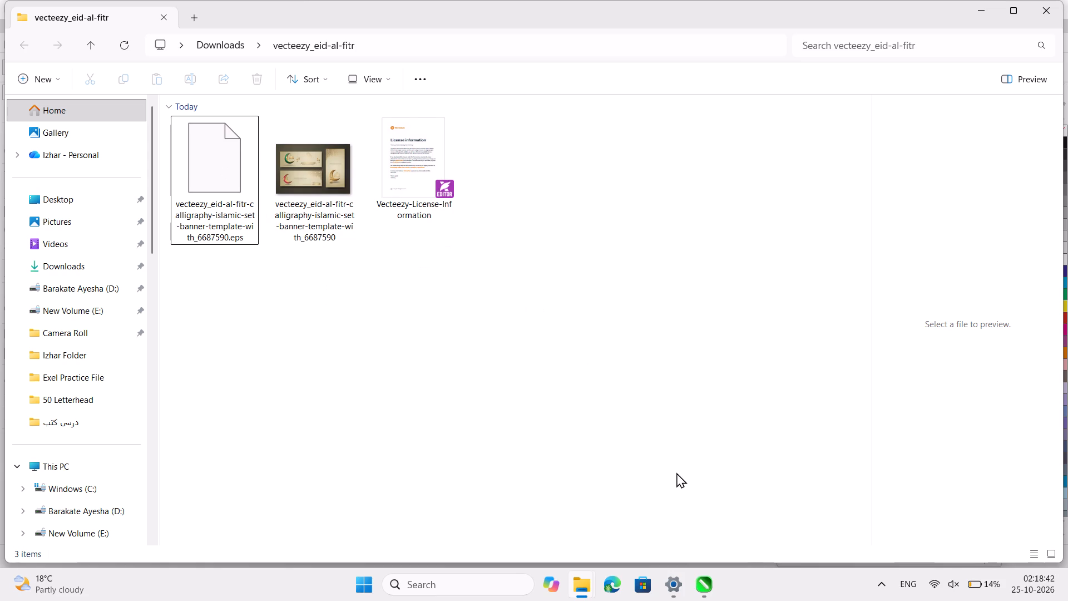
Import the extracted Eid al-Fitr banner template EPS into the Urse Zahidi document in CorelDRAW as editable, with text as curves.
left_click(177, 191)
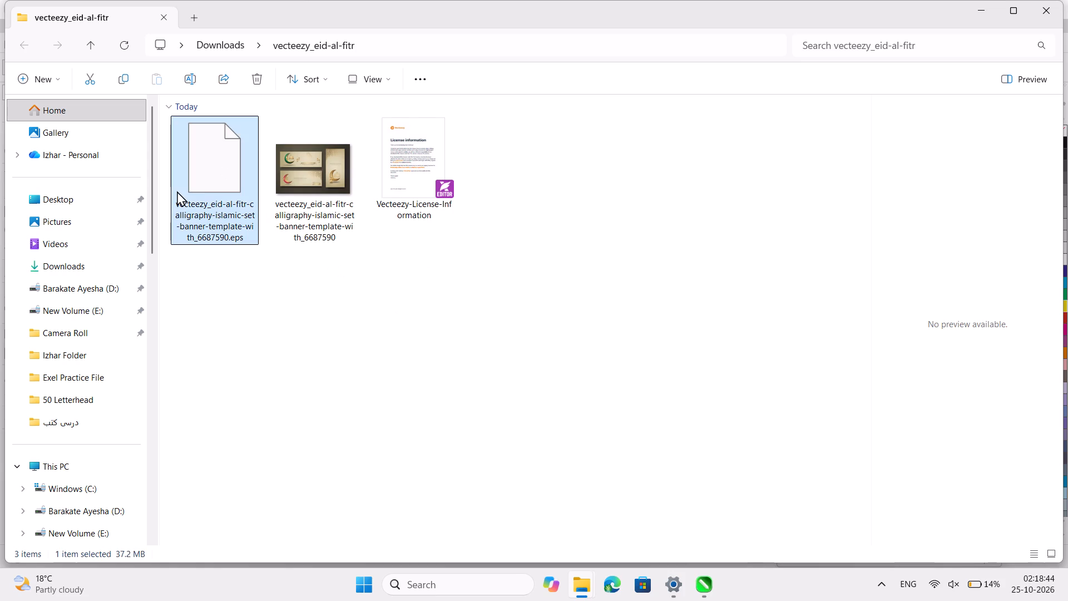
left_click_drag(198, 173, 702, 579)
left_click_drag(702, 579, 362, 181)
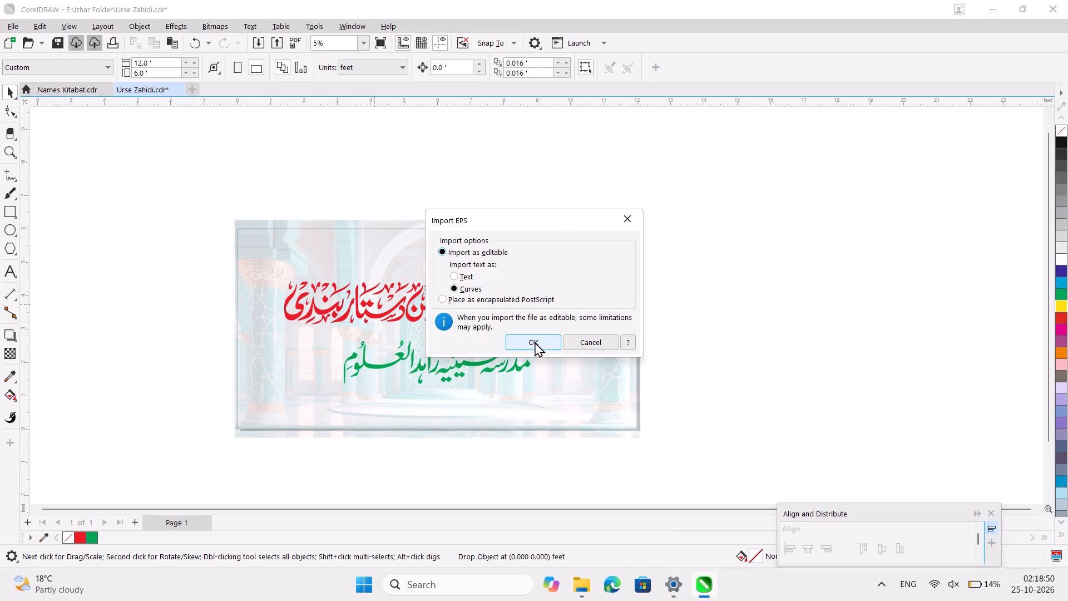
left_click(535, 342)
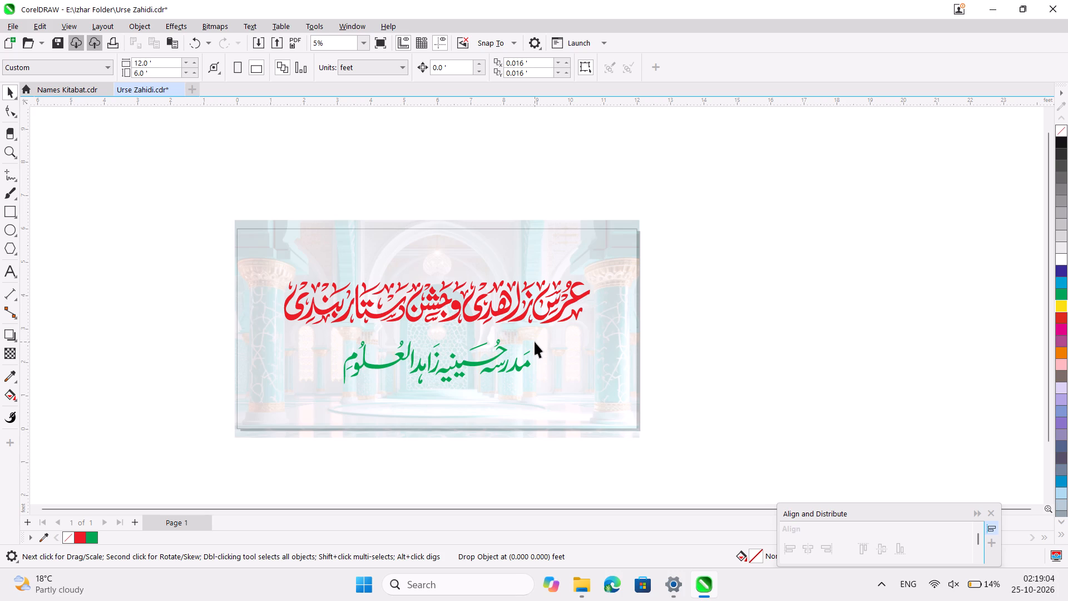
Move the imported Eid template artwork off the banner to the empty area on its right, centred at about X 19.1 ft, Y 3.1 ft.
scroll(535, 342, "down", 2, "ctrl")
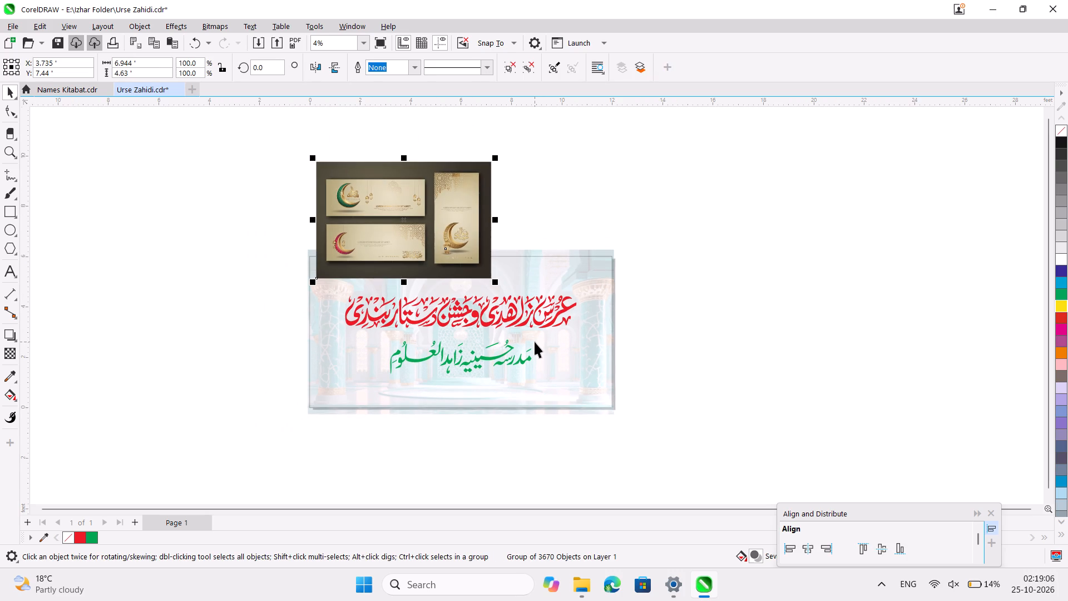
left_click_drag(409, 215, 867, 311)
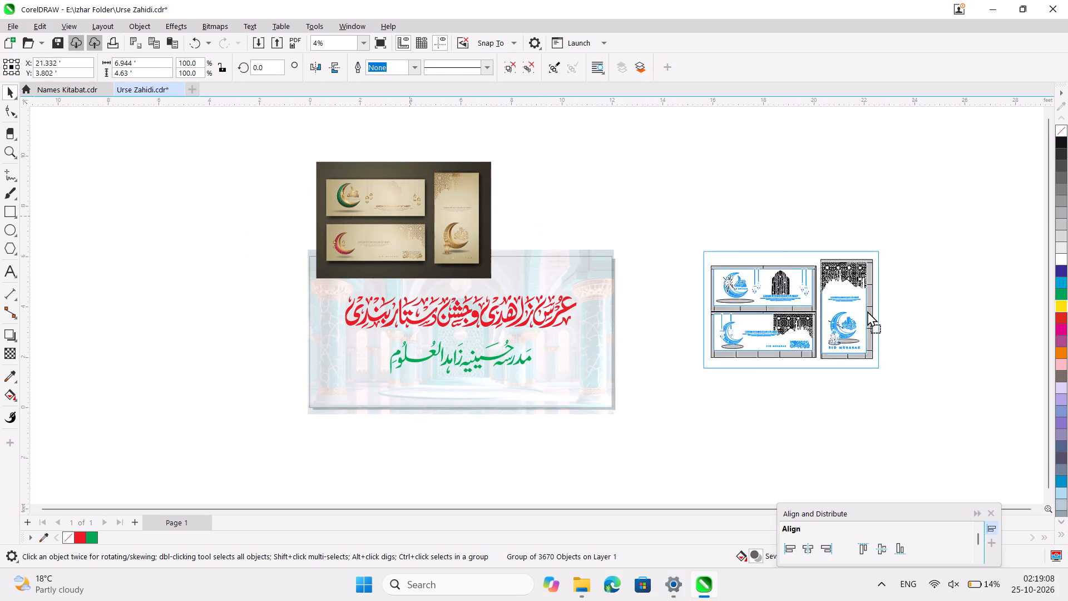
left_click_drag(867, 311, 796, 320)
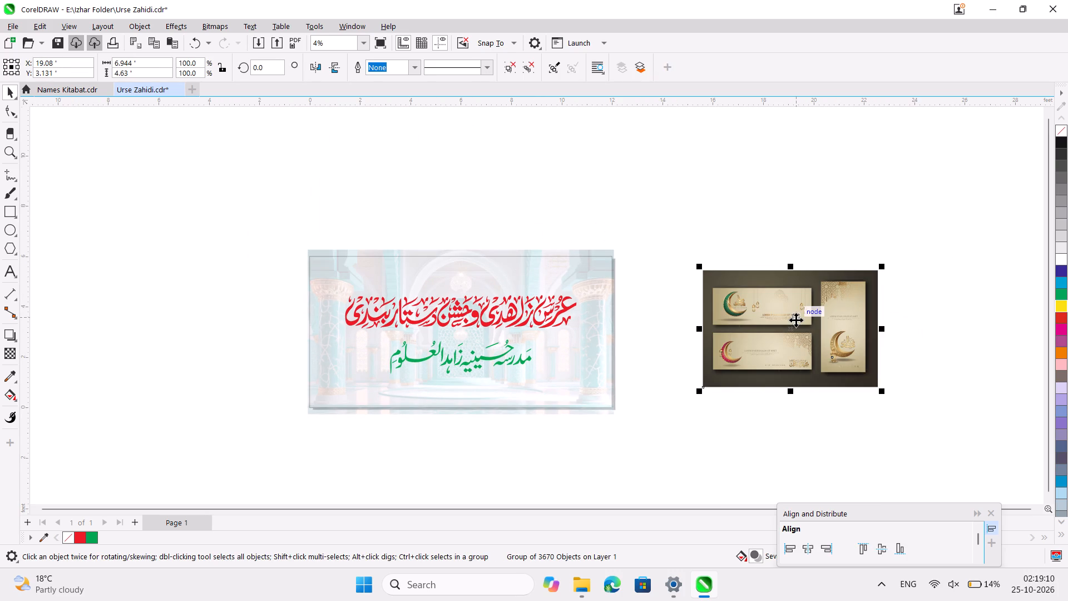
Ungroup the imported Eid template artwork and deselect its parts.
key("ctrl+u")
left_click(765, 209)
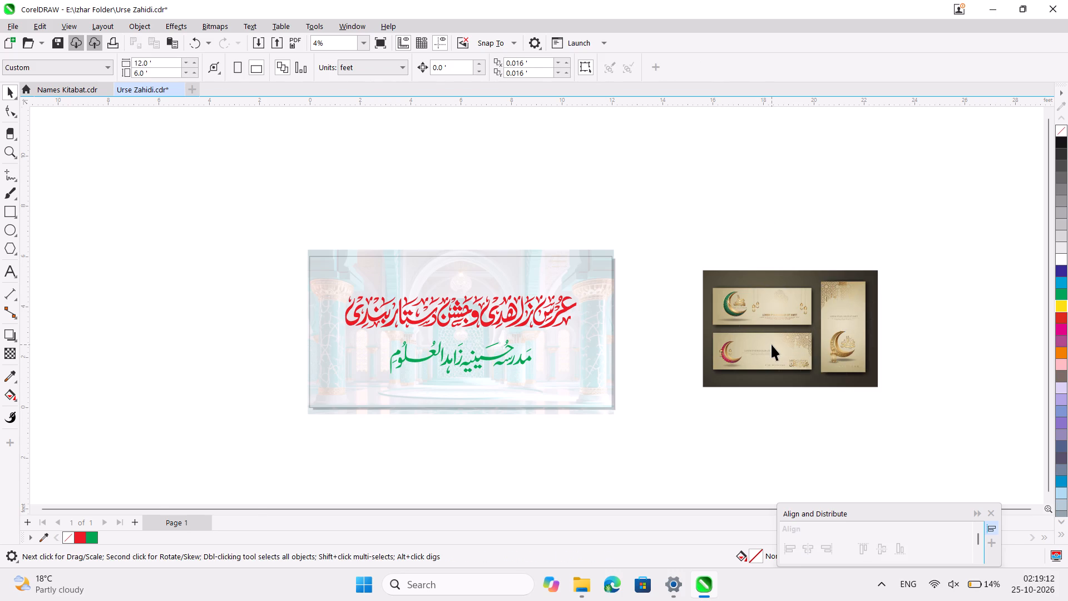
scroll(772, 344, "up", 9, "ctrl")
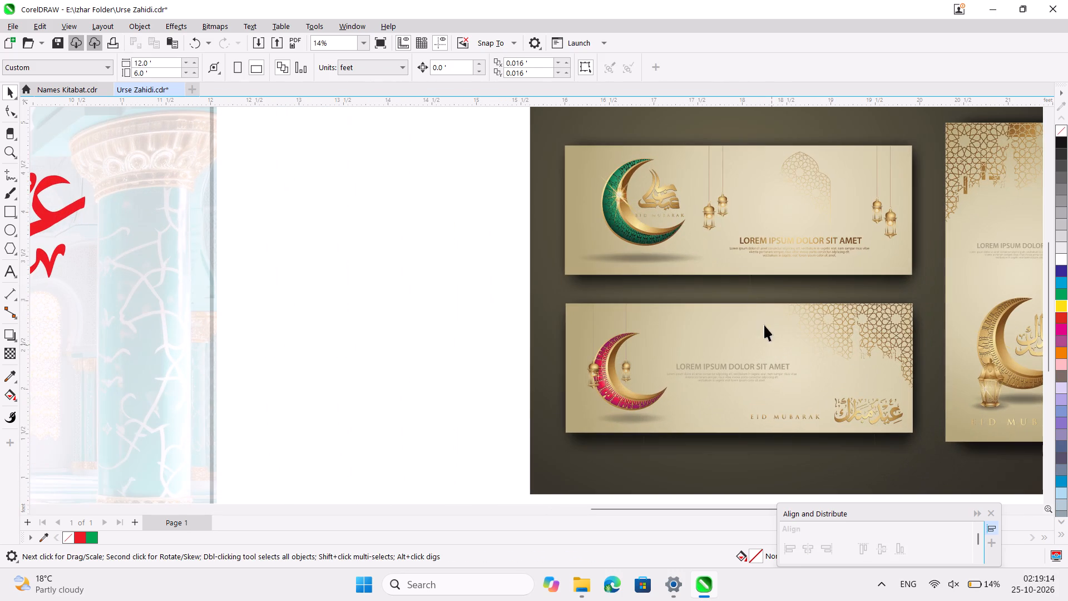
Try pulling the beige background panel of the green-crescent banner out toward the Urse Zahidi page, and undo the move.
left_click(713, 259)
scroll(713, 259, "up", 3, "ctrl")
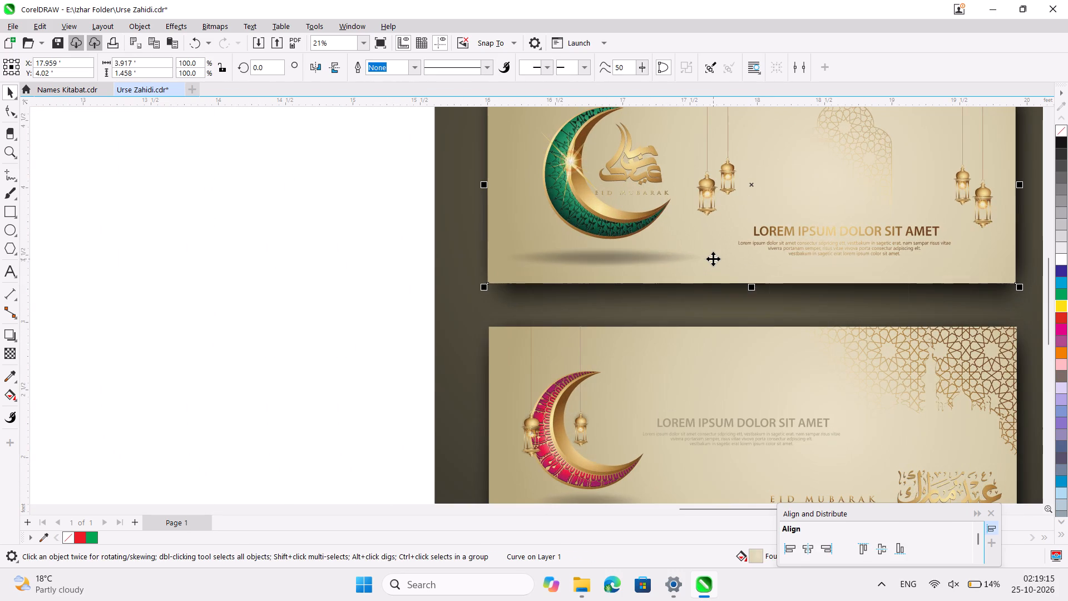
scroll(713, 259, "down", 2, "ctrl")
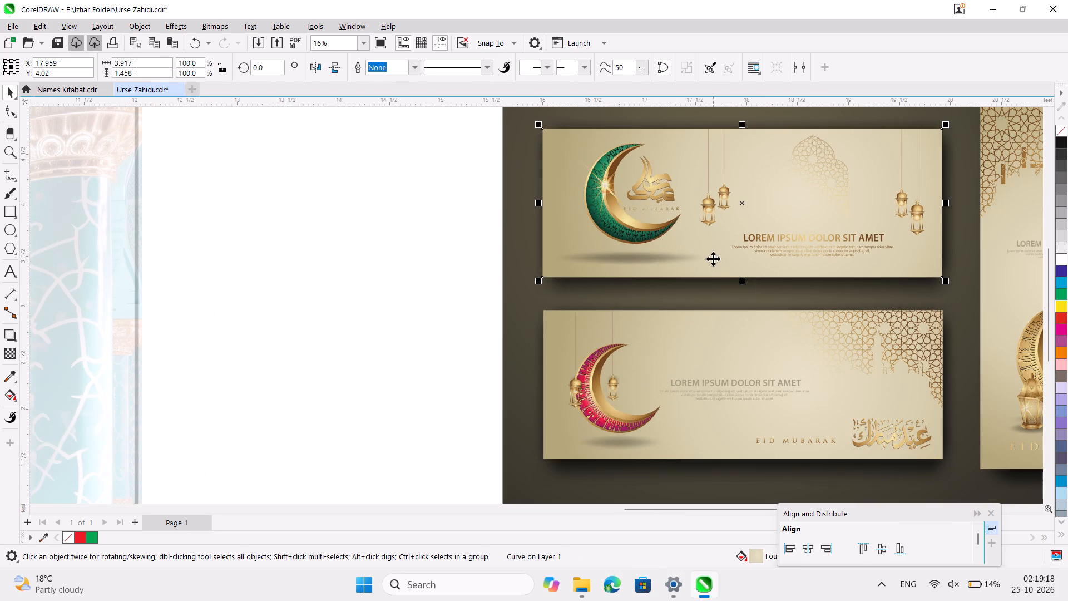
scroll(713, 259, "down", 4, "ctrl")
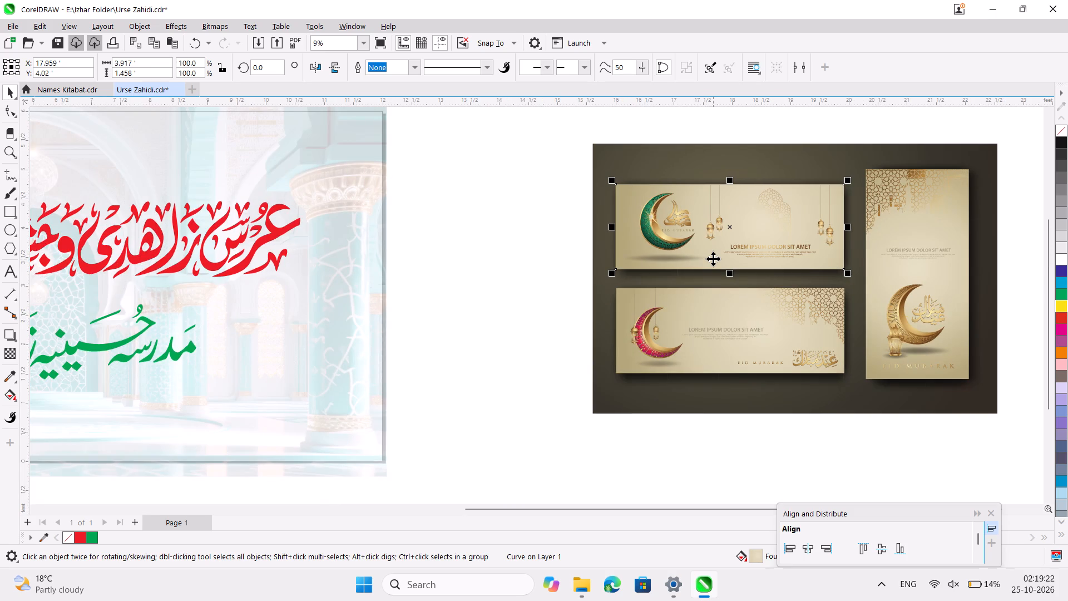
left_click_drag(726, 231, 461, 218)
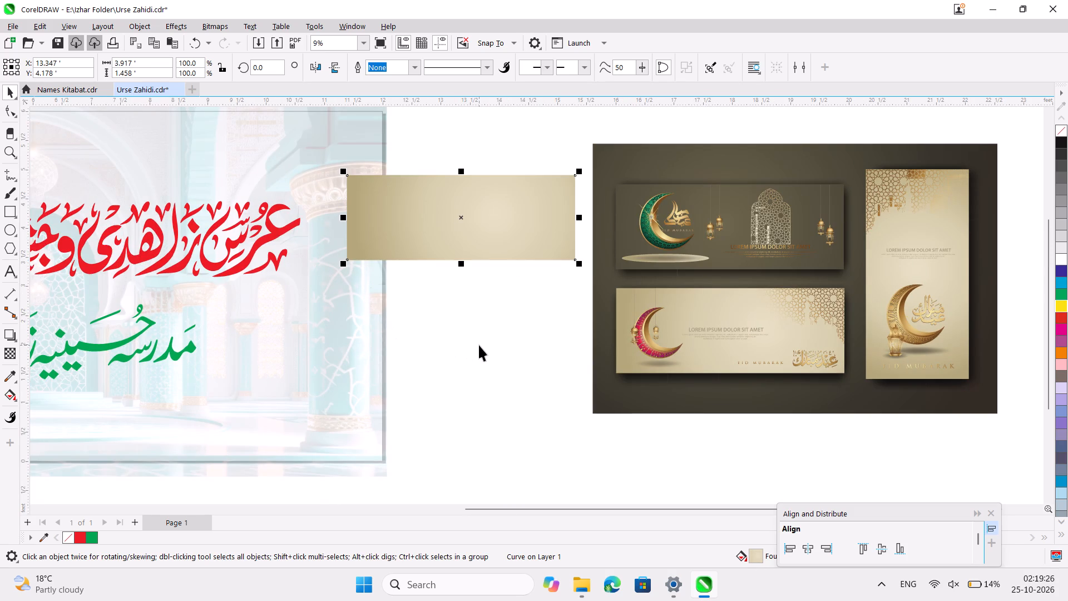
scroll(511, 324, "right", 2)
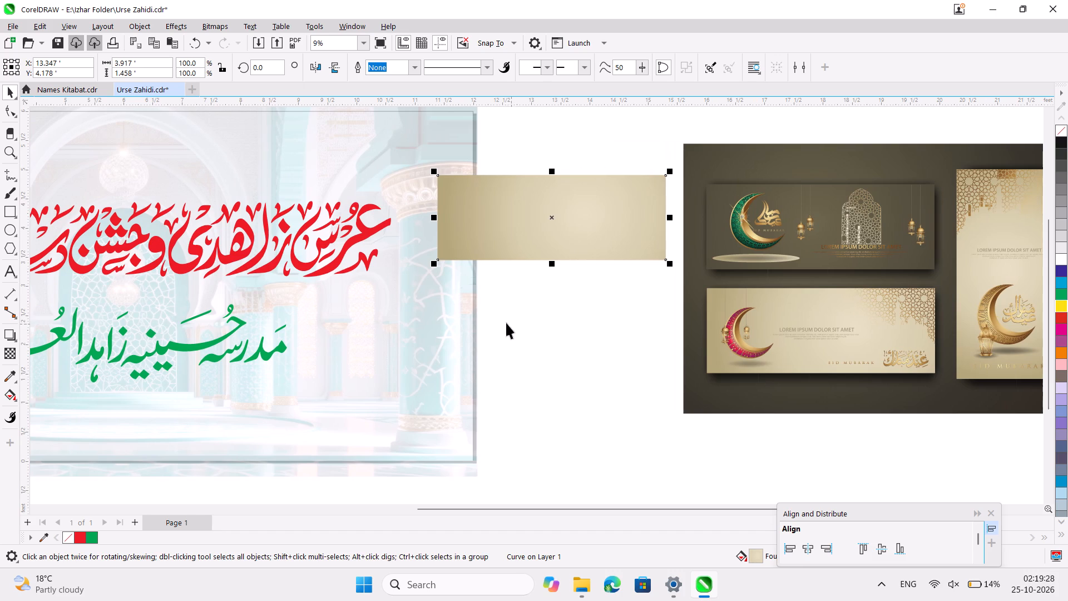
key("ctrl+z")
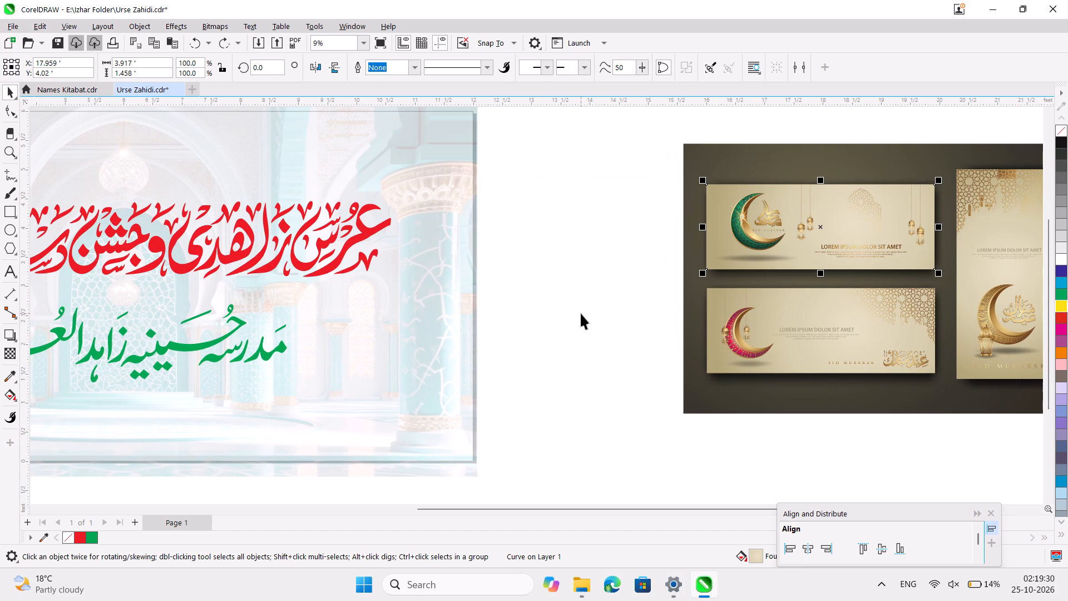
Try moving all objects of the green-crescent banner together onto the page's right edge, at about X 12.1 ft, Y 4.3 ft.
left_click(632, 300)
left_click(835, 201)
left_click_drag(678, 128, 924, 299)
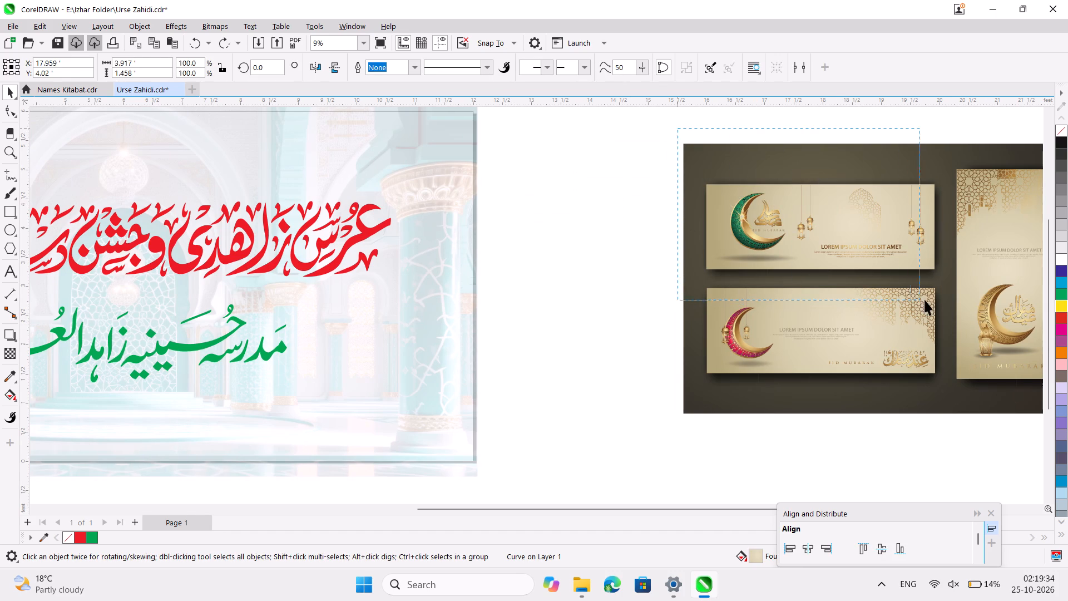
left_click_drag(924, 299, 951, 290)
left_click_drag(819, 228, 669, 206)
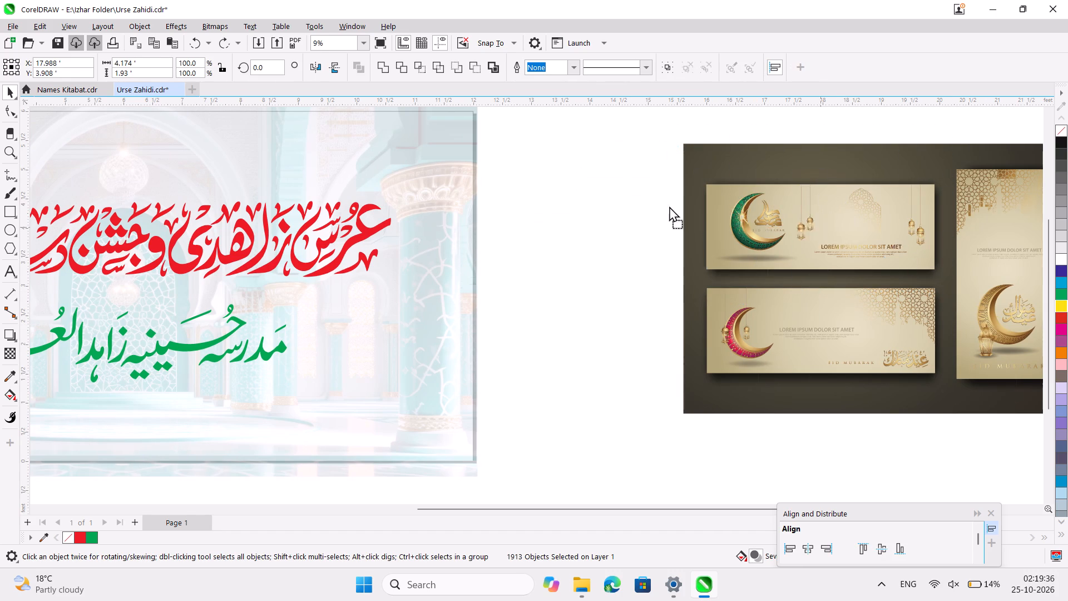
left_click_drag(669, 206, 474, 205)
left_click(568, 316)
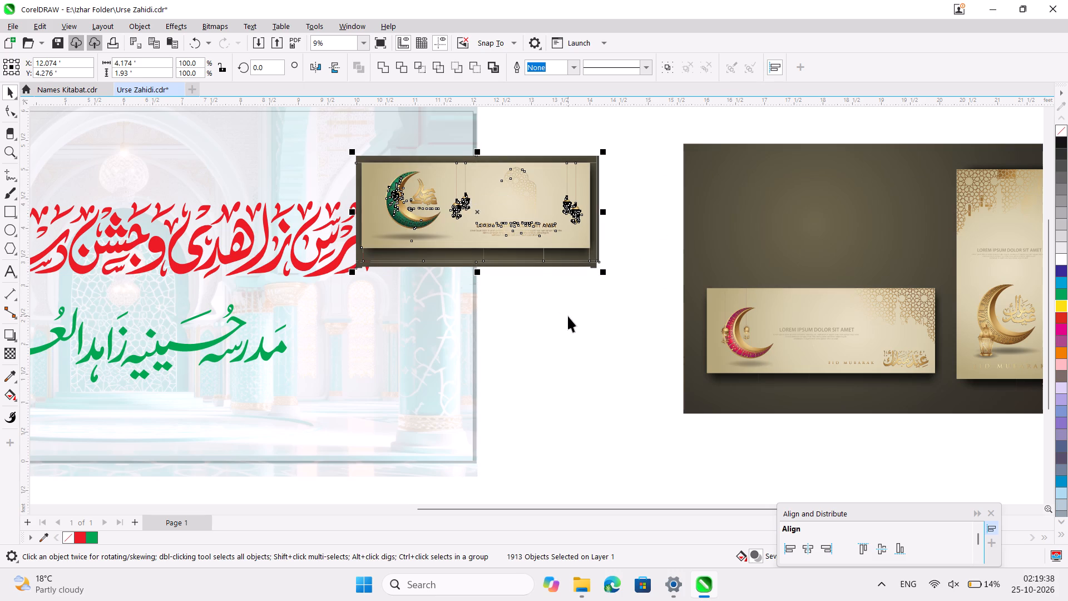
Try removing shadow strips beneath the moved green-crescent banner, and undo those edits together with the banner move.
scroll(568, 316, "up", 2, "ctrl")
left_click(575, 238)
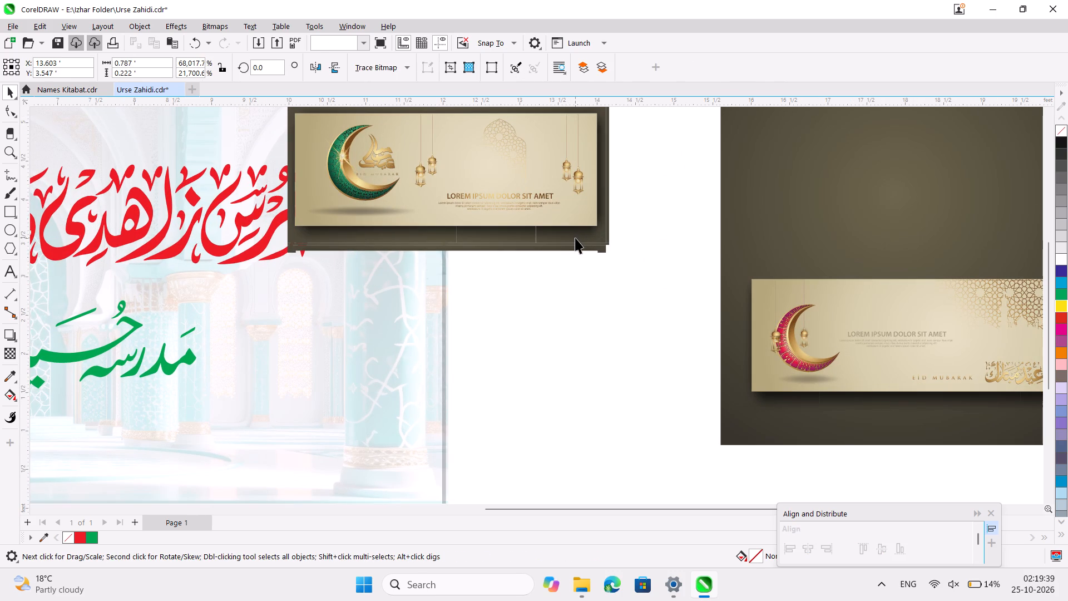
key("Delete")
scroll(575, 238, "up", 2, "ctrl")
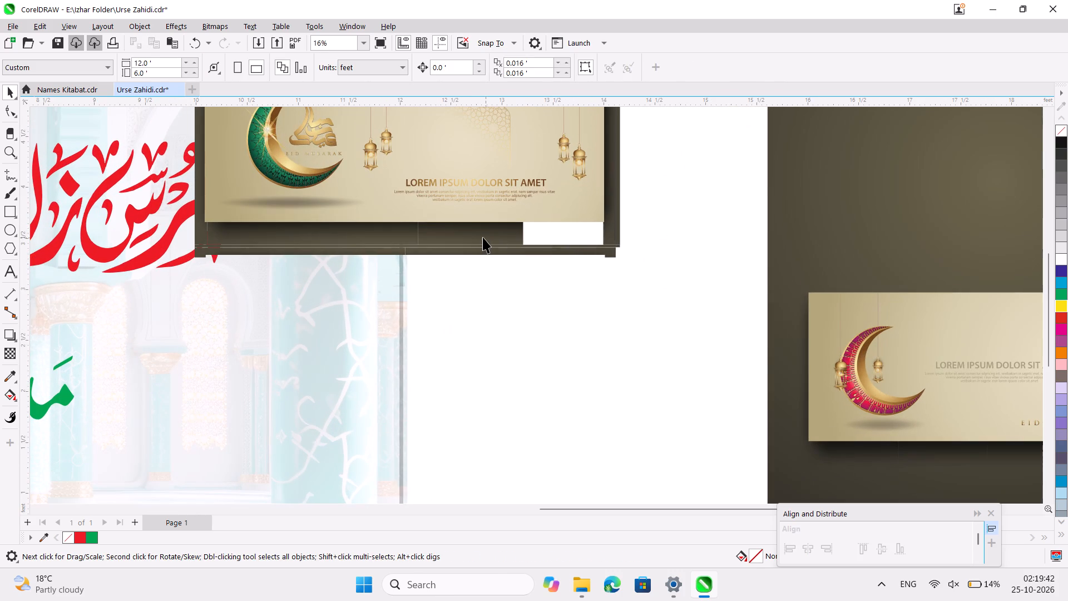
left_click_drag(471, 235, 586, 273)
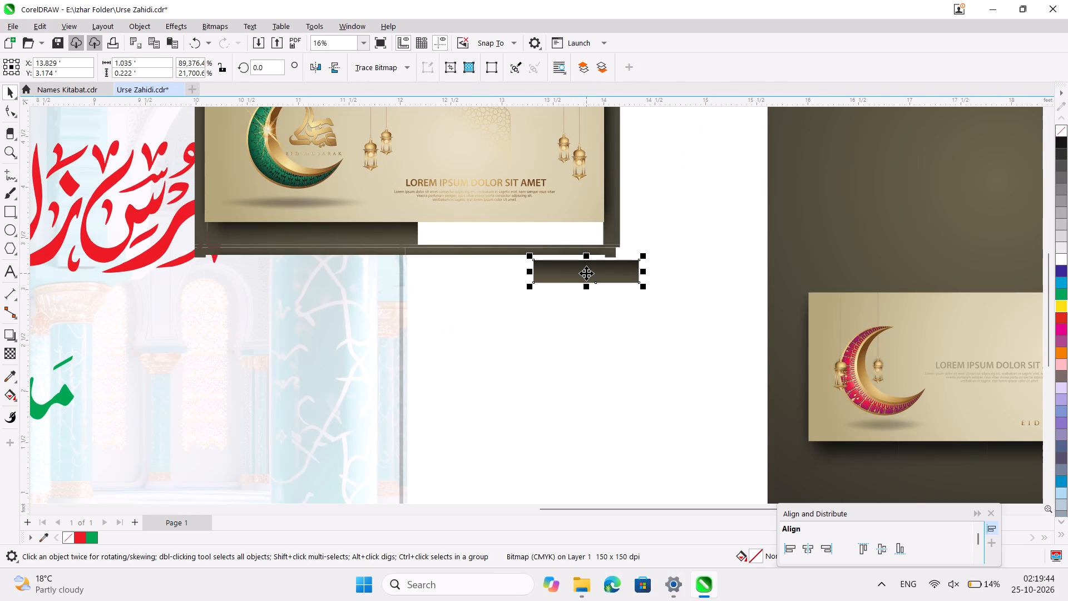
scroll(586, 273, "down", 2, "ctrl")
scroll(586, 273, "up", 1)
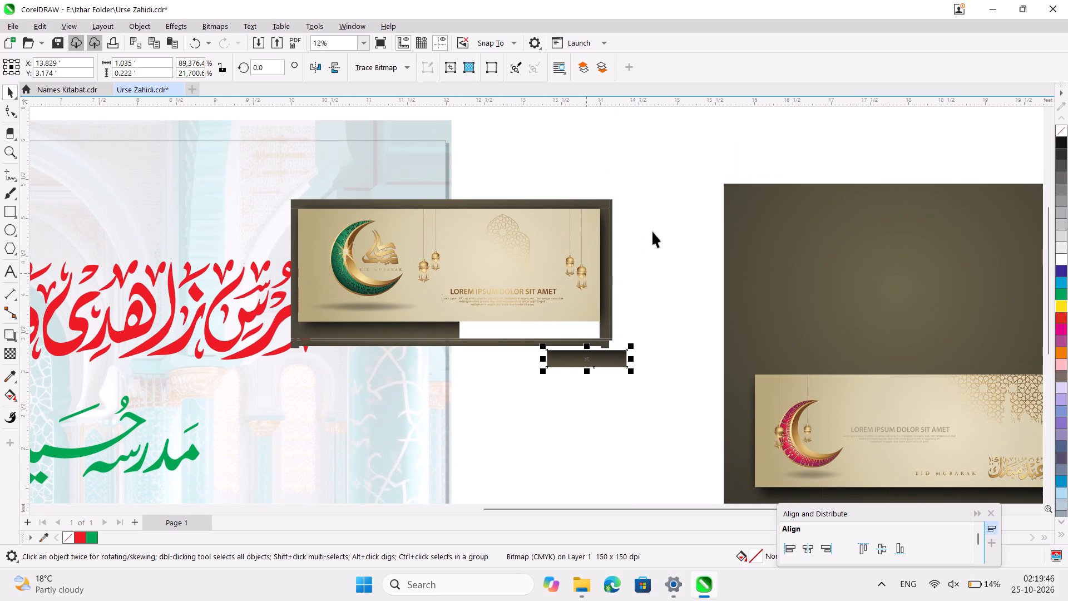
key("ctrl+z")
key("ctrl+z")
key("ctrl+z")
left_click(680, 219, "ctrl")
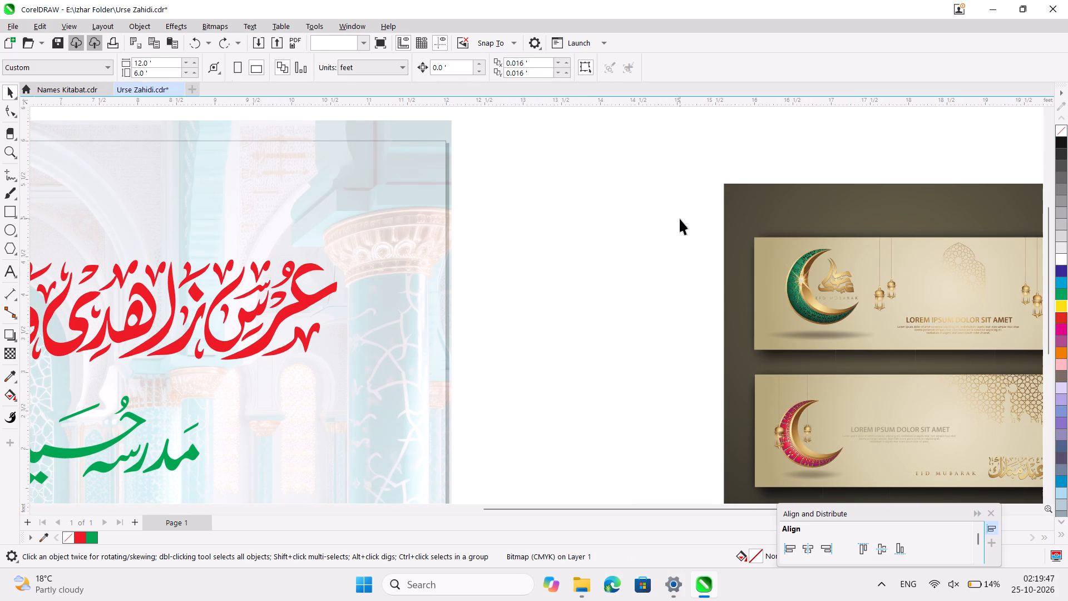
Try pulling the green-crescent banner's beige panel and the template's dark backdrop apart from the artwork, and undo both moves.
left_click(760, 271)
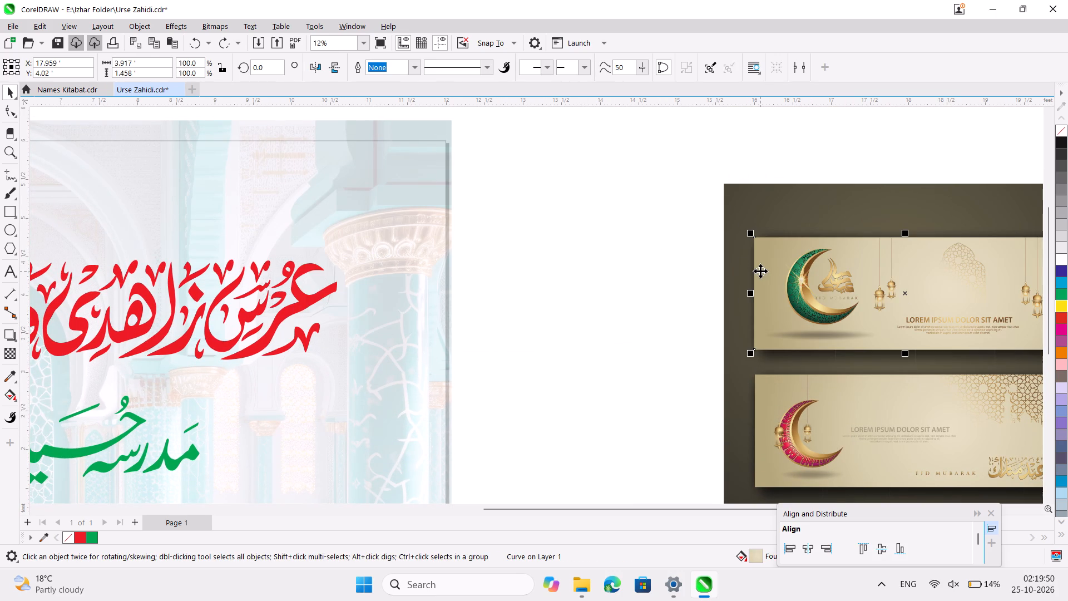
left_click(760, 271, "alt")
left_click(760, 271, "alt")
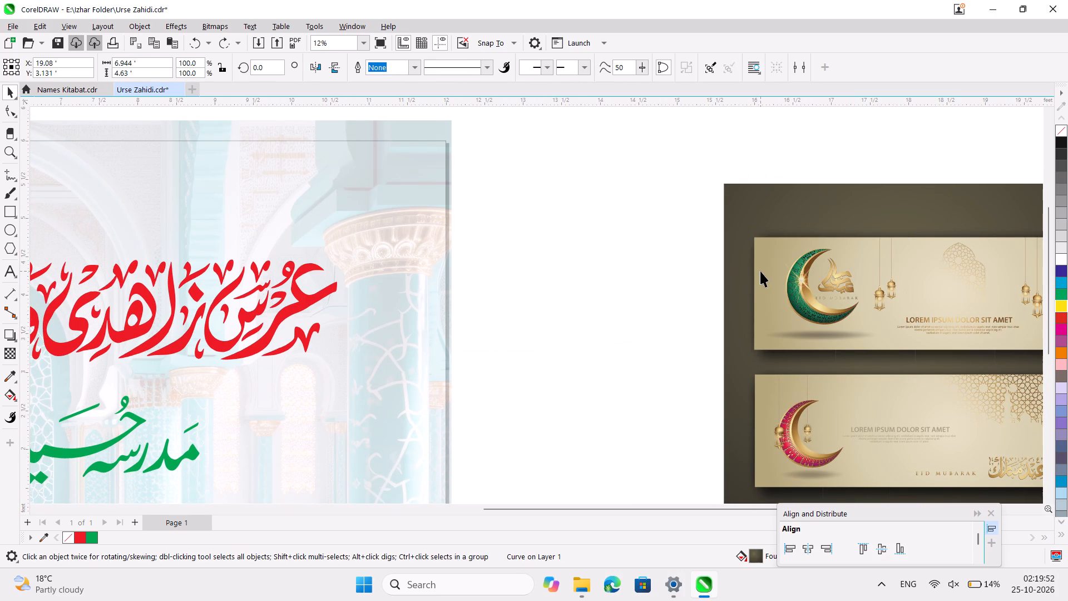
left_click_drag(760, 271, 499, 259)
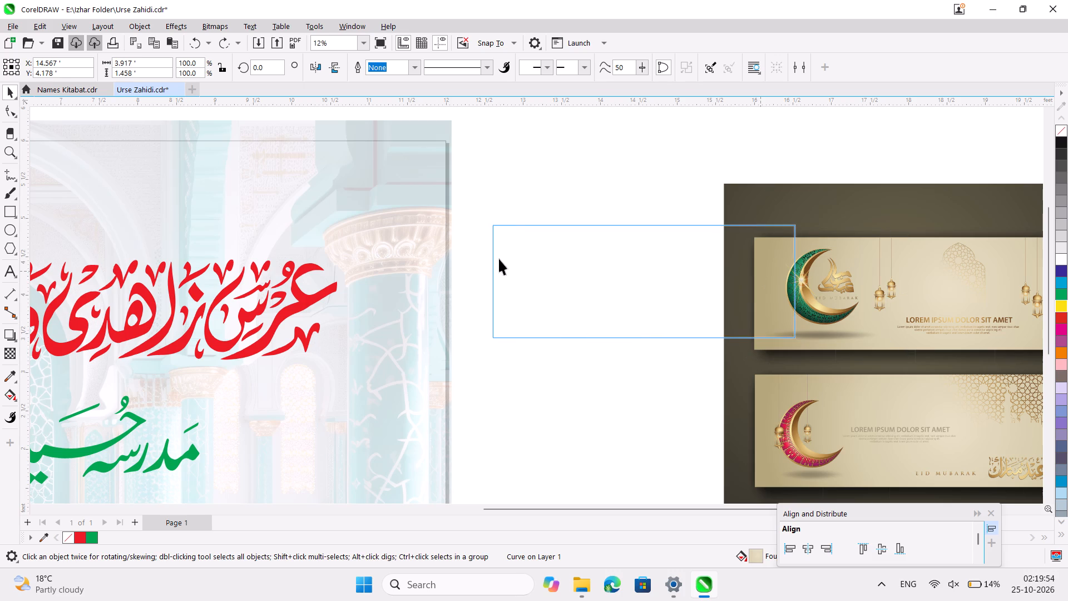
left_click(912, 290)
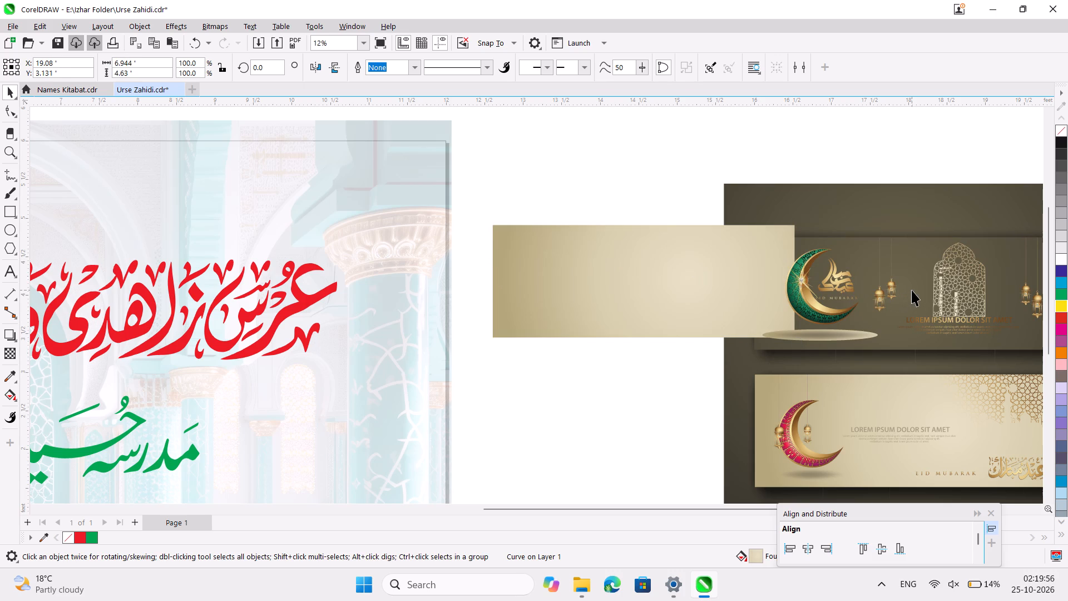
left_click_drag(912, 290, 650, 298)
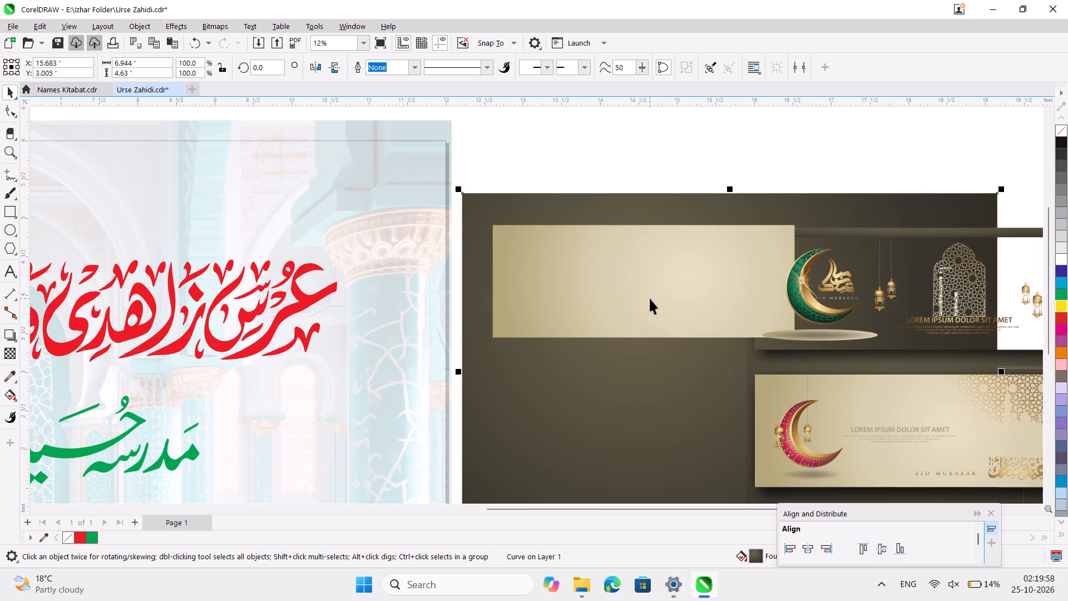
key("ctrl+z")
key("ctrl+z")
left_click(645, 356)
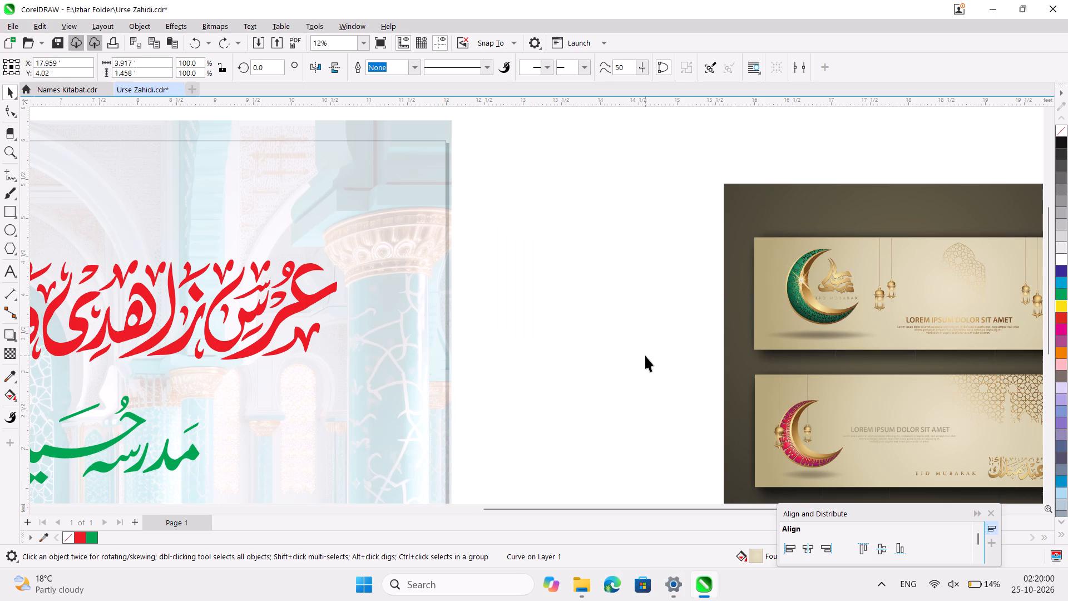
Delete the large dark backdrop rectangle behind the three Eid banners.
left_click(745, 273)
key("Delete")
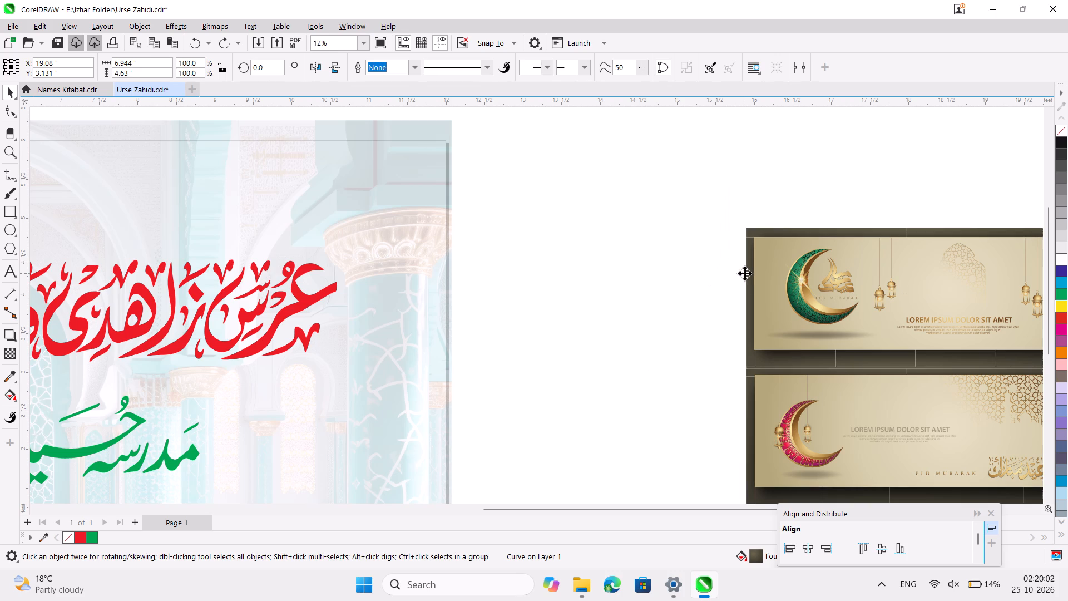
Delete the dark shadow bitmap strips beside the right edge and below the bottom edge of the green-crescent banner.
scroll(745, 273, "down", 2, "ctrl")
scroll(772, 206, "left", 4)
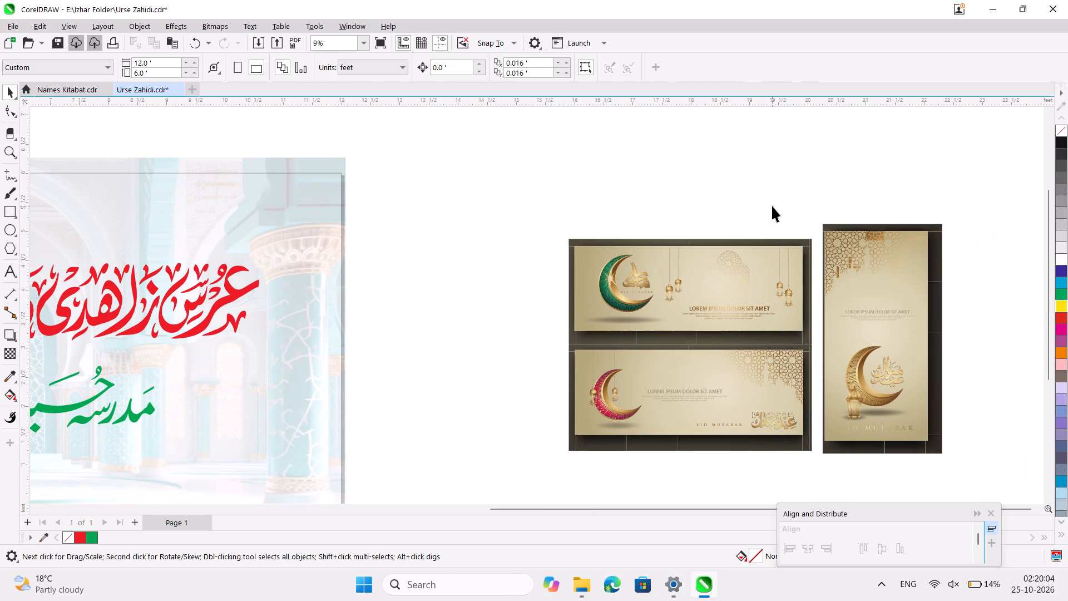
scroll(772, 206, "up", 4, "ctrl")
scroll(772, 206, "down", 1)
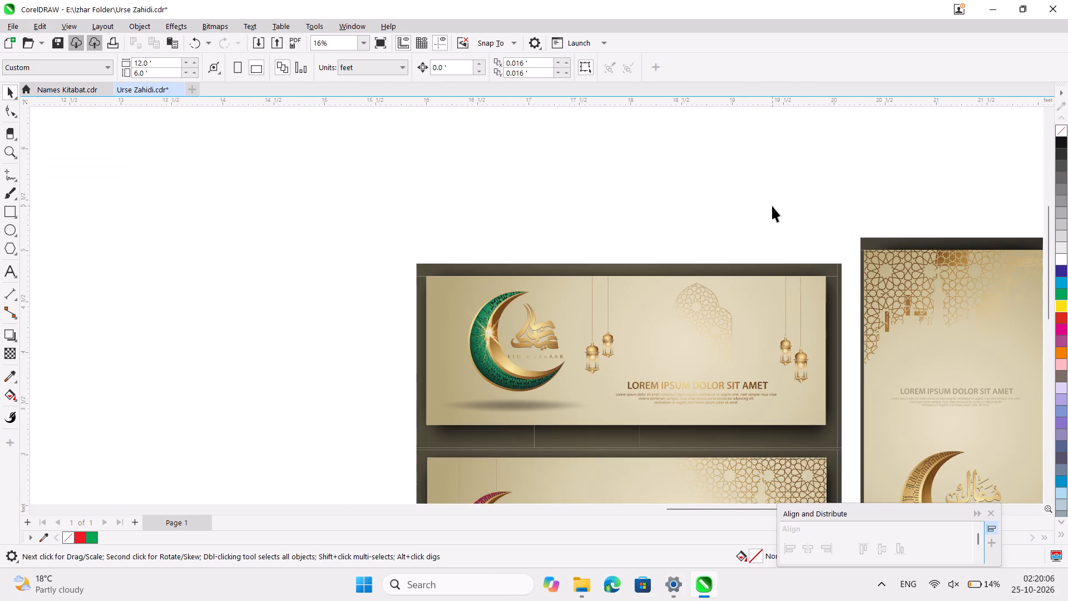
scroll(772, 206, "down", 1)
left_click(832, 224)
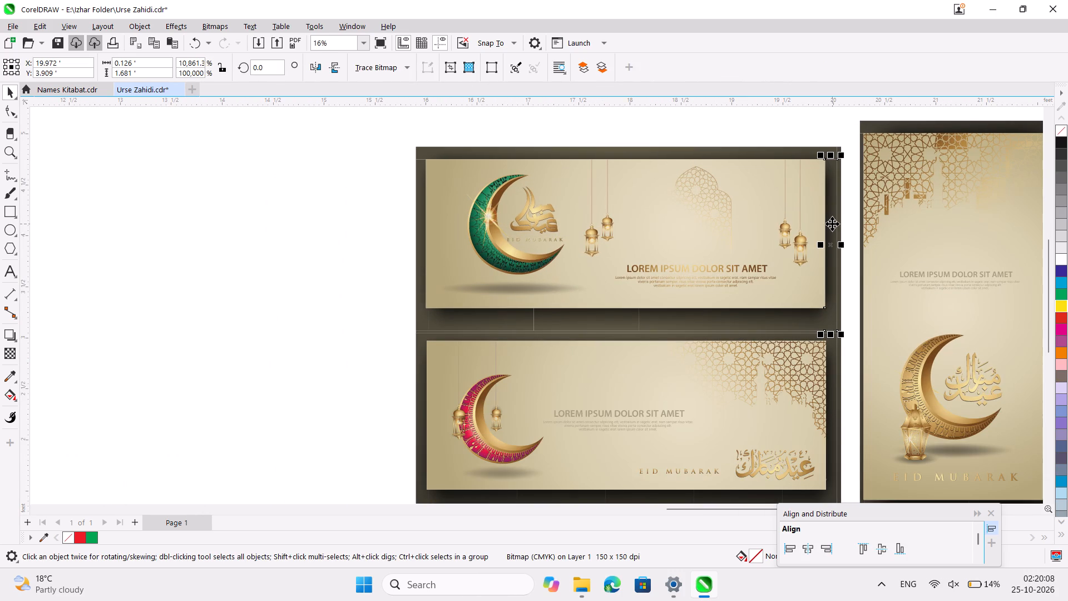
key("Delete")
left_click(785, 320)
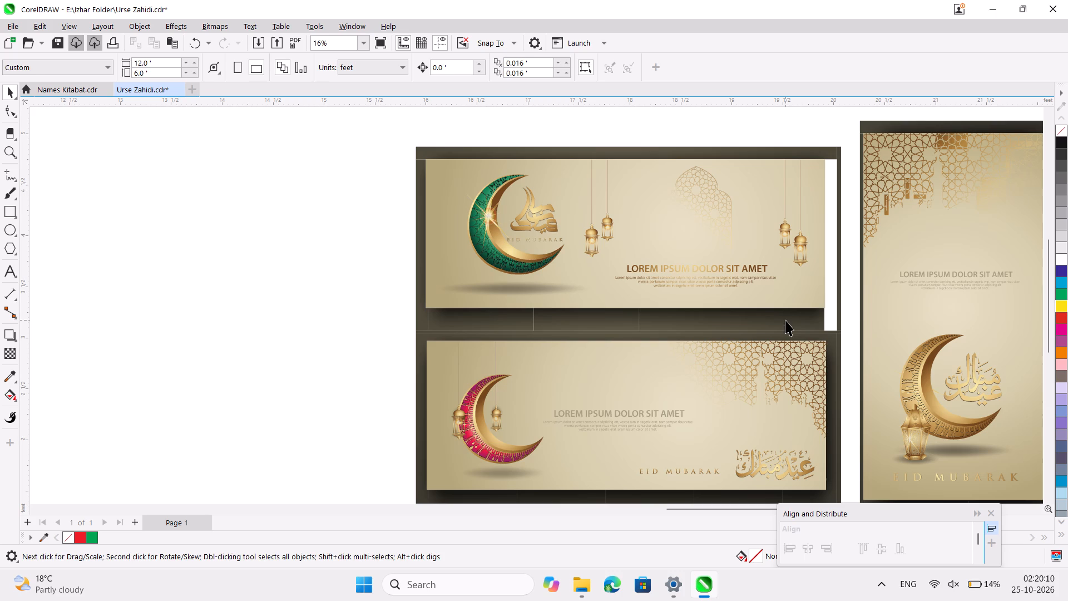
key("BackSpace")
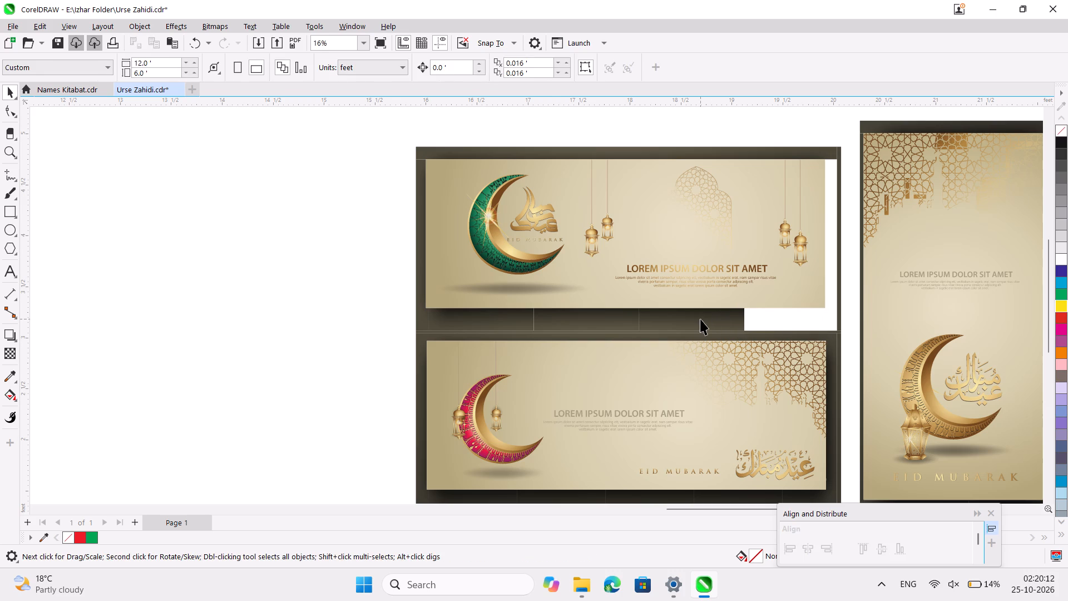
left_click(700, 319)
left_click(616, 321, "shift")
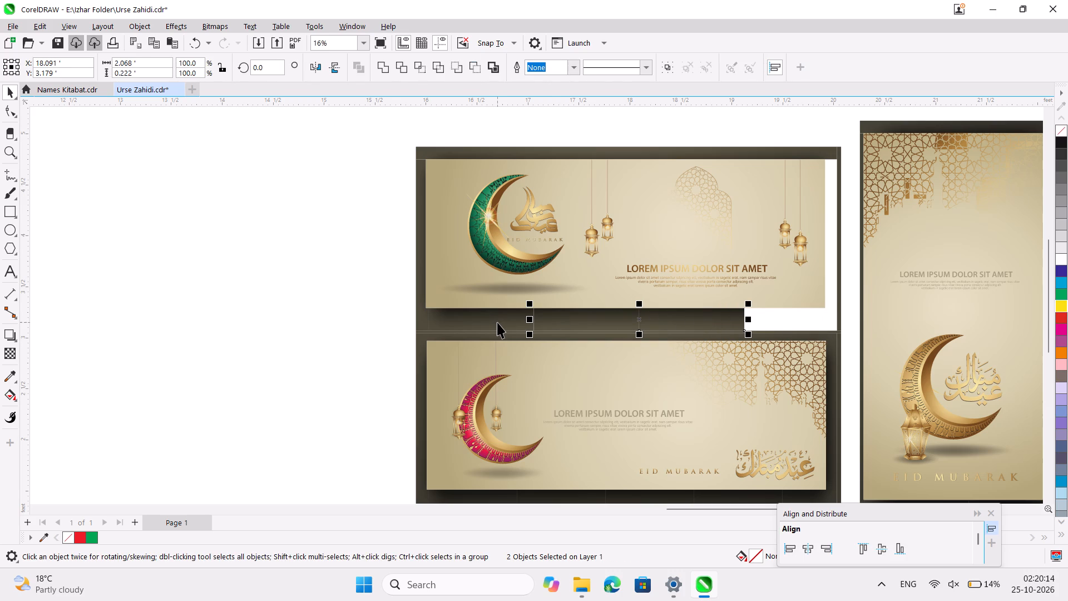
left_click(497, 322, "shift")
key("Delete")
Delete the remaining shadow strips on the green-crescent banner's left and top edges and the thin outer strip on its right.
left_click(420, 314)
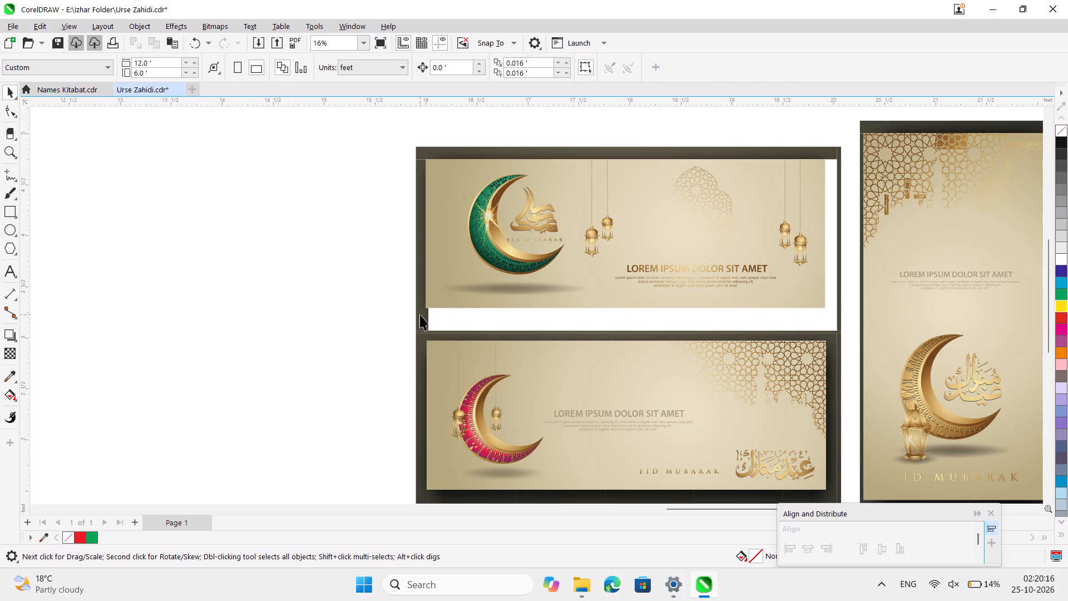
key("Delete")
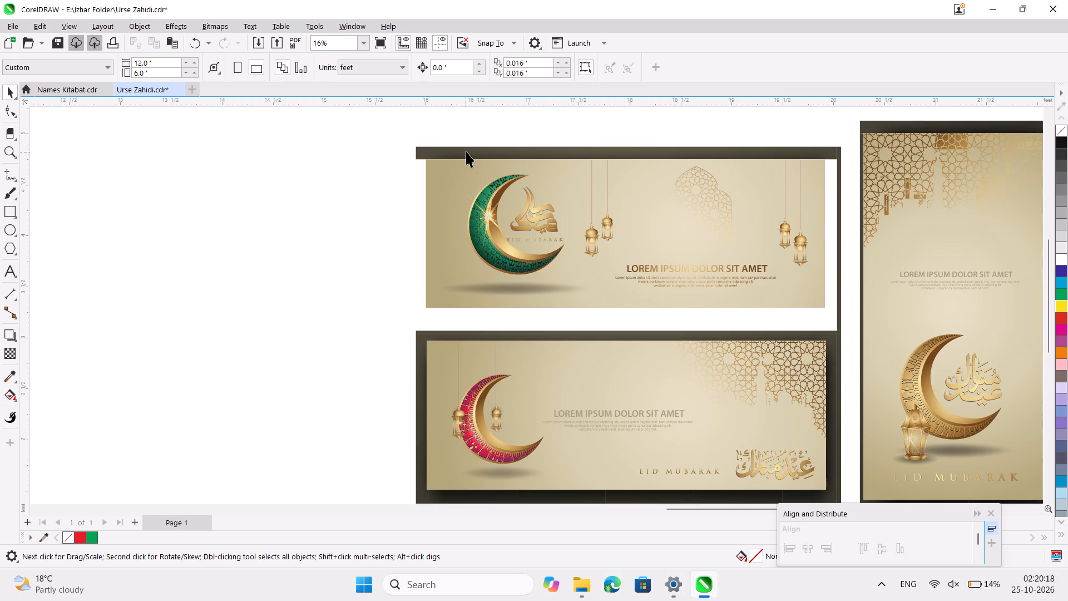
left_click(467, 151)
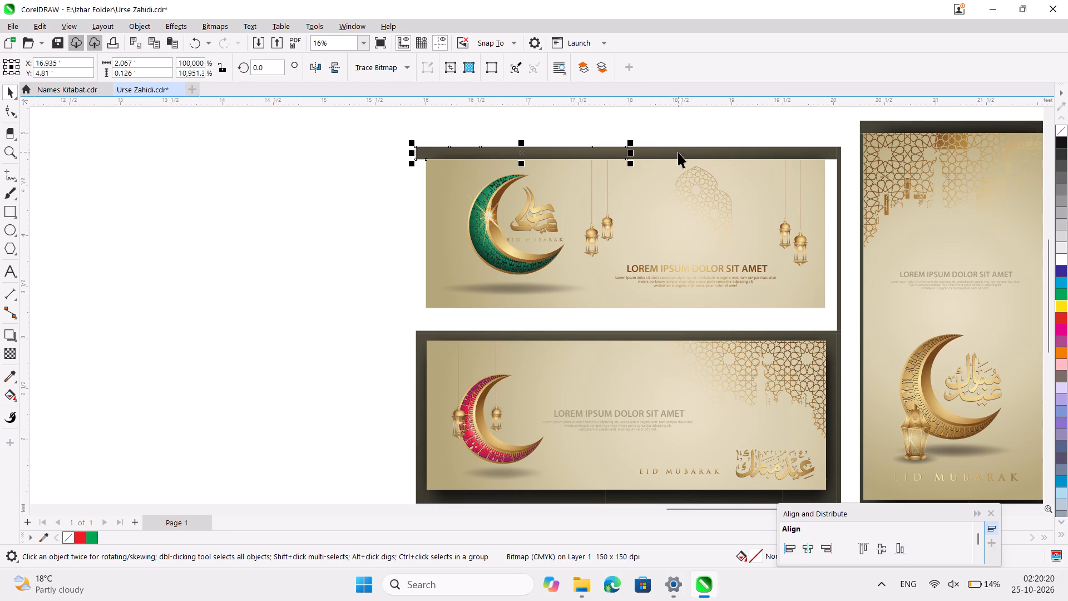
left_click(678, 152, "shift")
key("Delete")
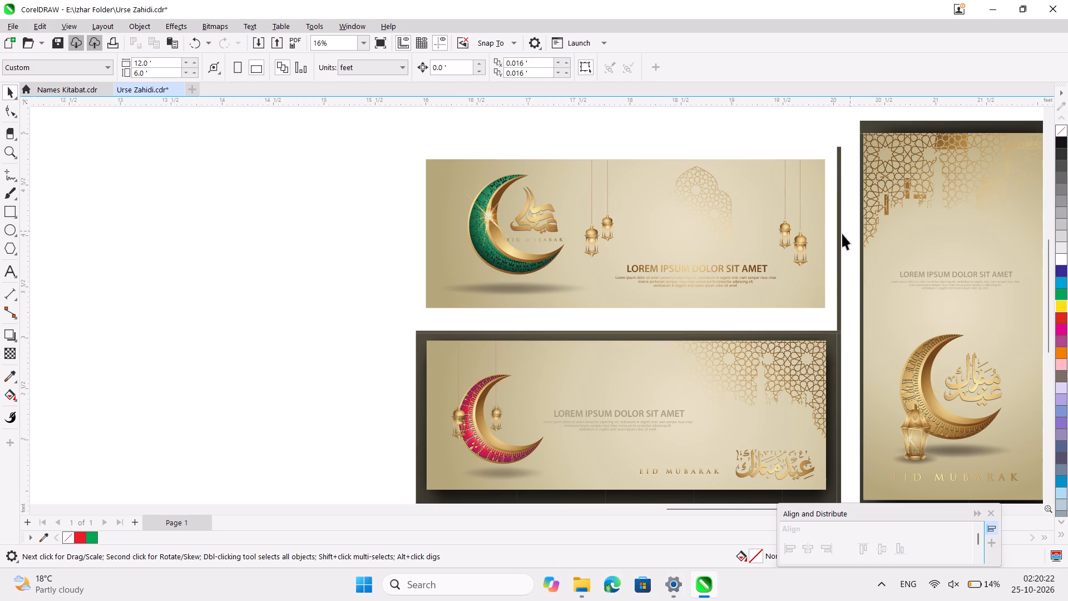
left_click(840, 234)
key("Delete")
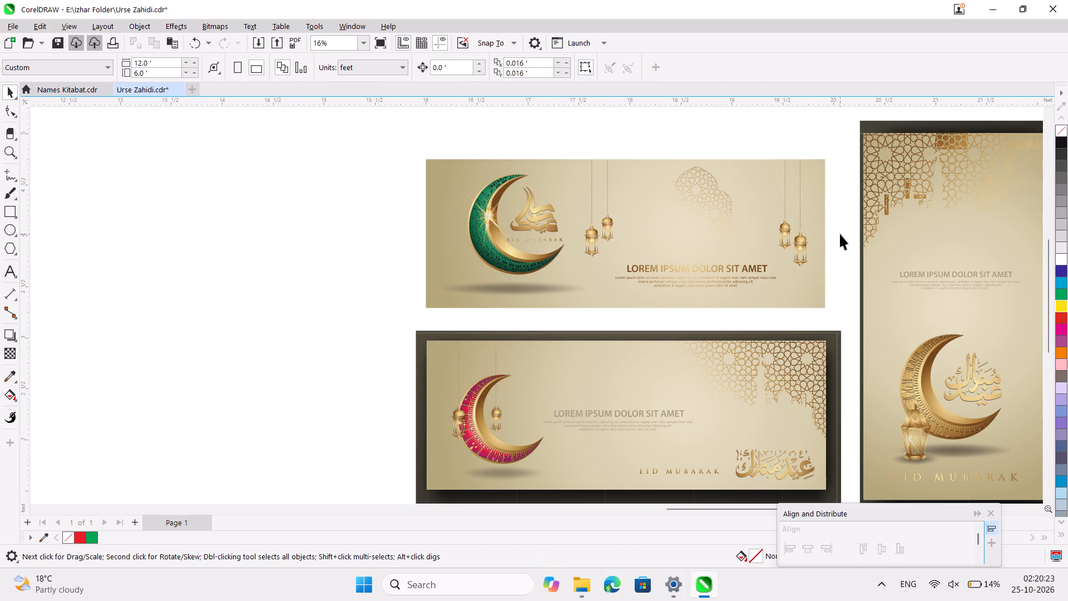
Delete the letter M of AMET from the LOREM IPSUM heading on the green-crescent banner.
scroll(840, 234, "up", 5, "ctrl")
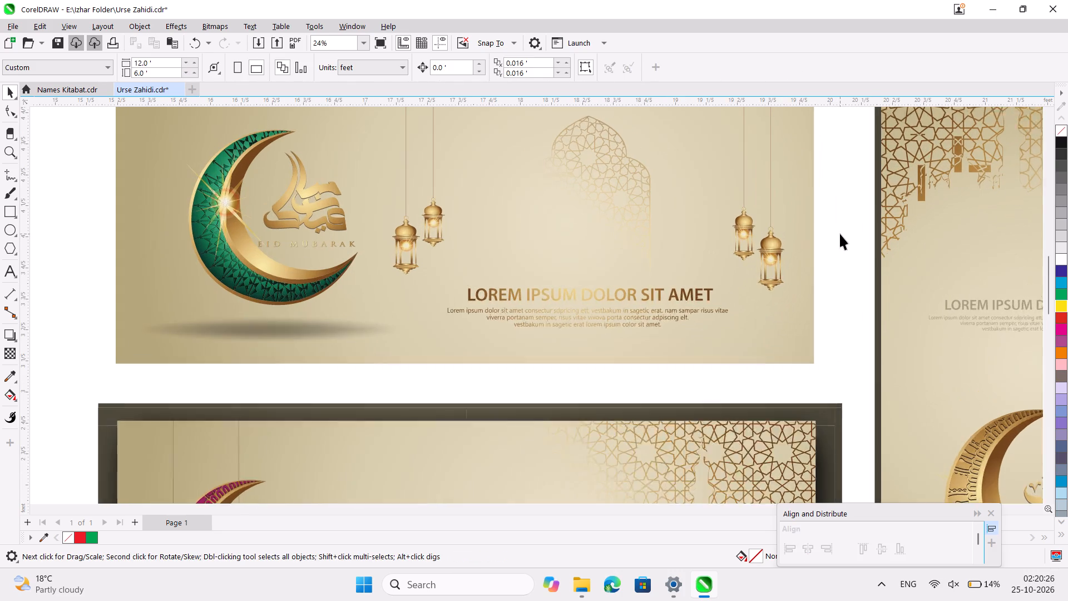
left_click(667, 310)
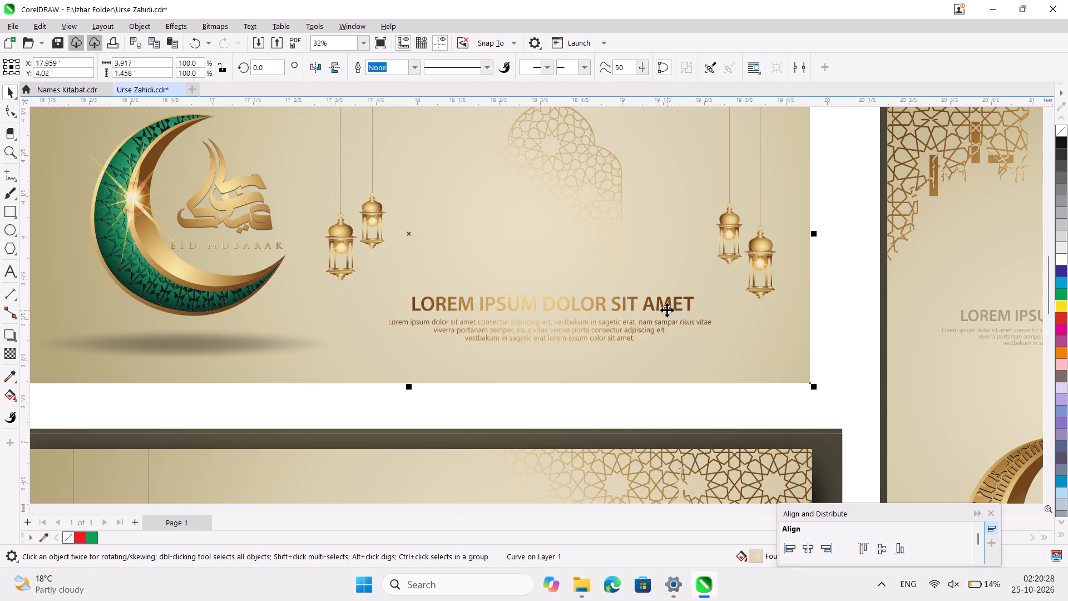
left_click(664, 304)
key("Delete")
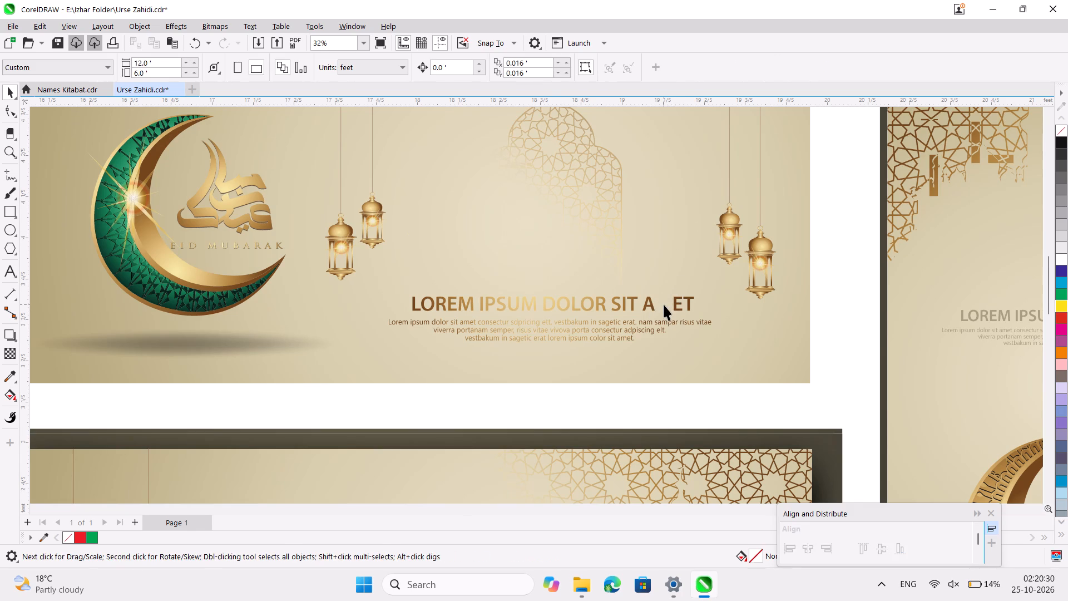
Examine the green-crescent banner's hanging lanterns, dome pattern and crescent artwork as separate pieces.
scroll(664, 304, "up", 2, "ctrl")
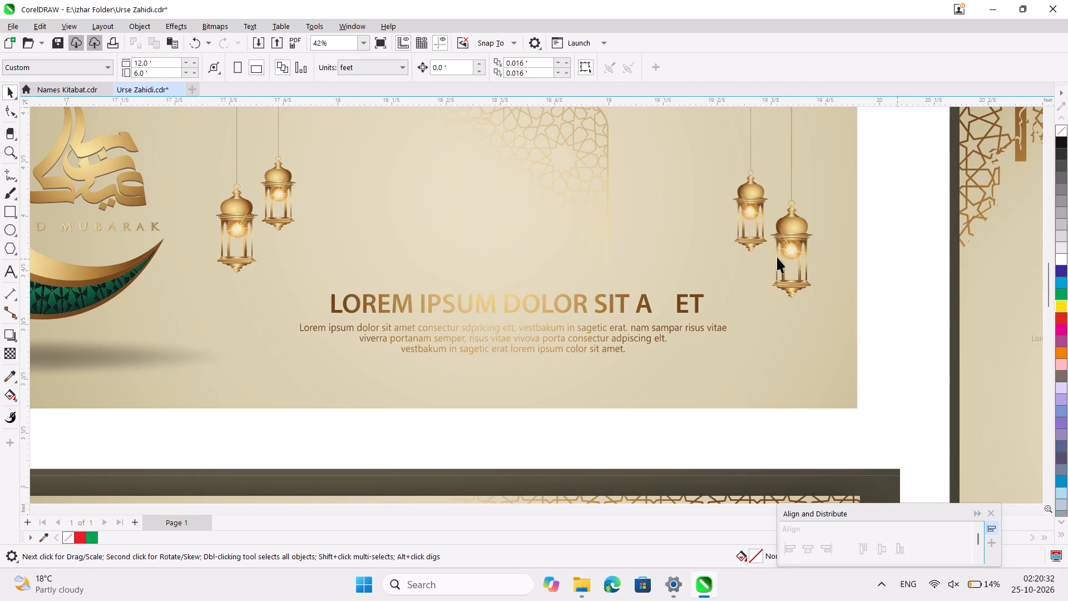
left_click(775, 254)
left_click(803, 222)
scroll(803, 222, "down", 2, "ctrl")
scroll(803, 222, "left", 1)
scroll(803, 222, "up", 1)
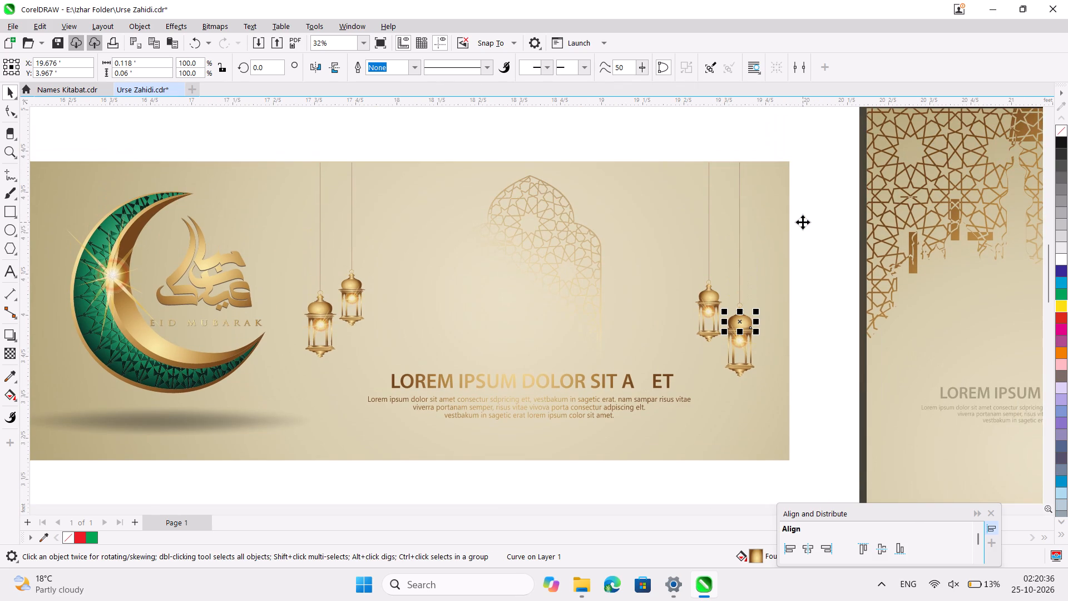
left_click(720, 141)
scroll(602, 249, "up", 5, "ctrl")
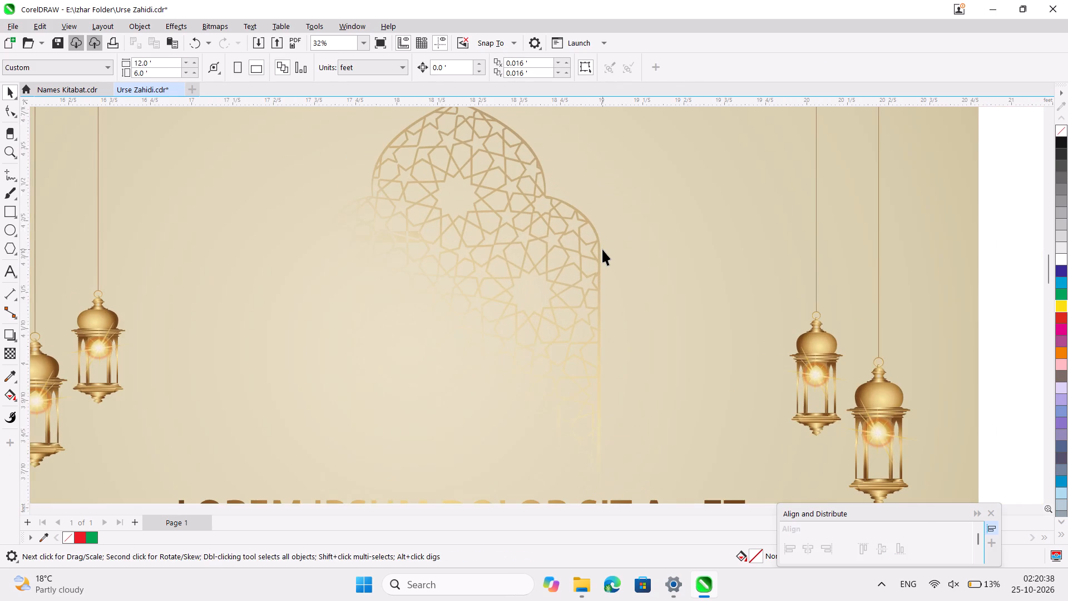
scroll(602, 249, "right", 9)
scroll(602, 249, "down", 7, "ctrl")
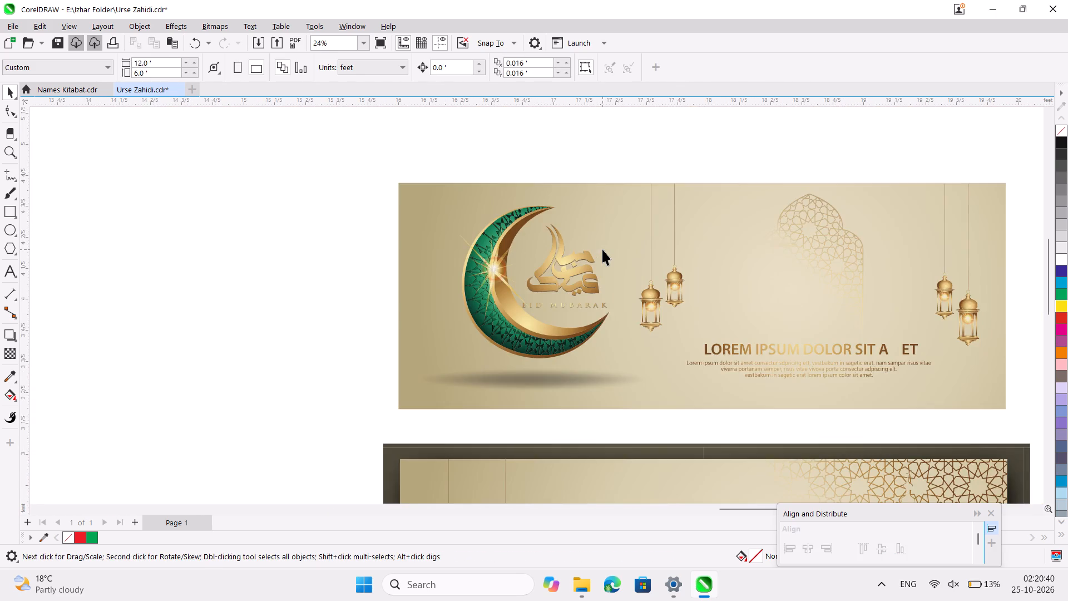
Delete all three Eid template banners beside the page and save the document.
scroll(602, 249, "down", 2, "ctrl")
scroll(320, 287, "right", 2)
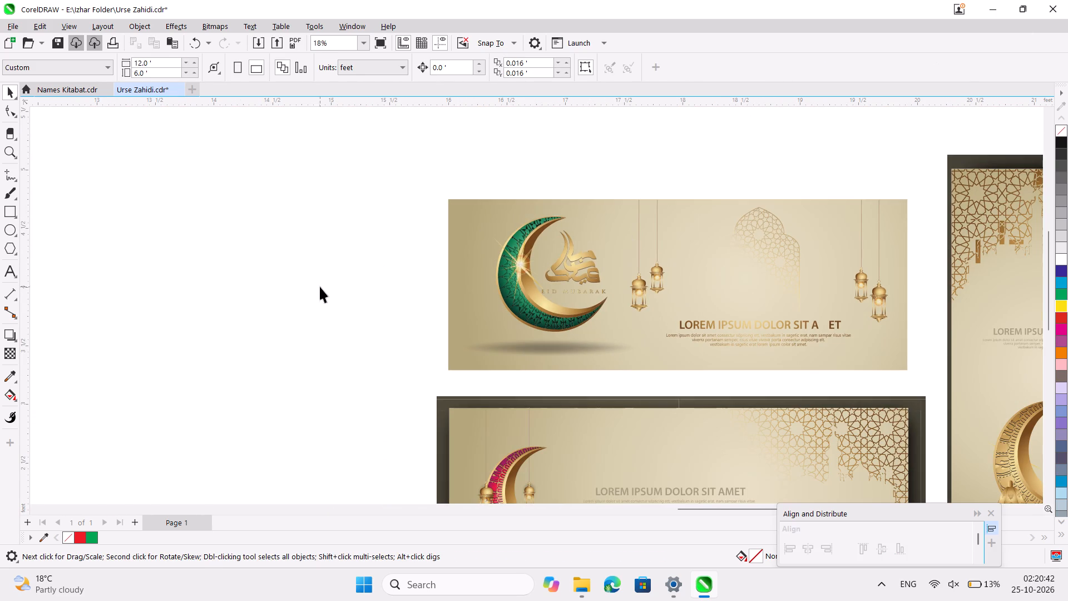
scroll(320, 287, "right", 5)
scroll(563, 229, "down", 9, "ctrl")
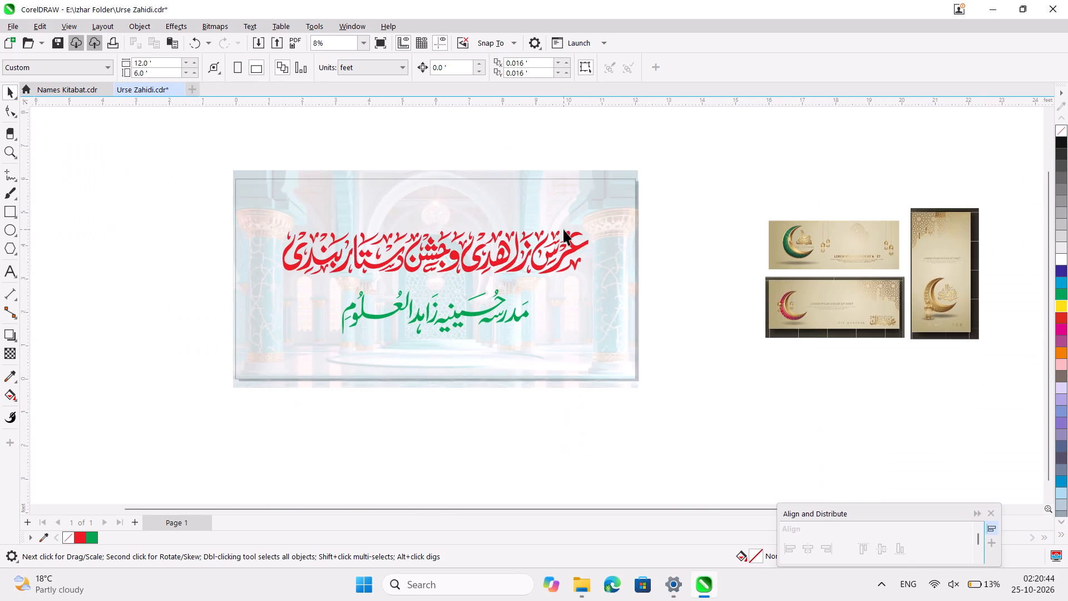
scroll(563, 229, "down", 2, "ctrl")
left_click_drag(923, 195, 709, 401)
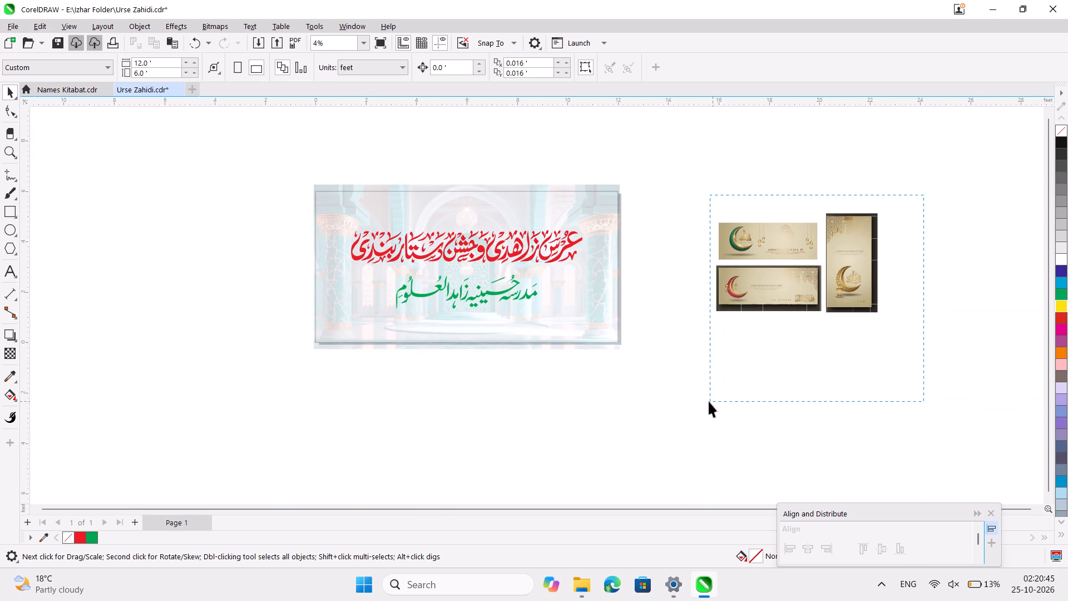
left_click_drag(709, 401, 705, 400)
key("Delete")
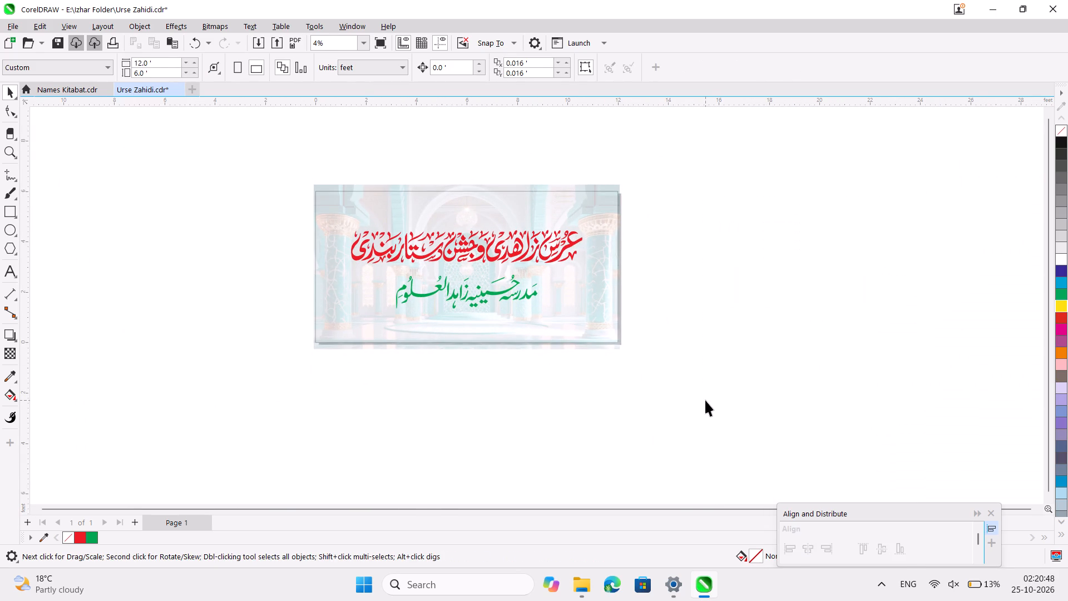
key("ctrl+s")
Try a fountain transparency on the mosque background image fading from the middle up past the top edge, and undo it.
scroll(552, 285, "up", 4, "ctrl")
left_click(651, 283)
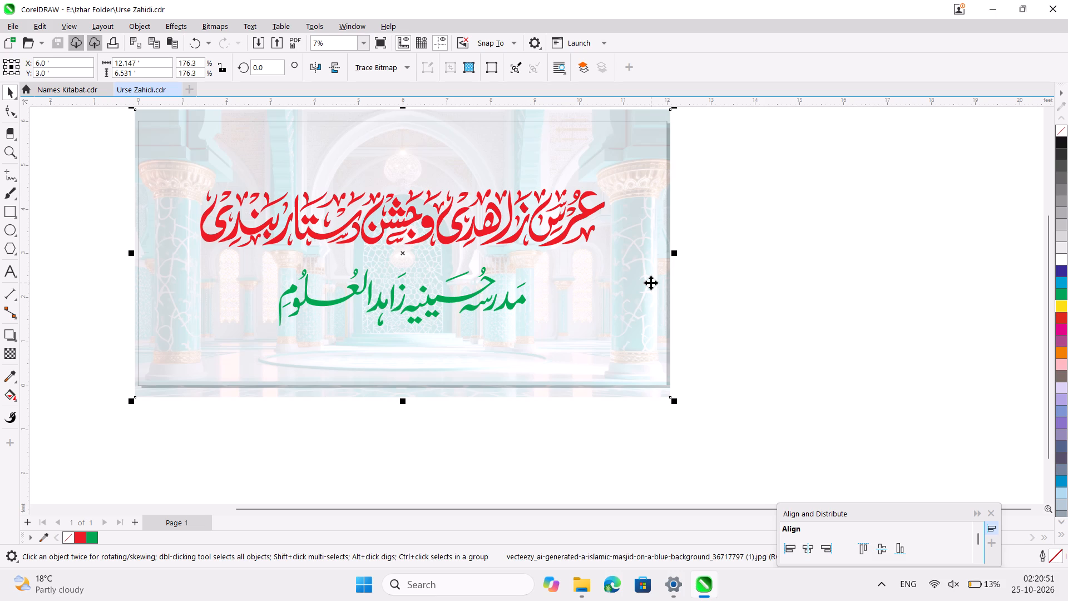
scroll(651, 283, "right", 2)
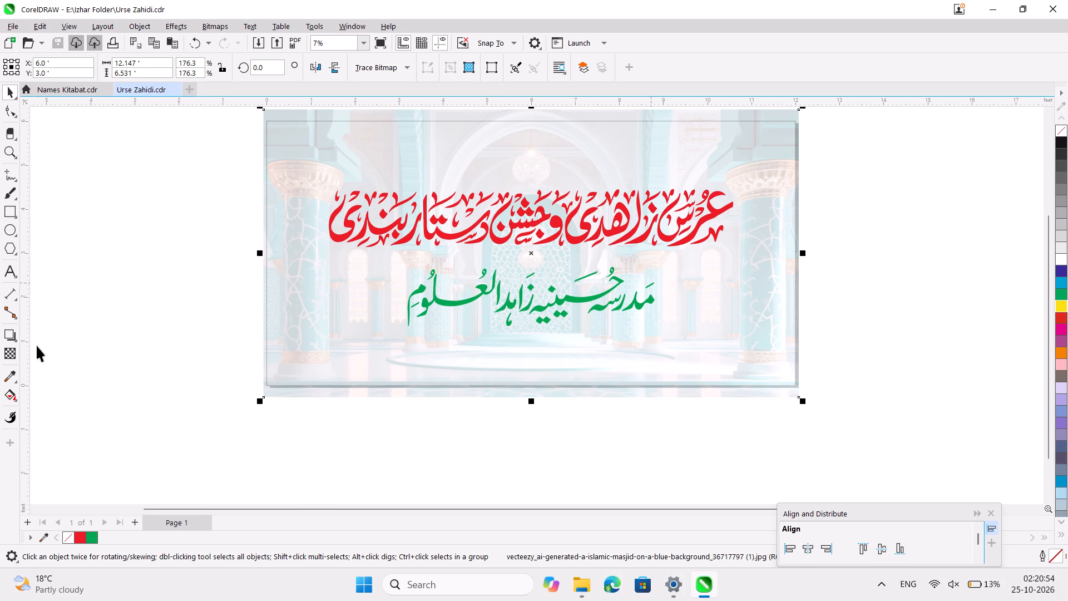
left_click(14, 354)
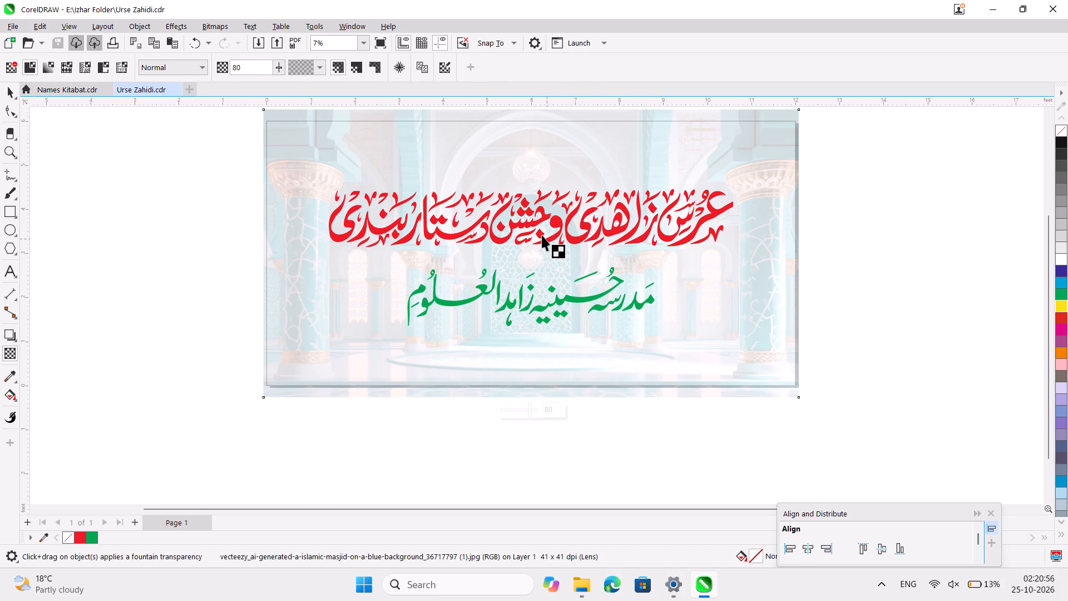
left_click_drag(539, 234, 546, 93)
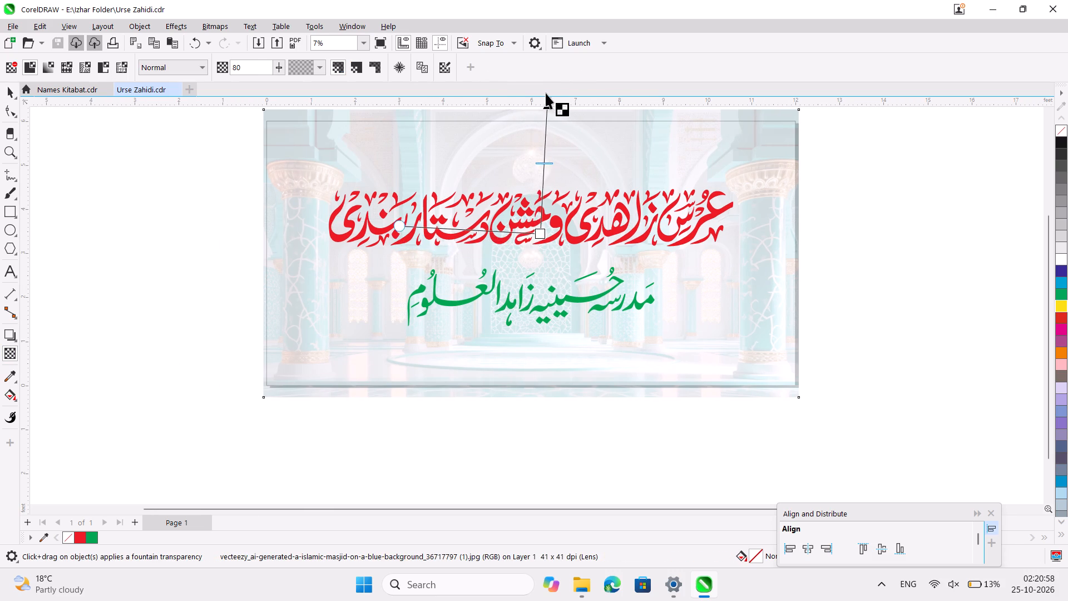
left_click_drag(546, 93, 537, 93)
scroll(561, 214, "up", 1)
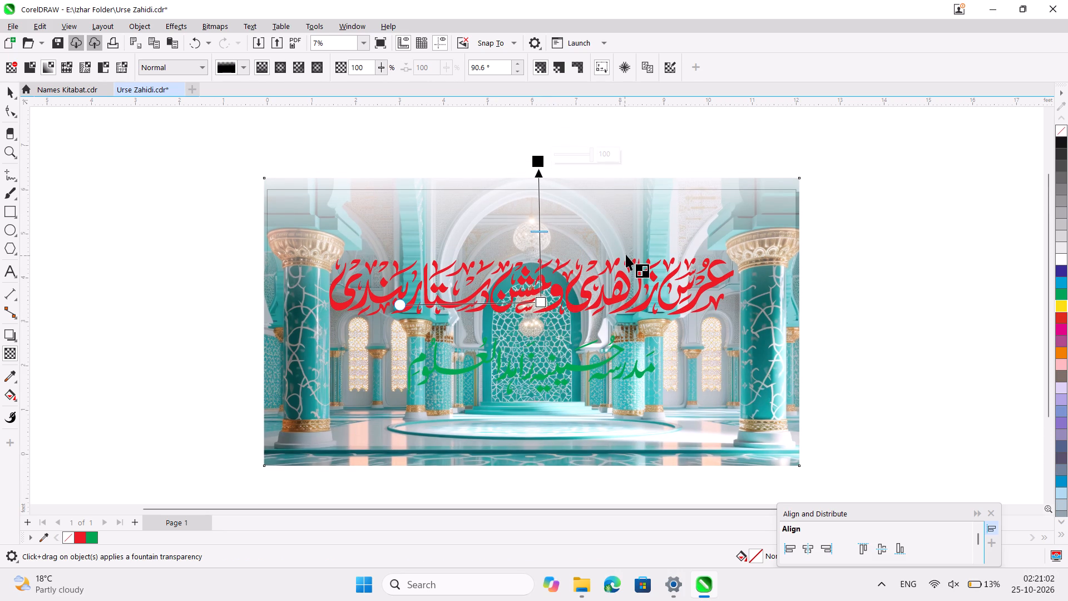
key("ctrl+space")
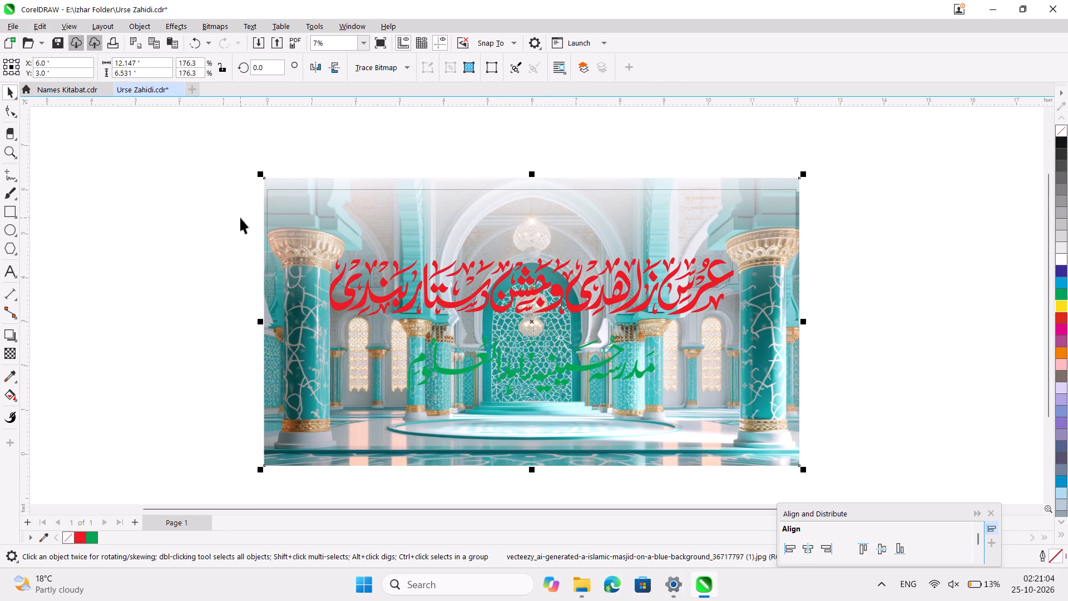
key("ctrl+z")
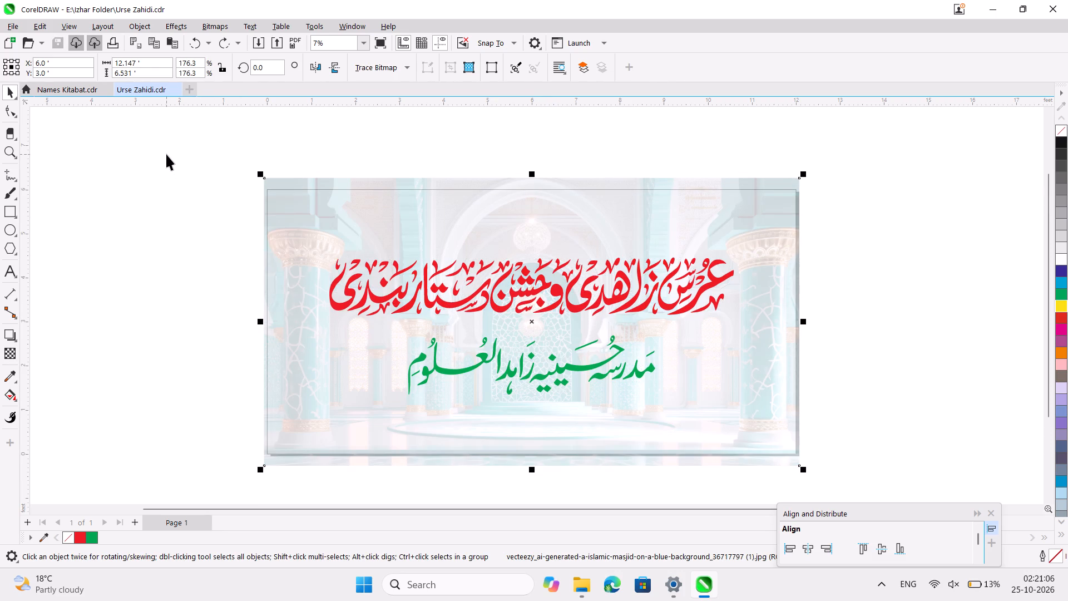
Apply a linear fountain transparency to the mosque image, fading from its top edge down to fully transparent within the red Urdu title.
left_click(14, 349)
left_click_drag(537, 182, 536, 268)
scroll(536, 268, "up", 3, "ctrl")
scroll(536, 268, "down", 1)
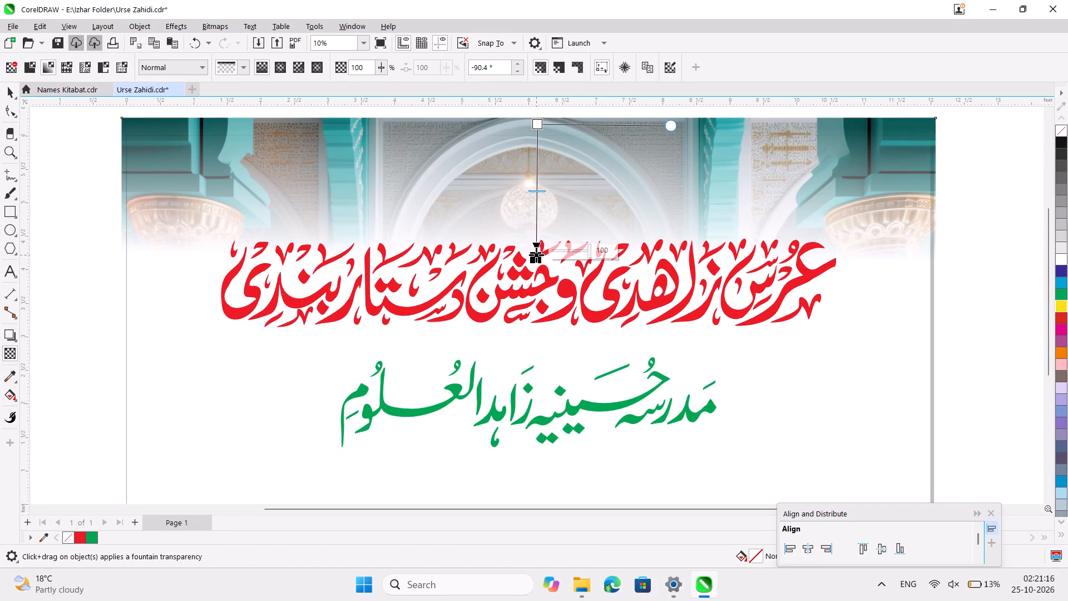
left_click_drag(536, 255, 538, 315)
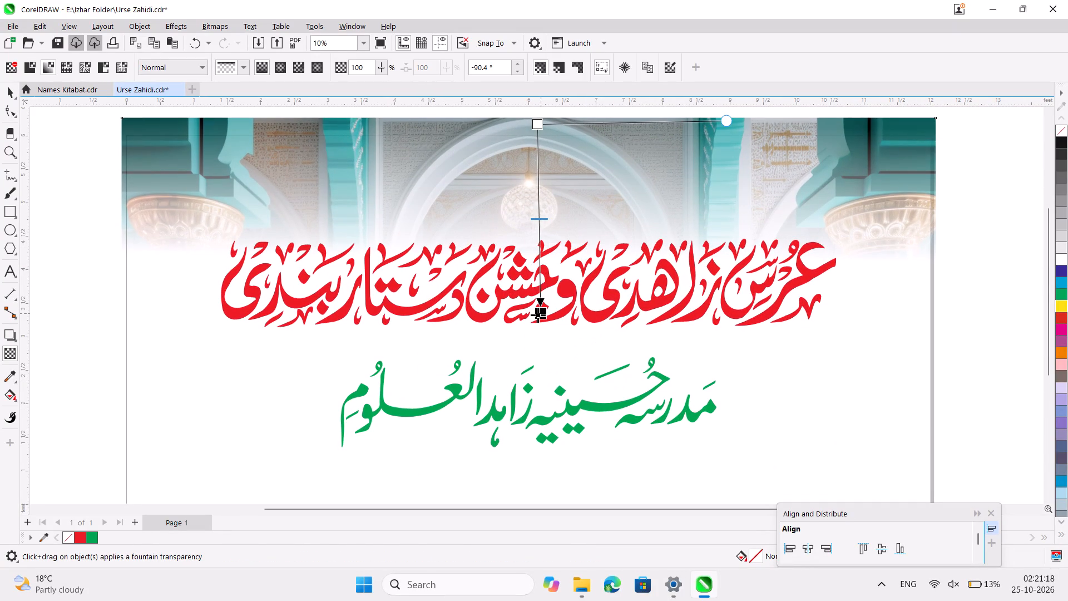
left_click_drag(538, 315, 538, 327)
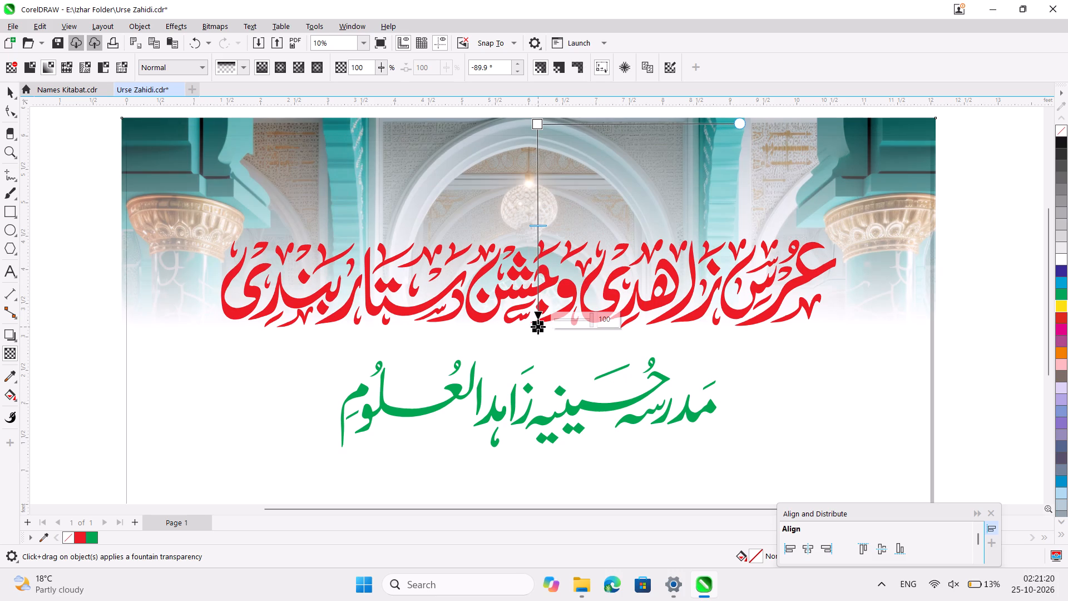
left_click_drag(538, 327, 537, 292)
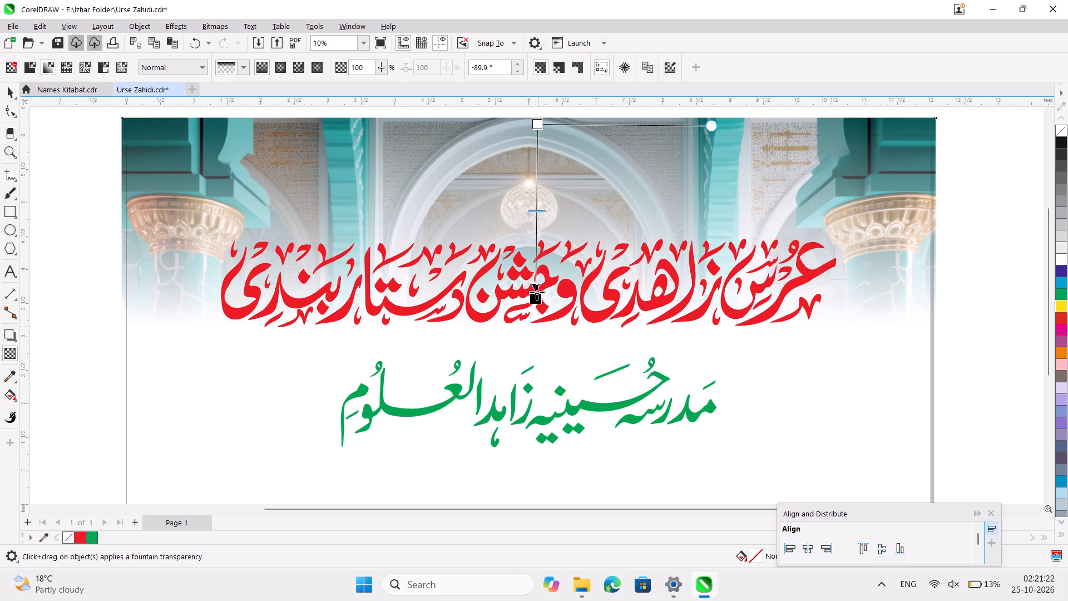
left_click_drag(537, 292, 537, 278)
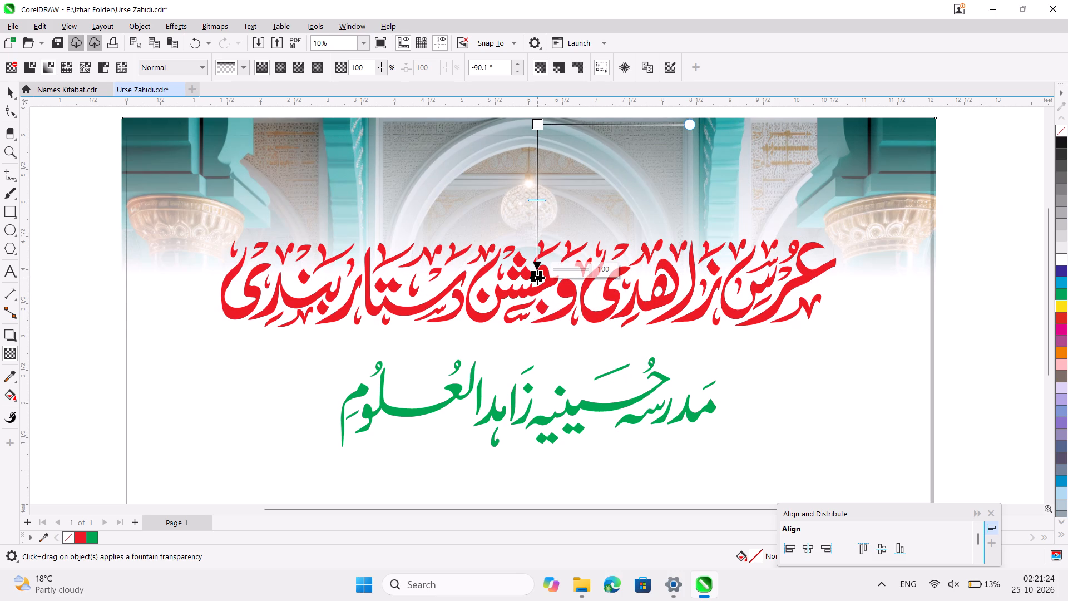
left_click_drag(537, 278, 536, 288, "shift")
scroll(536, 288, "down", 3, "ctrl")
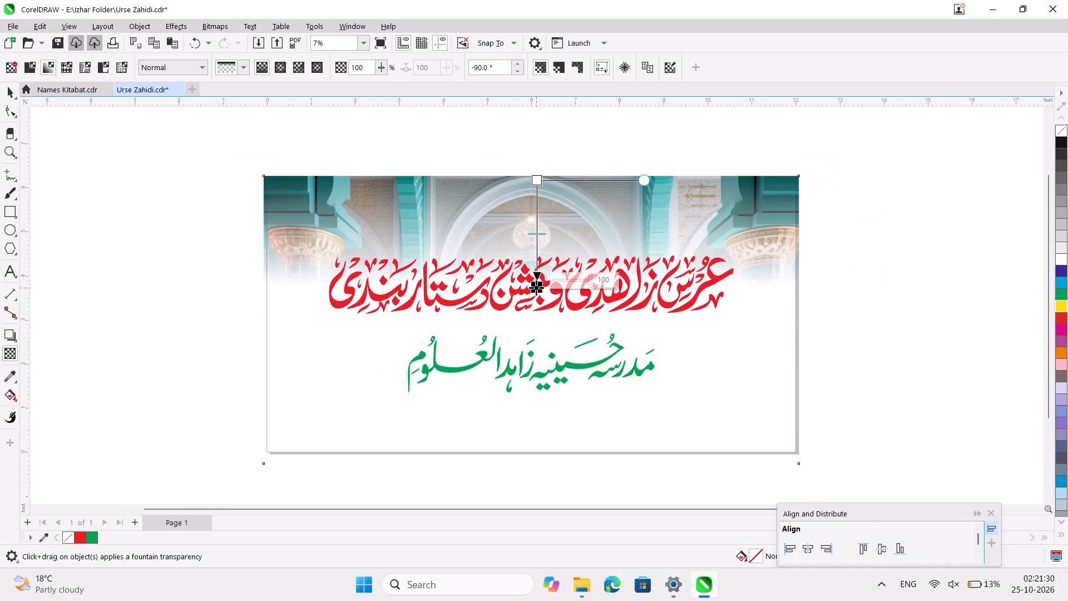
Fine-tune the vertical transparency so the mosque image fades out about halfway down the red Urdu title, and deselect the image.
left_click_drag(536, 288, 535, 257, "shift")
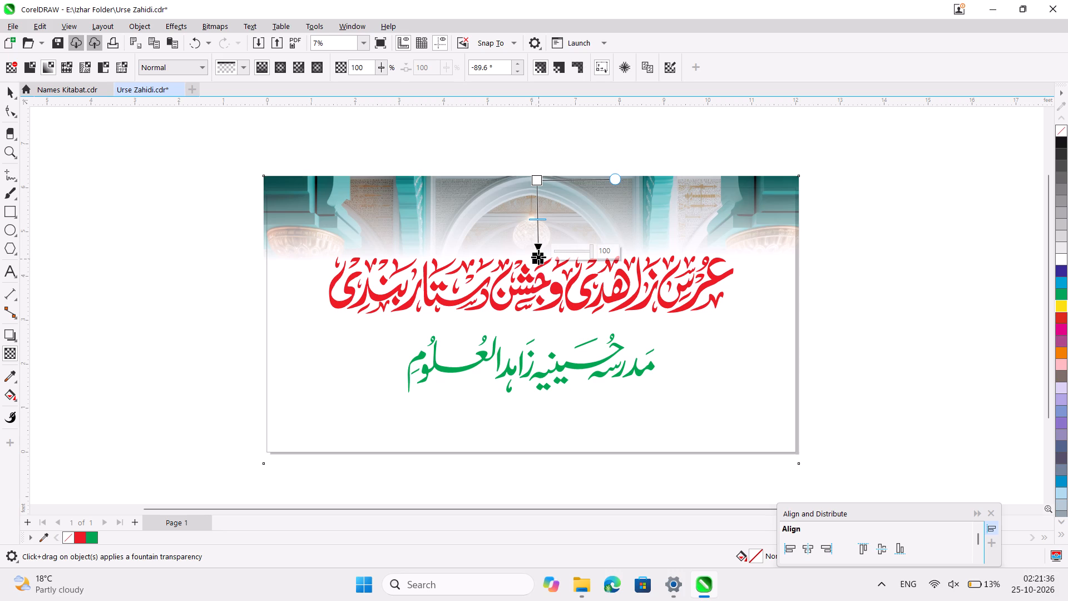
left_click_drag(538, 259, 542, 289, "shift")
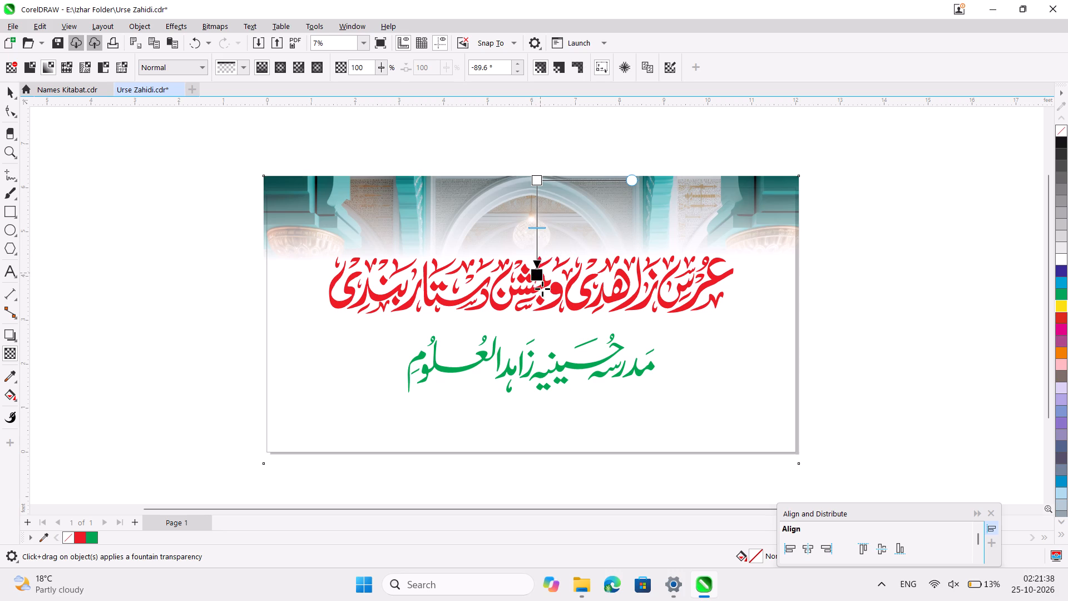
left_click_drag(542, 289, 552, 331, "shift")
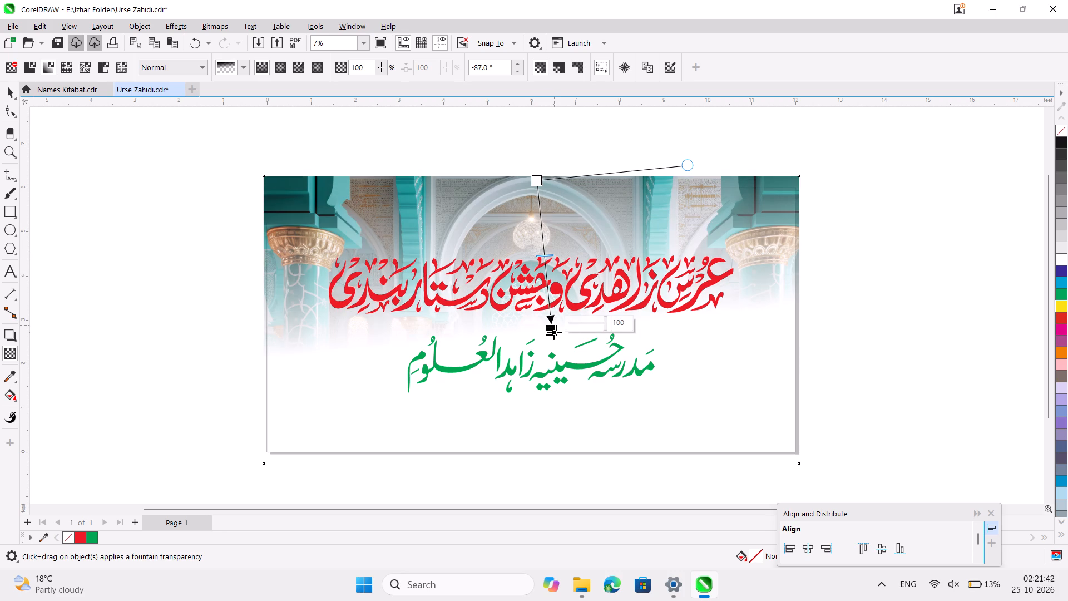
left_click_drag(554, 332, 533, 289, "shift")
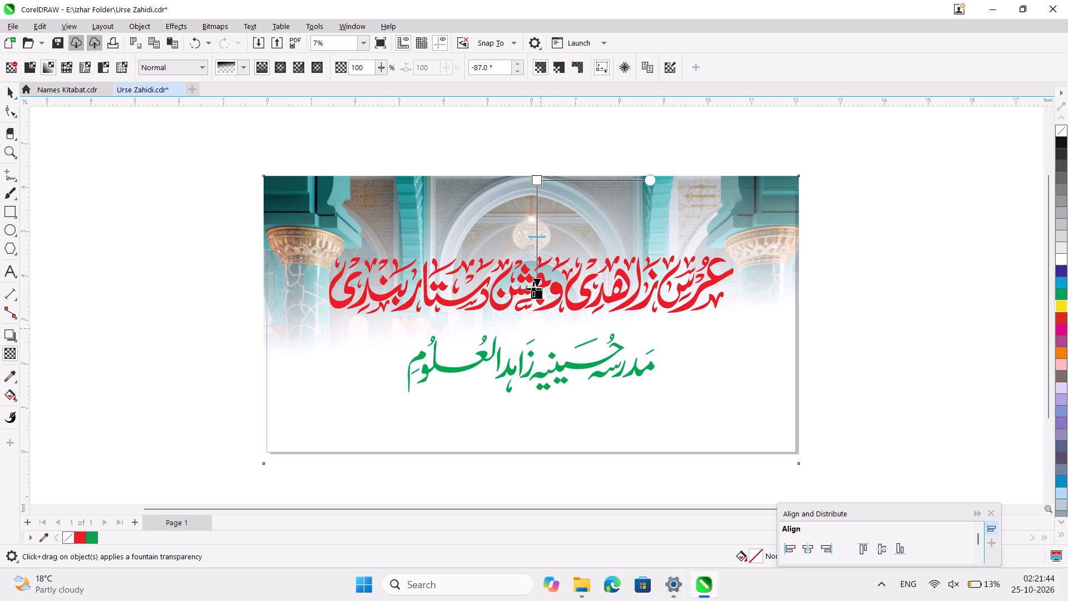
left_click_drag(533, 289, 534, 276, "shift")
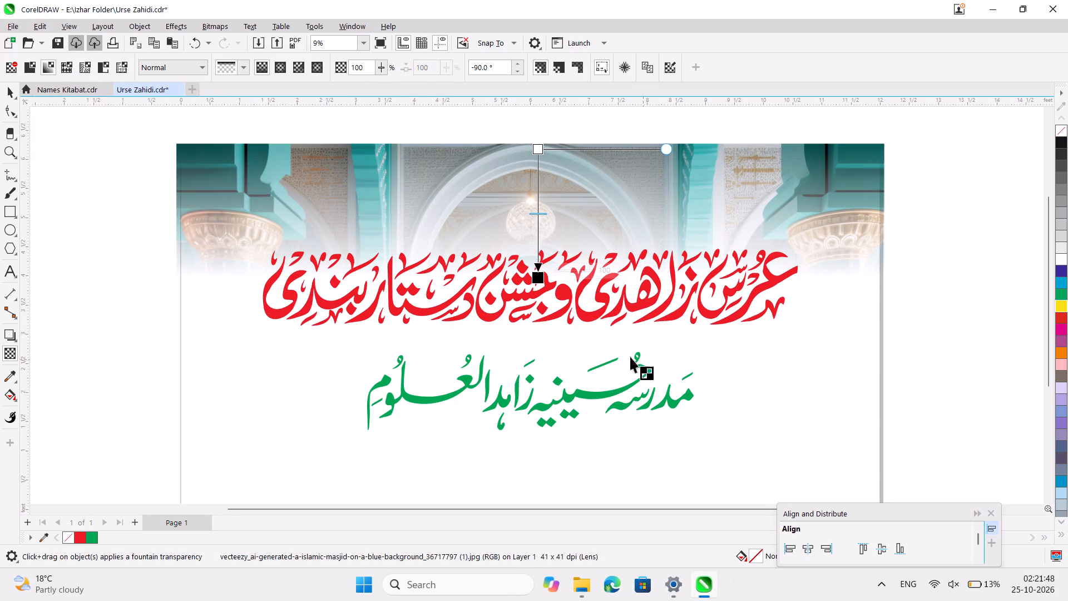
left_click_drag(538, 278, 538, 287, "shift")
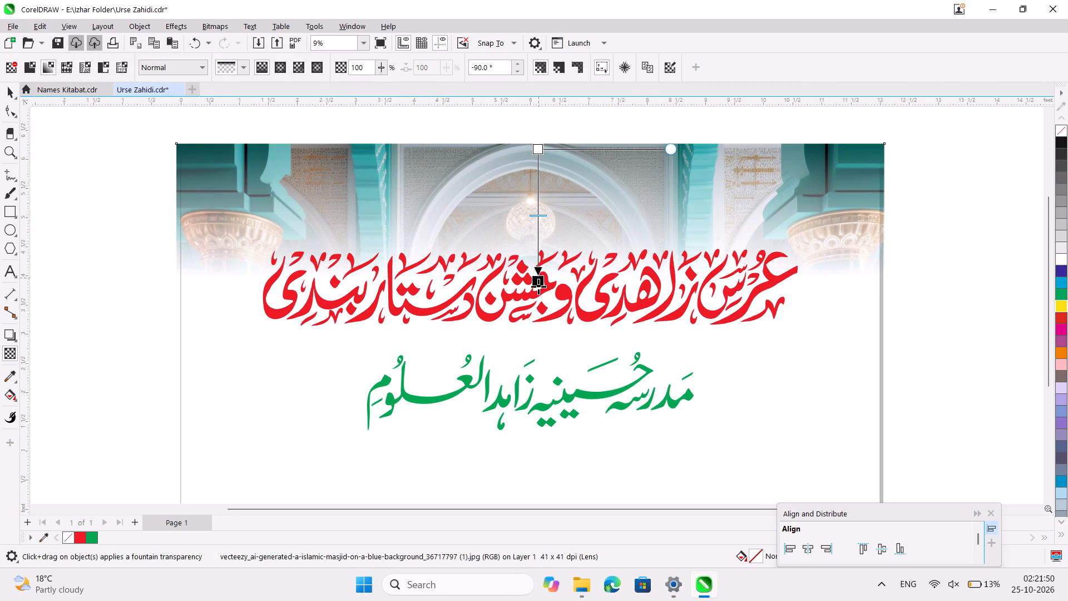
left_click_drag(538, 287, 538, 293, "shift")
scroll(538, 293, "down", 3, "ctrl")
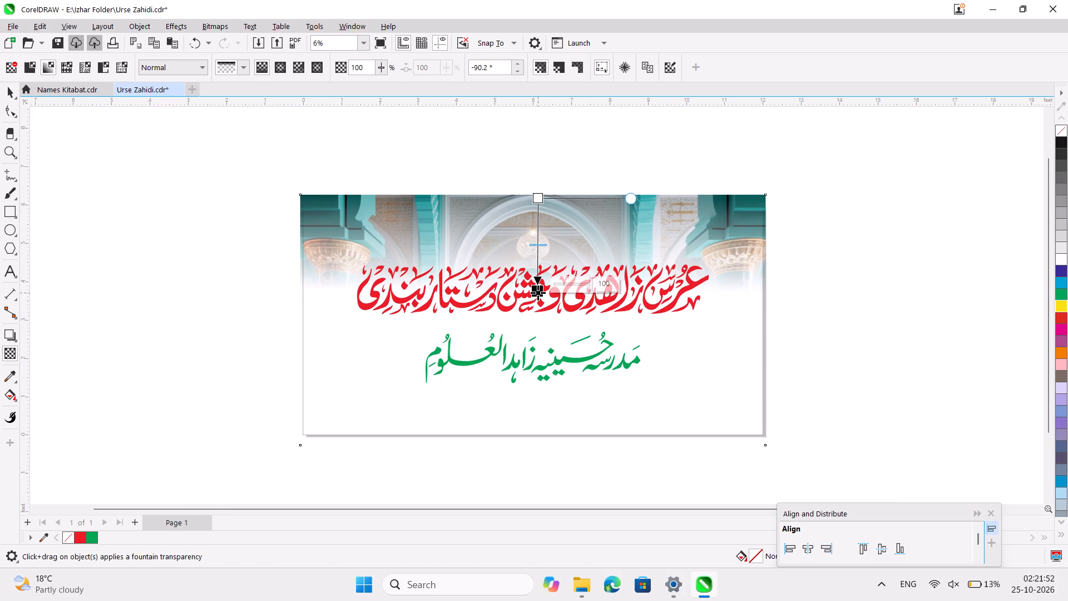
left_click(13, 96)
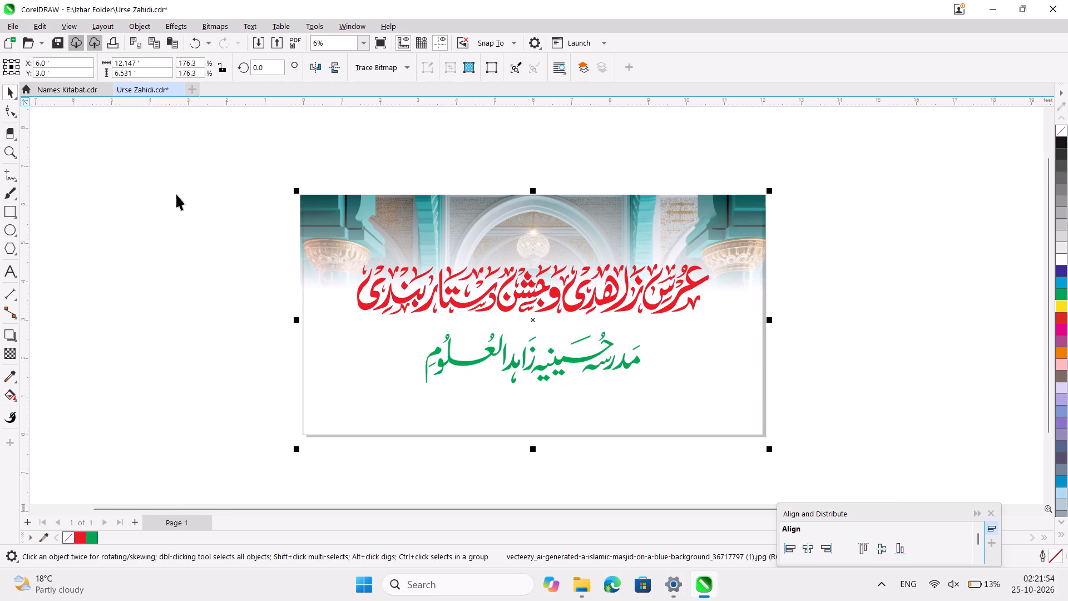
left_click(176, 194)
left_click(899, 300)
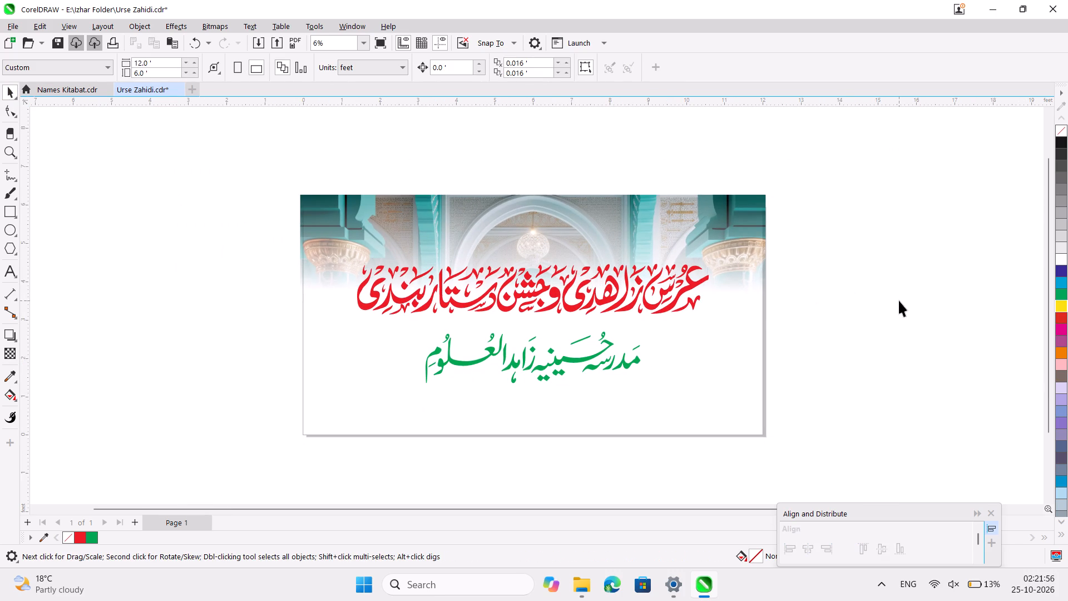
Save the banner document.
key("ctrl+s")
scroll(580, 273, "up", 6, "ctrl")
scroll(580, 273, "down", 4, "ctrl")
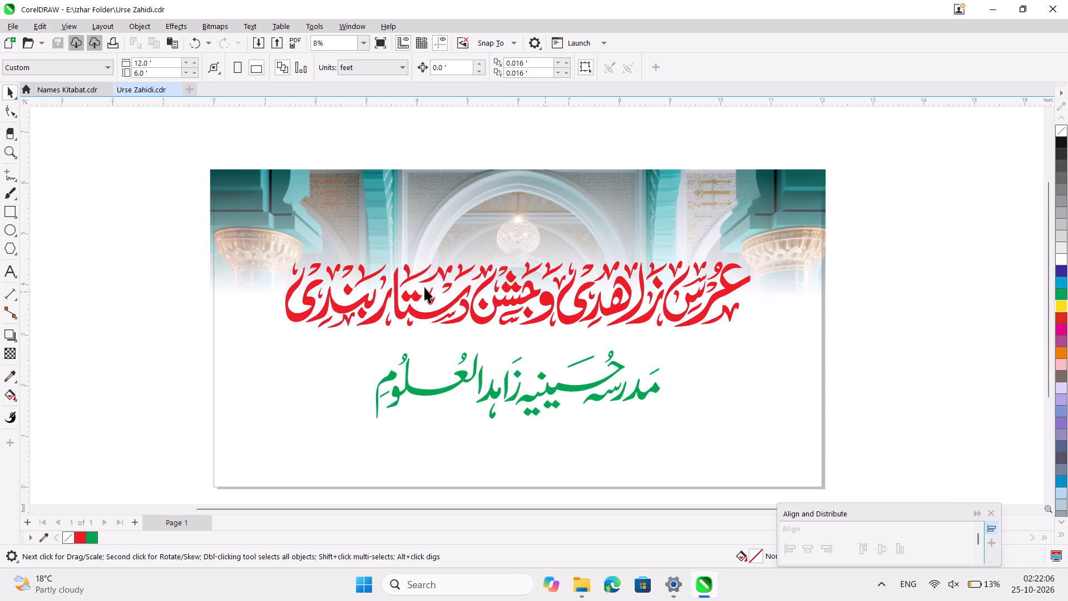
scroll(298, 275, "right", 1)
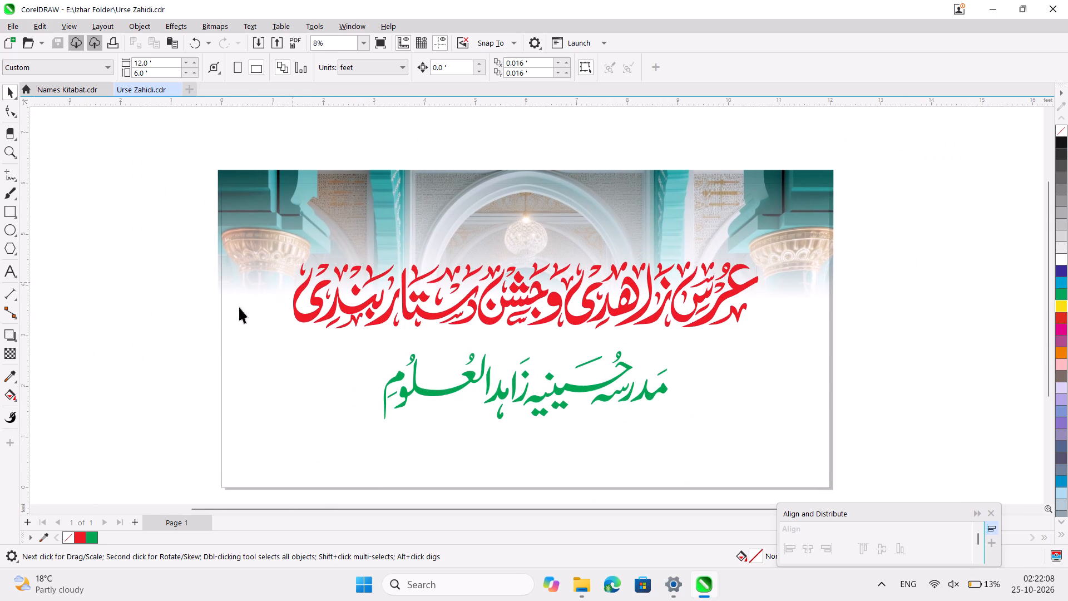
Create a page-sized 12 by 6 ft rectangle behind the banner artwork and deselect it.
double_click(6, 215)
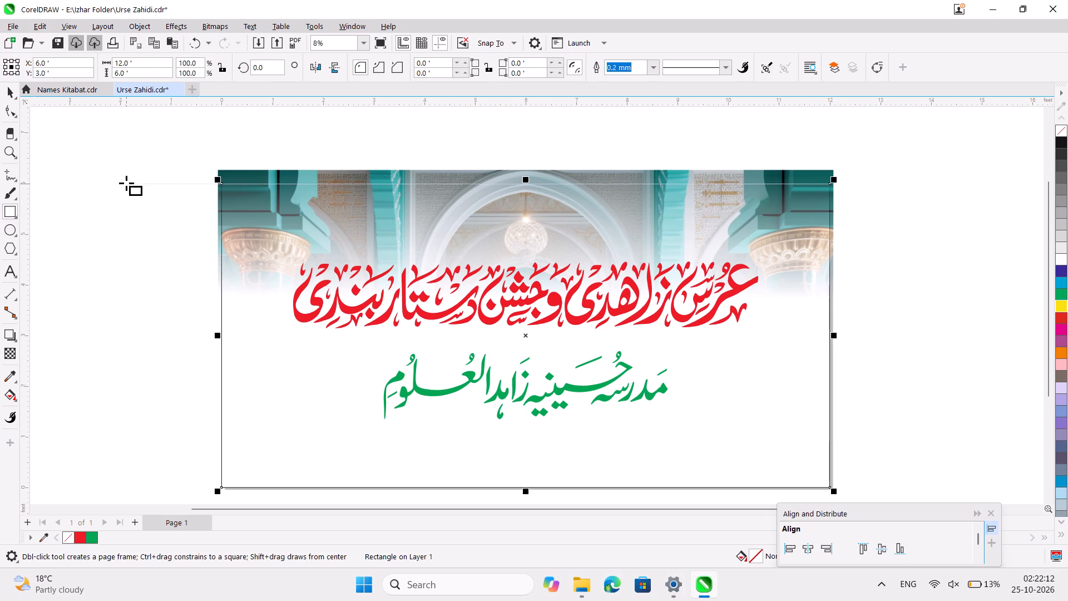
key("ctrl+space")
left_click(898, 155)
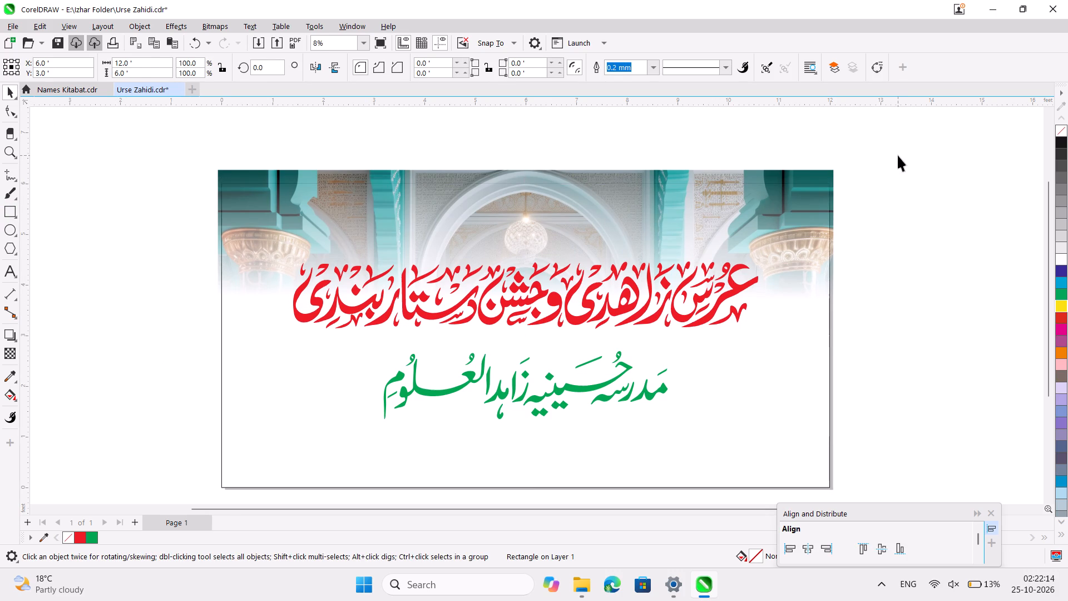
Sample dark teal, grey-blue, teal #42A6A6 and beige #E6DBC3 from the mosque image into the document palette.
left_click(44, 540)
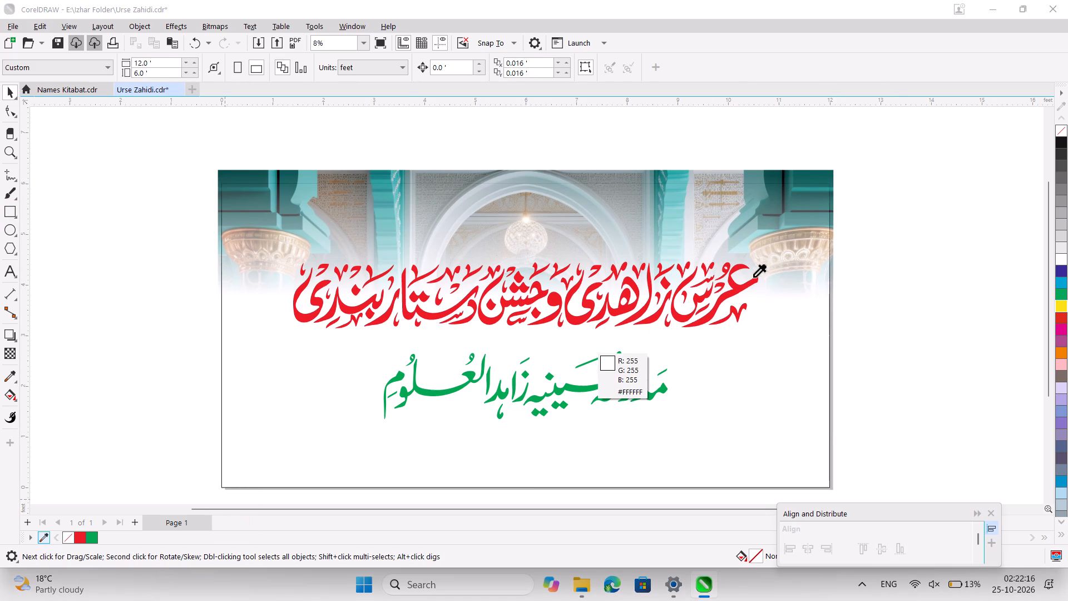
left_click(814, 180)
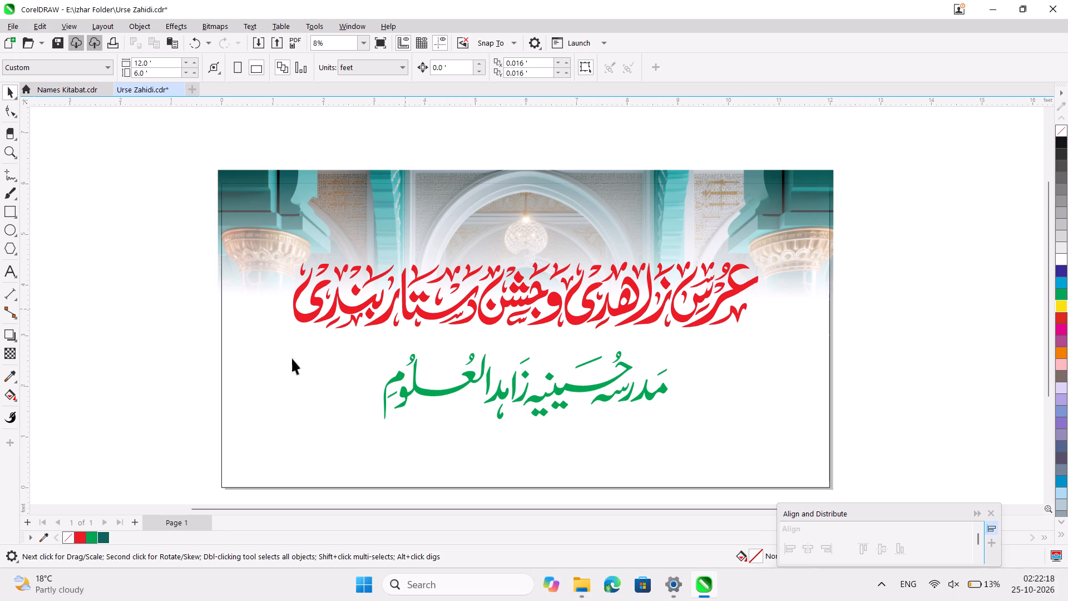
left_click(45, 535)
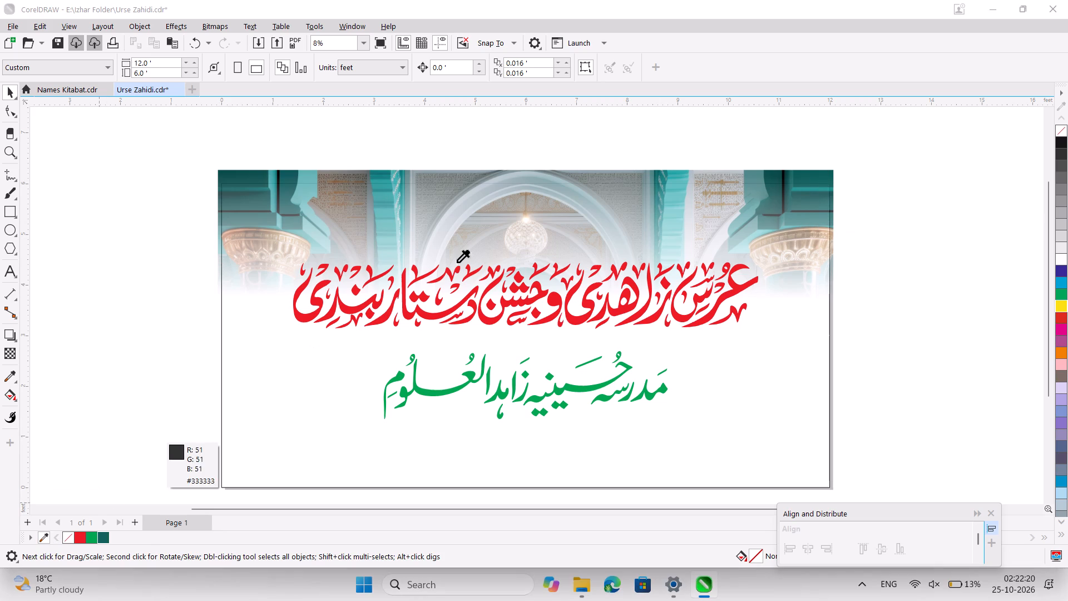
left_click(578, 195)
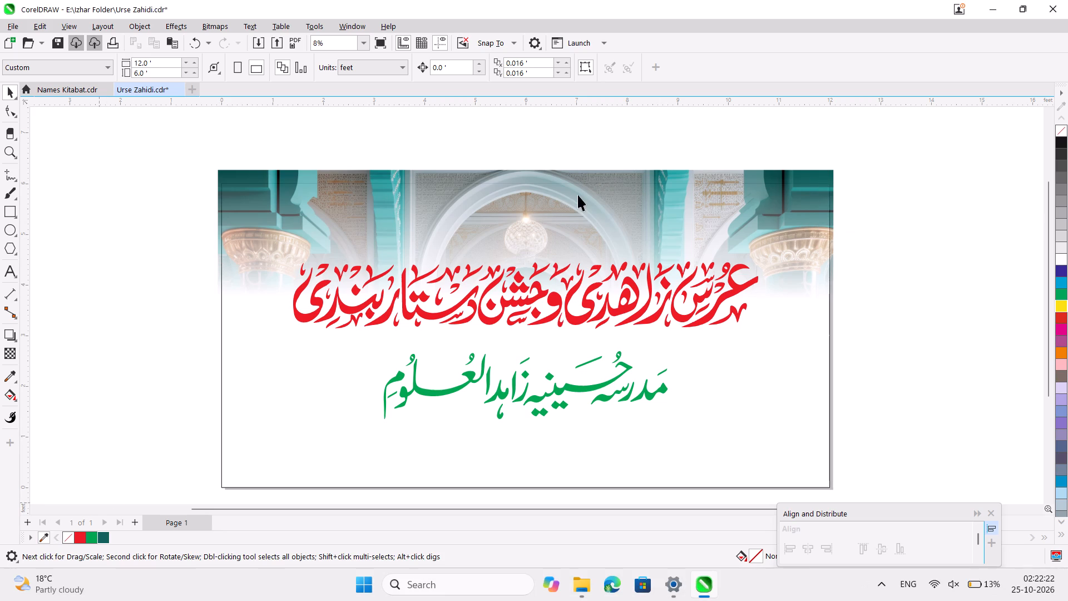
left_click(41, 535)
left_click(378, 199)
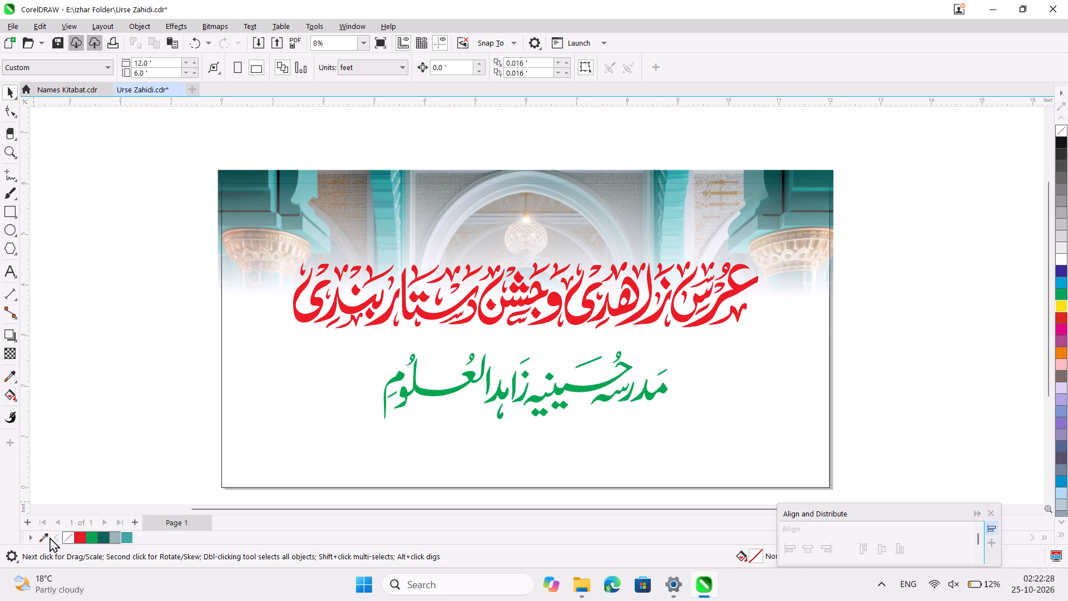
left_click(46, 534)
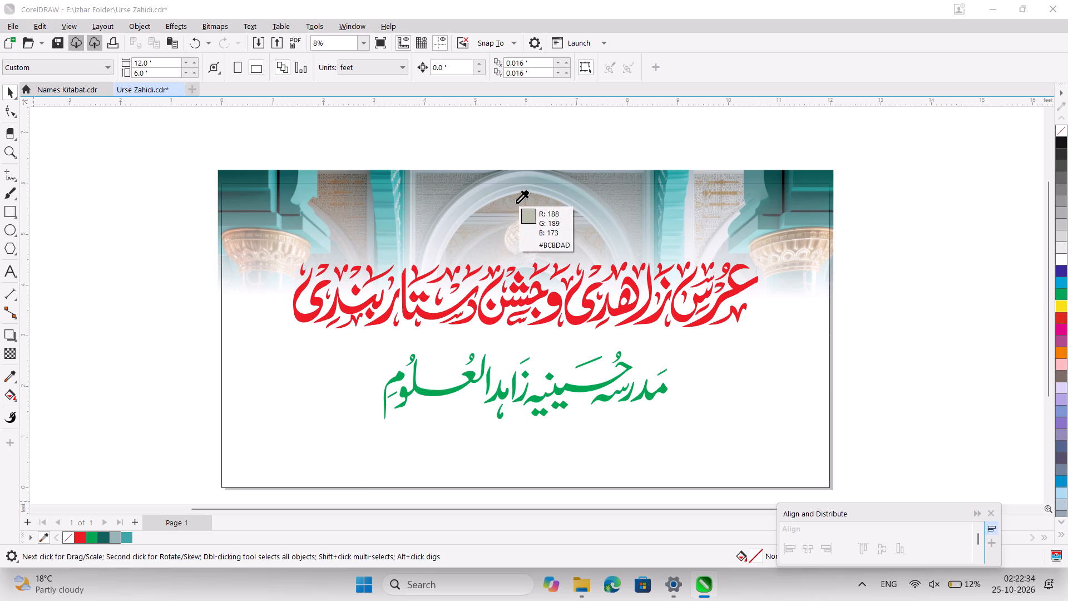
left_click(807, 229)
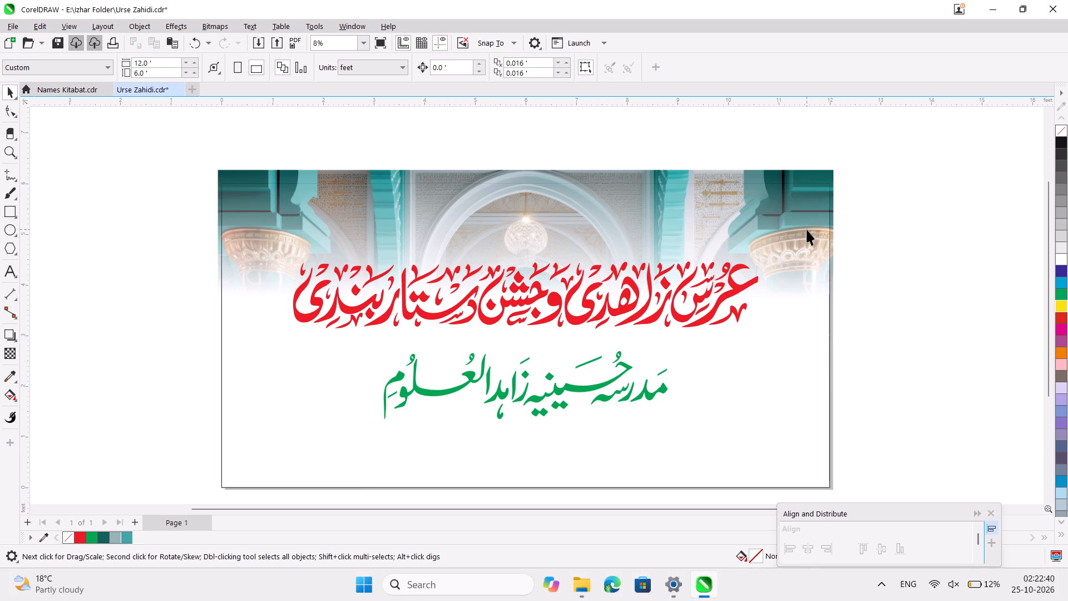
left_click(160, 397)
Select the page-sized rectangle and give it a linear fountain fill, keeping the fill settings clear of the artwork.
left_click(335, 457)
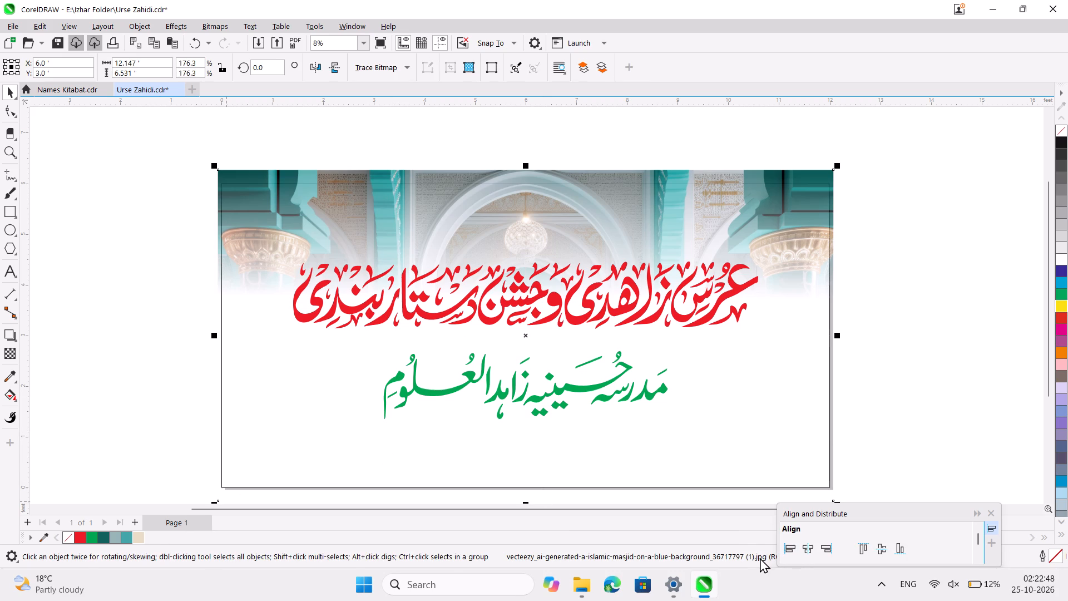
left_click_drag(857, 510, 886, 509)
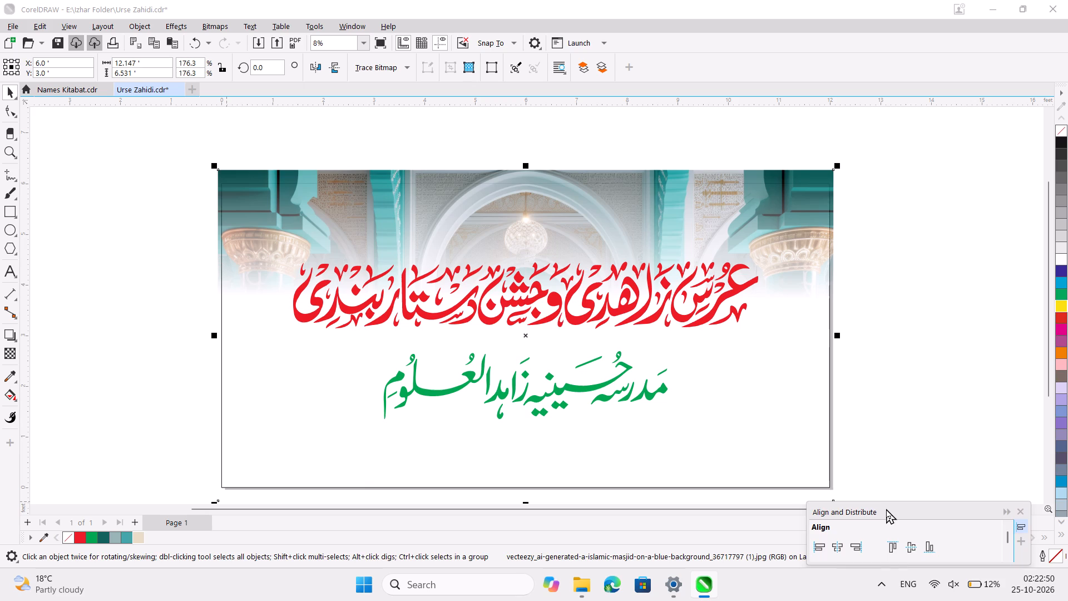
left_click_drag(886, 509, 881, 505)
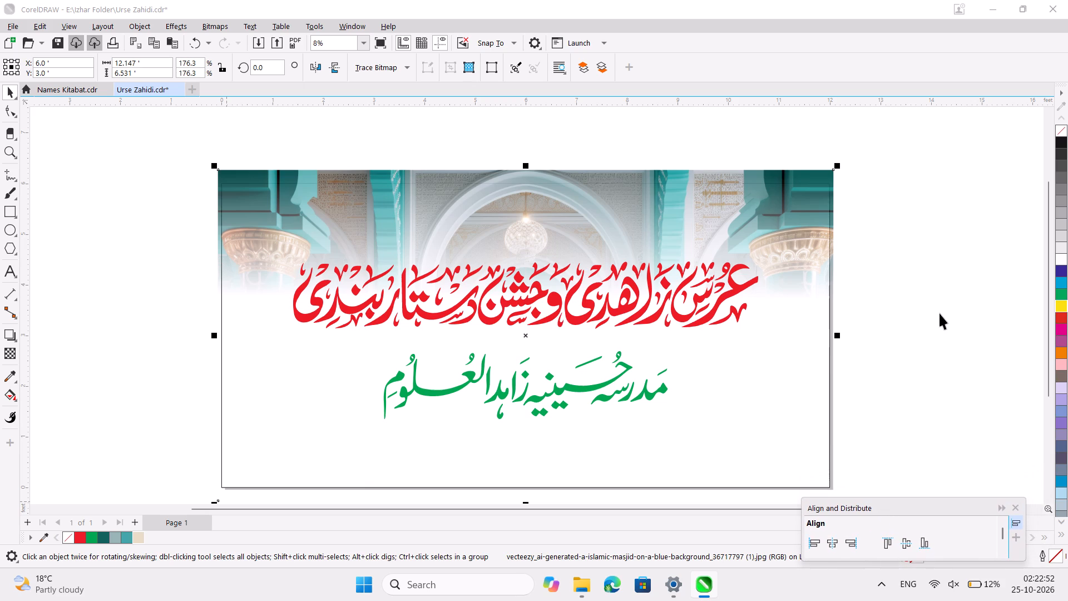
left_click(940, 313)
left_click(768, 426)
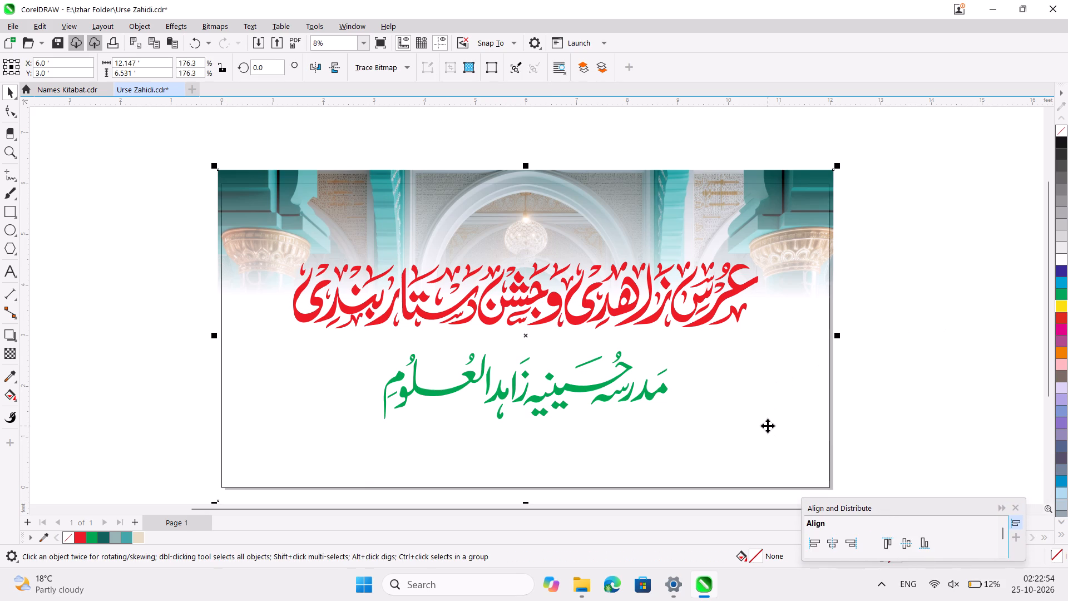
left_click(768, 426, "alt")
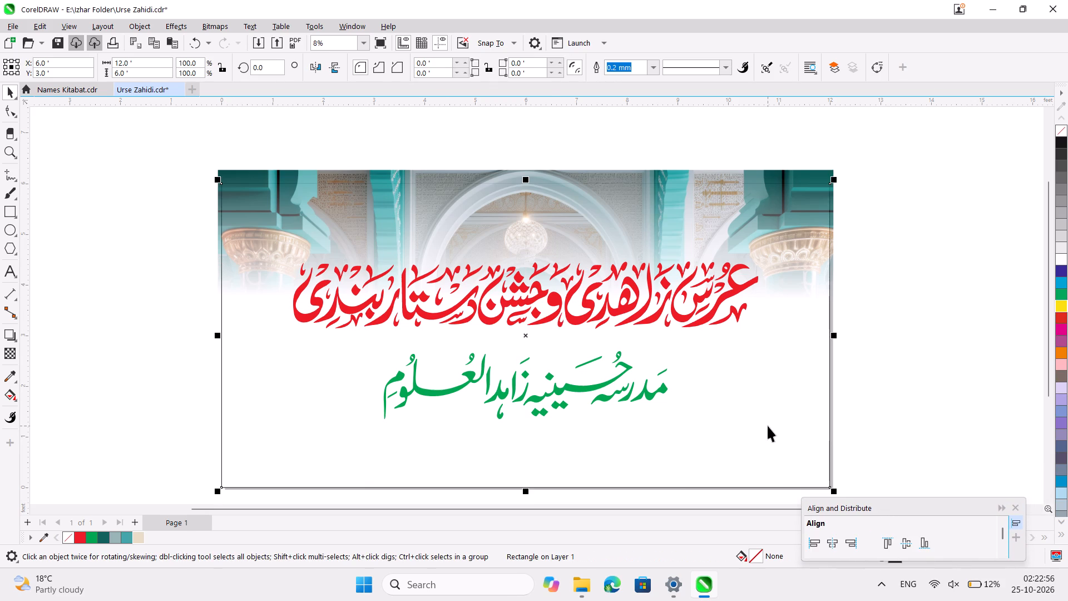
double_click(758, 557)
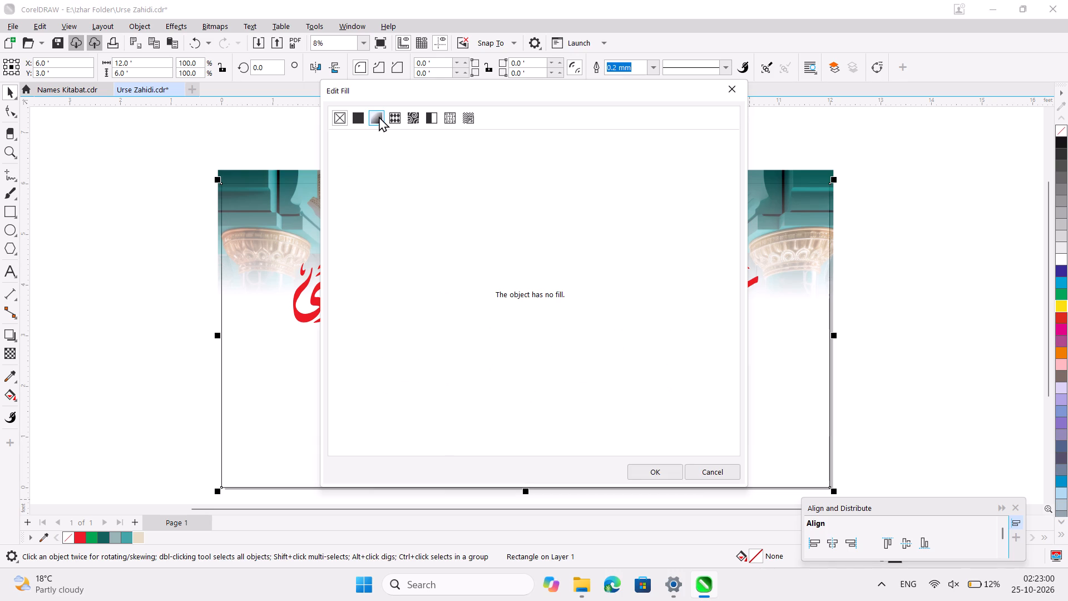
left_click(379, 116)
left_click_drag(452, 90, 572, 105)
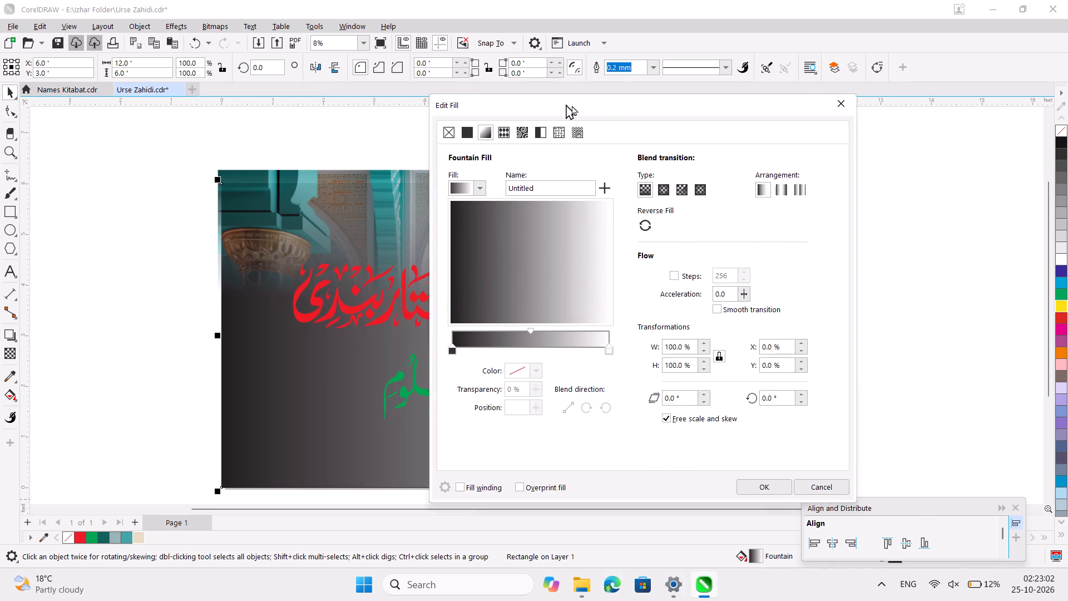
left_click_drag(572, 105, 612, 88)
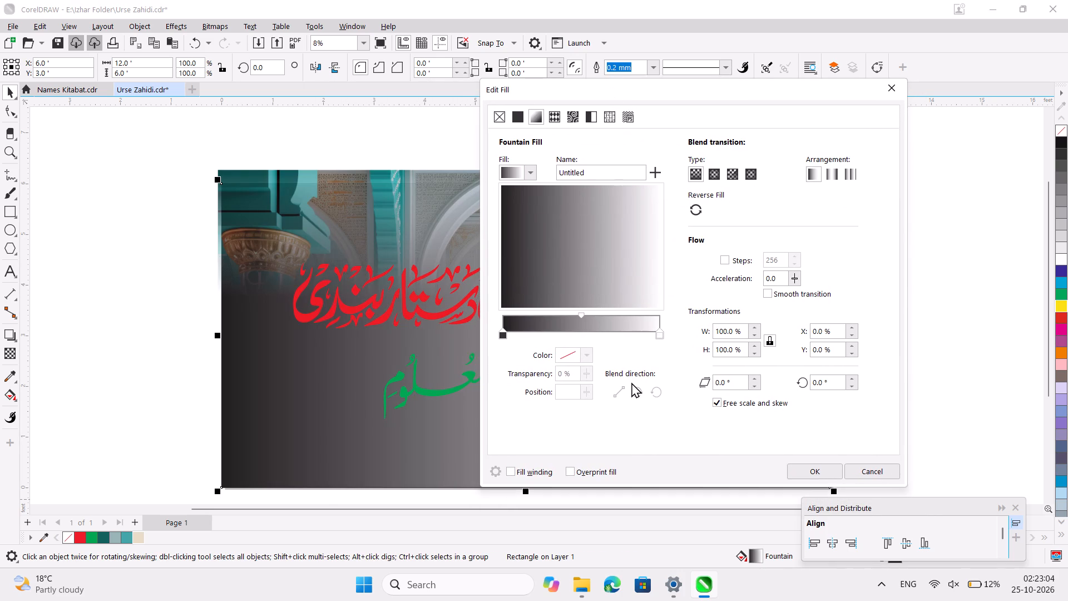
scroll(631, 382, "down", 1)
Set the fountain fill's start colour to the beige #E6DBC3 sampled from the mosque image.
left_click(655, 338)
left_click(501, 339)
left_click(575, 359)
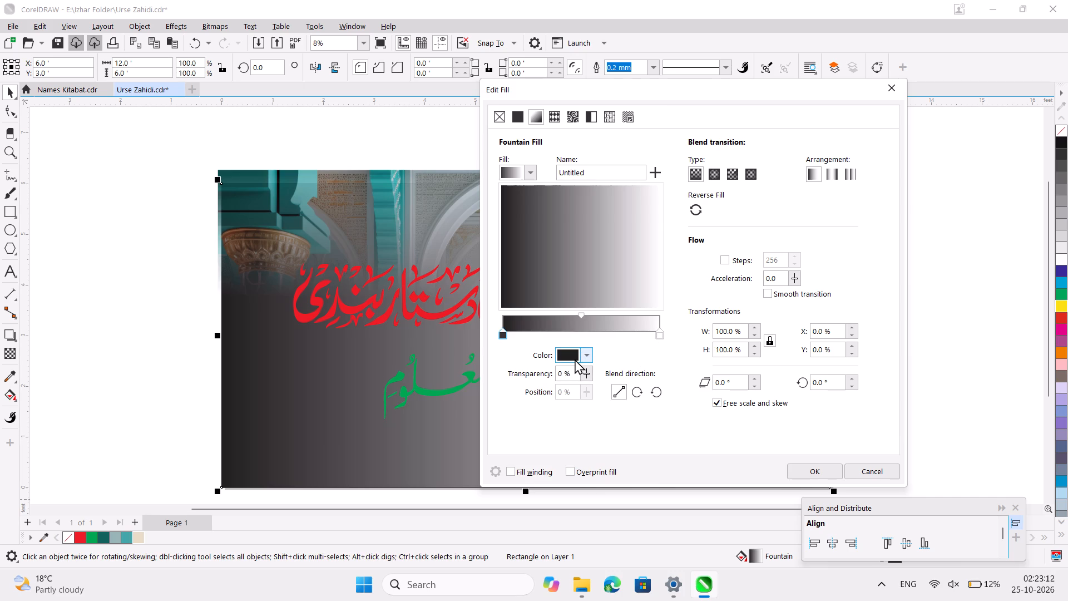
left_click(686, 327)
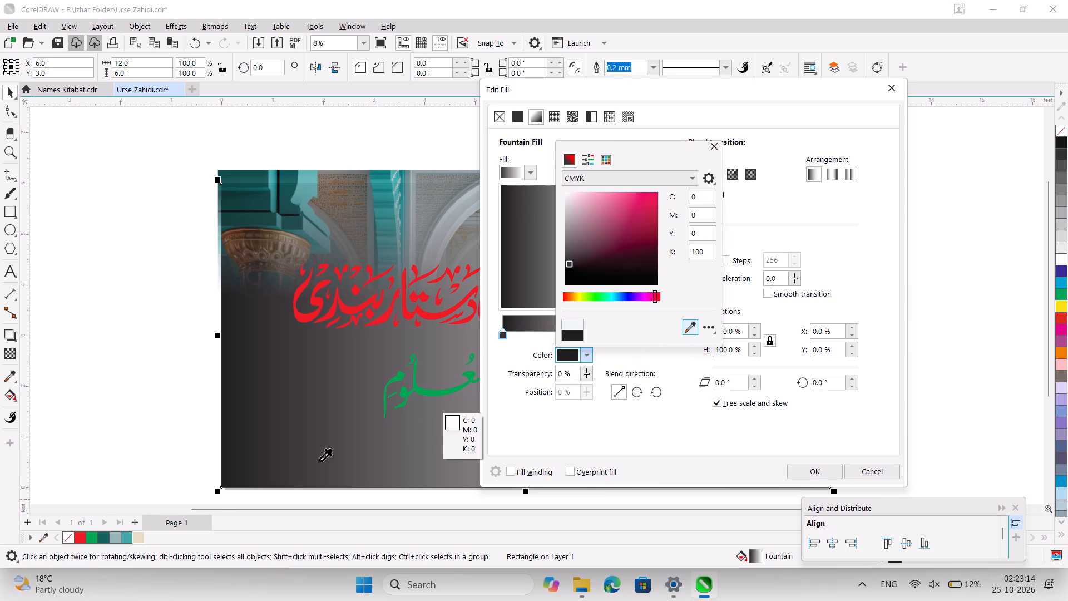
left_click(126, 540)
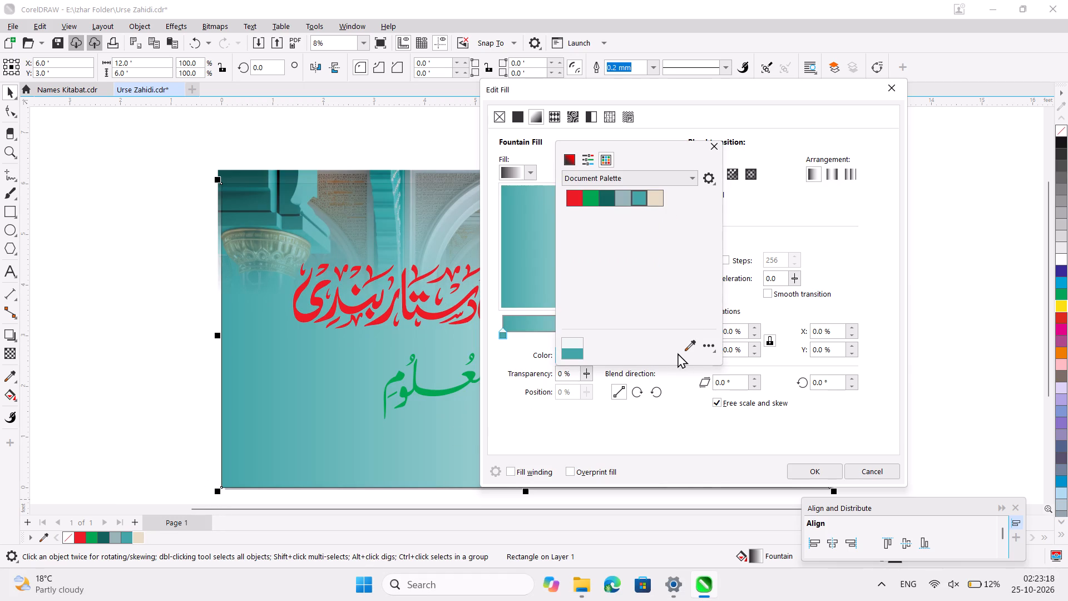
left_click(682, 347)
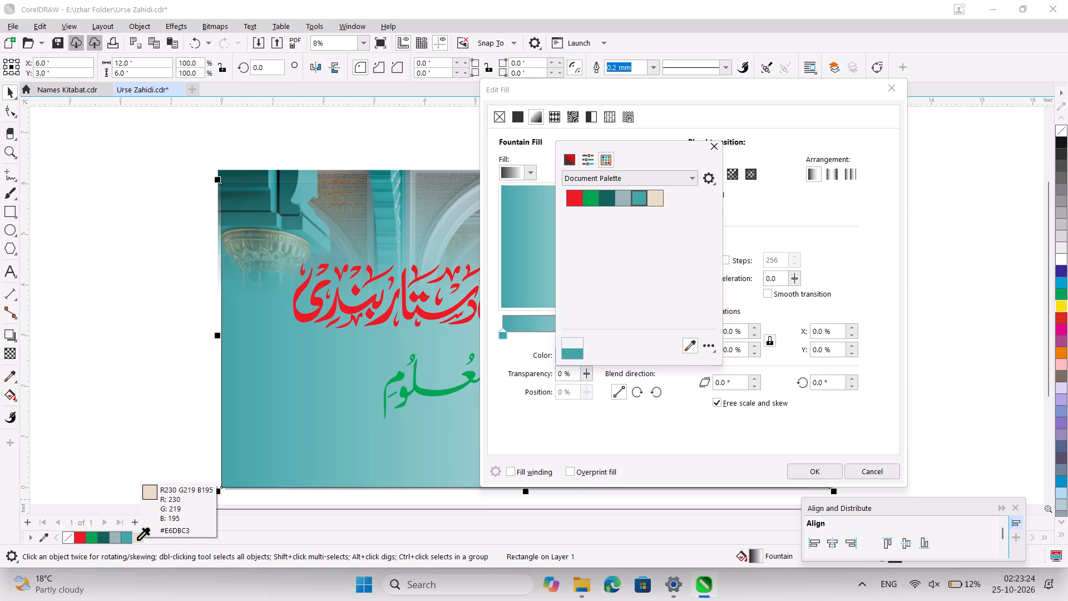
left_click(137, 540)
left_click(716, 145)
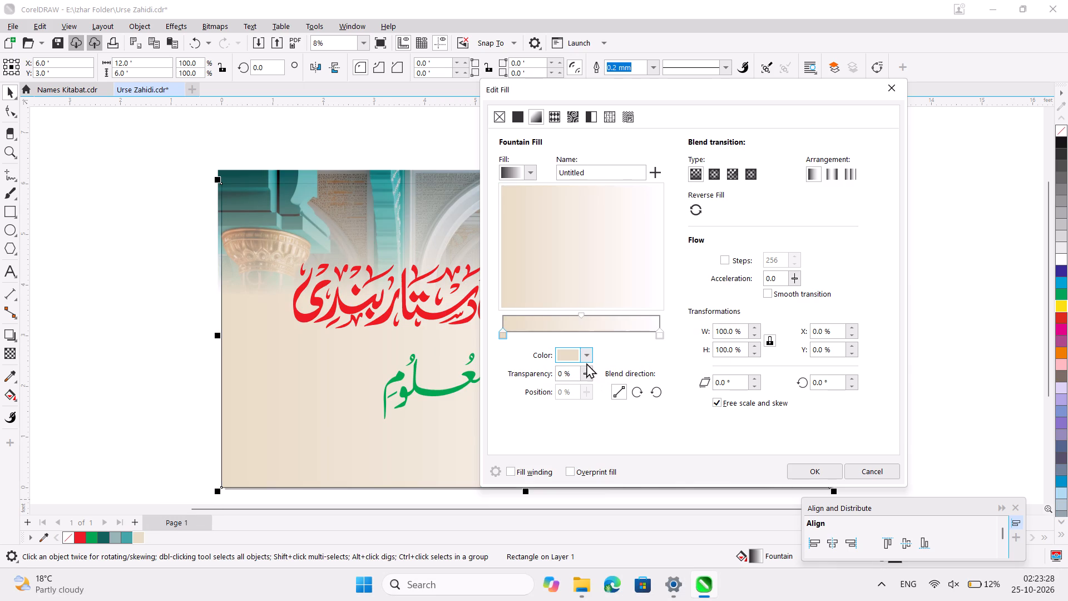
Set the fountain fill's end colour to the sampled teal #42A6A6.
left_click(659, 334)
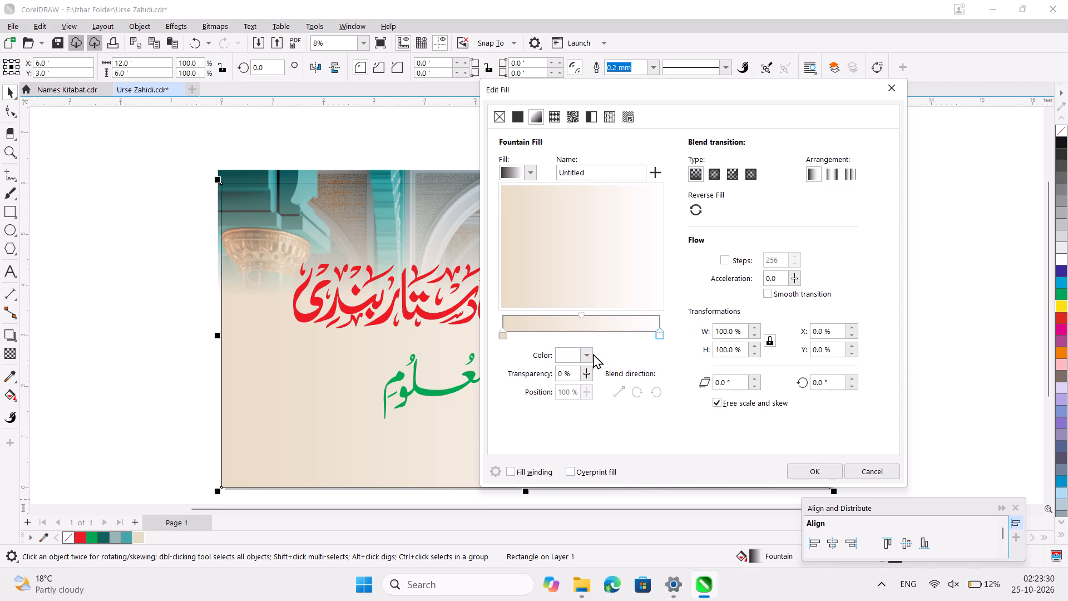
left_click(568, 357)
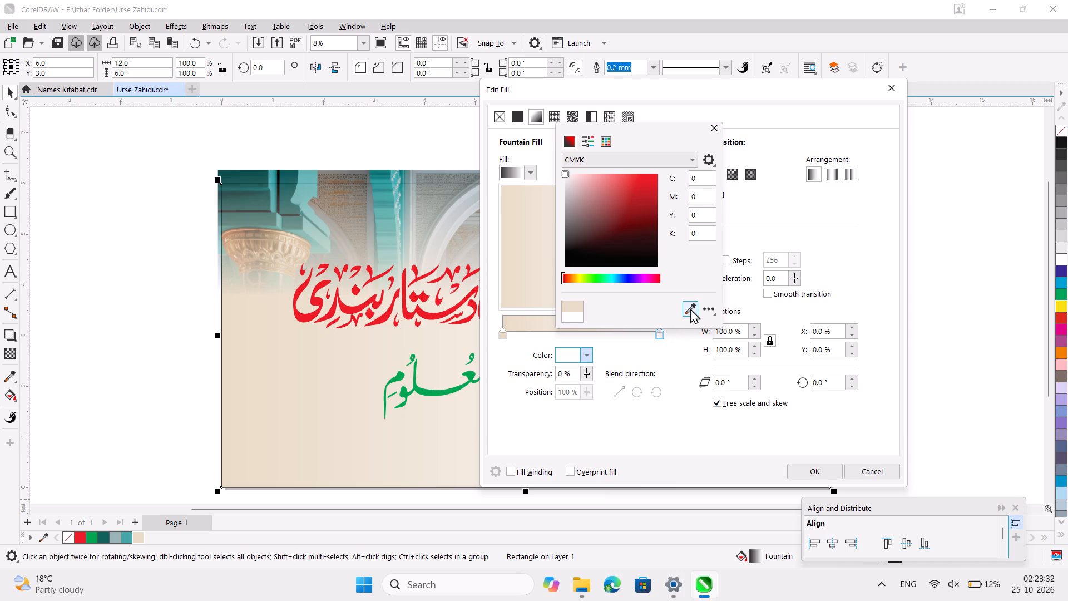
left_click(688, 308)
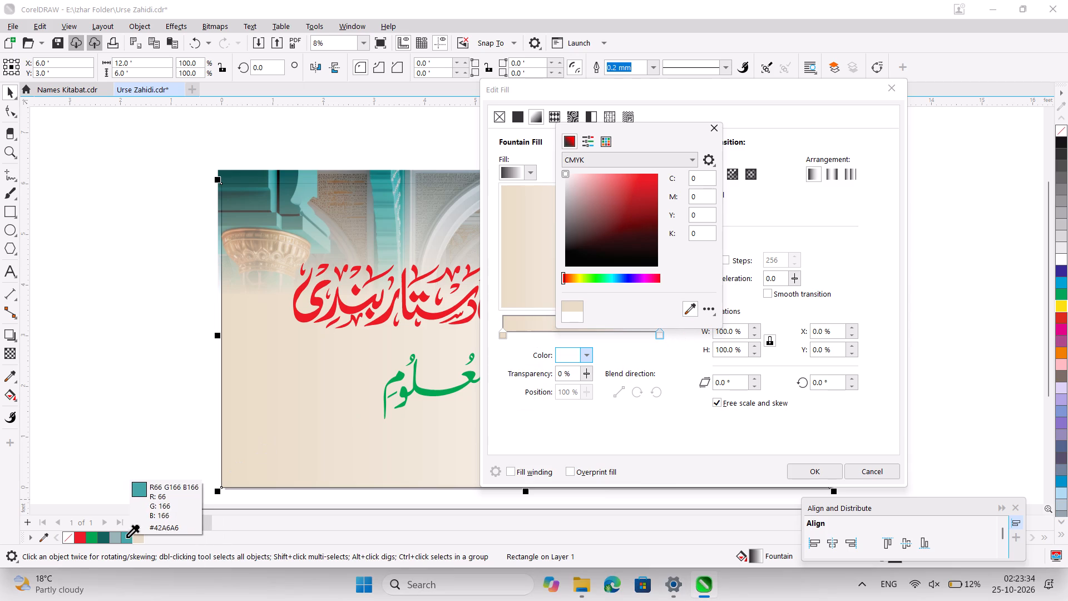
left_click(126, 538)
left_click(715, 125)
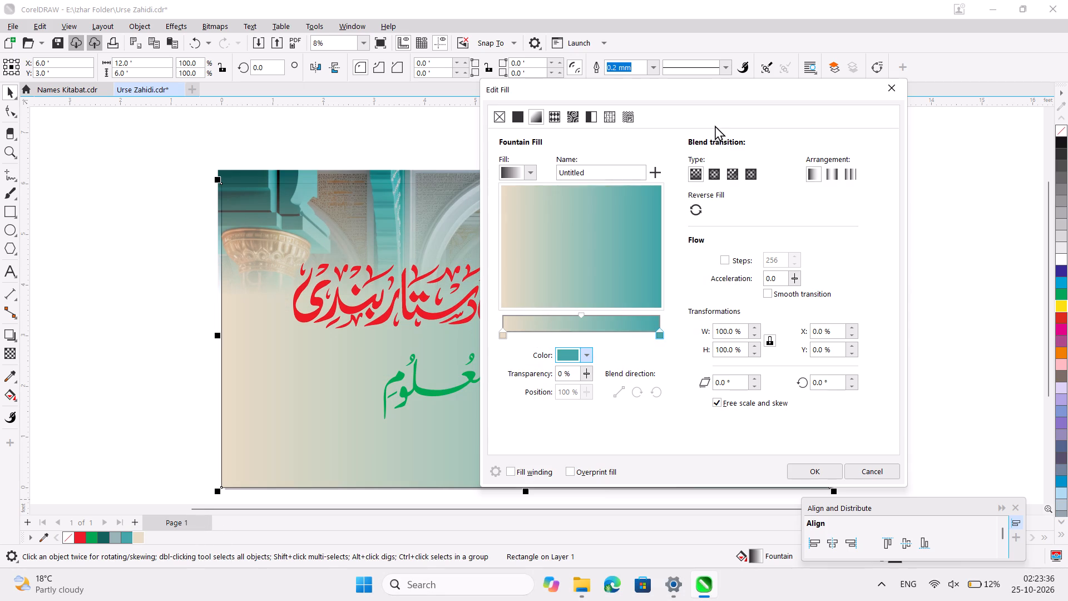
Rotate the gradient to about 281.3° so it runs from beige above to teal below, then apply it and deselect the rectangle.
left_click_drag(657, 229, 645, 352)
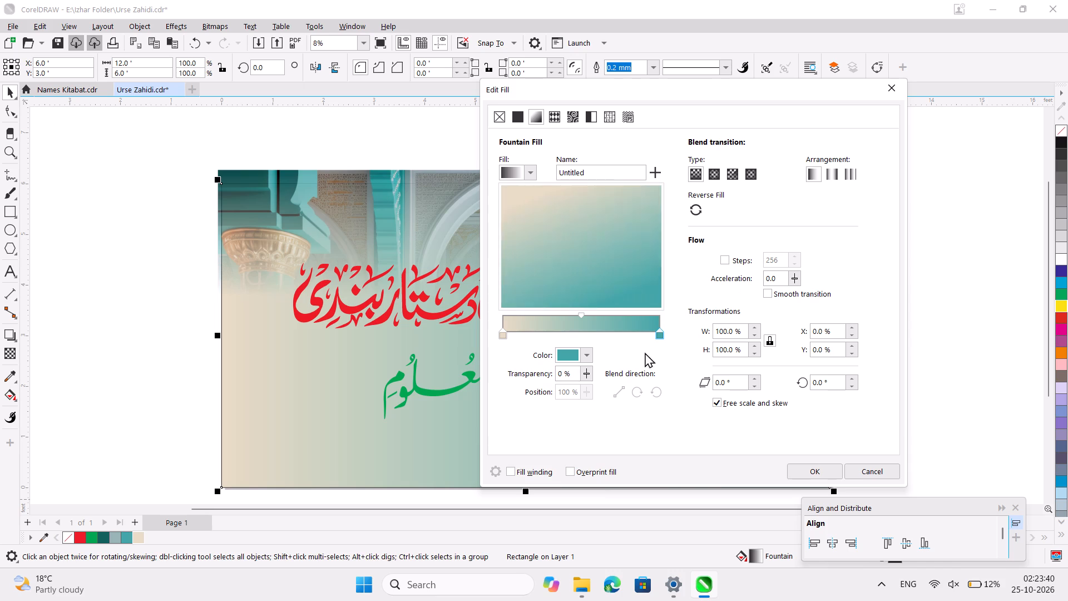
left_click_drag(645, 352, 612, 363)
left_click_drag(612, 363, 612, 366)
left_click(813, 470)
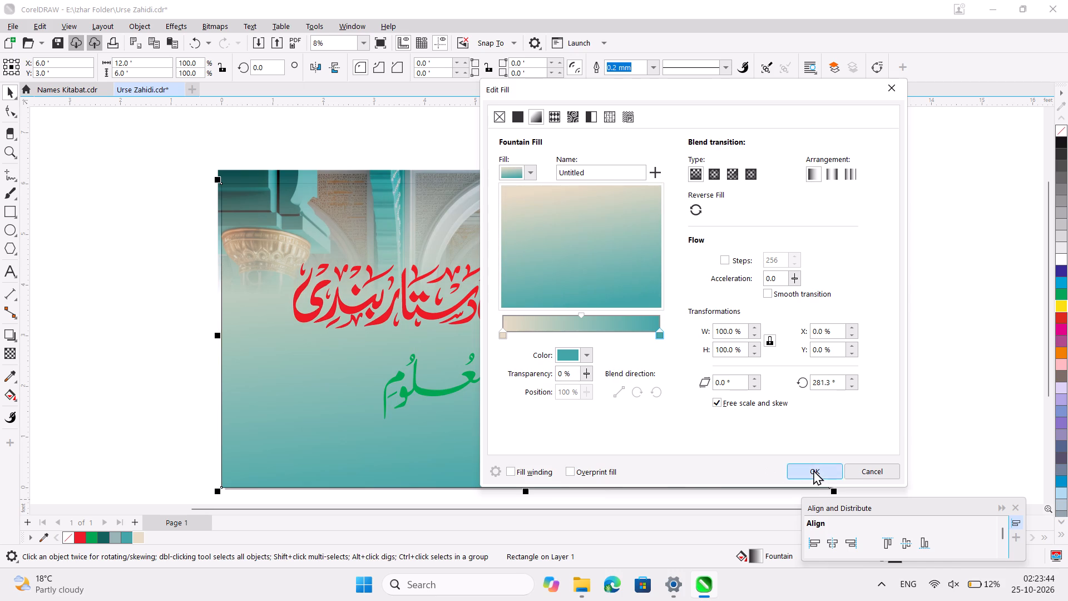
left_click(898, 329)
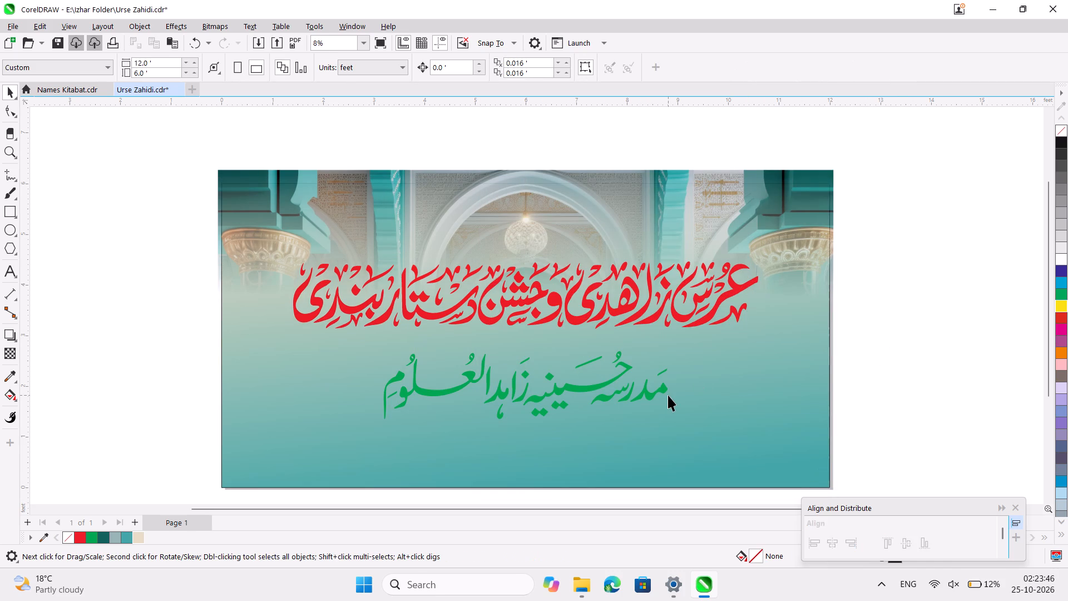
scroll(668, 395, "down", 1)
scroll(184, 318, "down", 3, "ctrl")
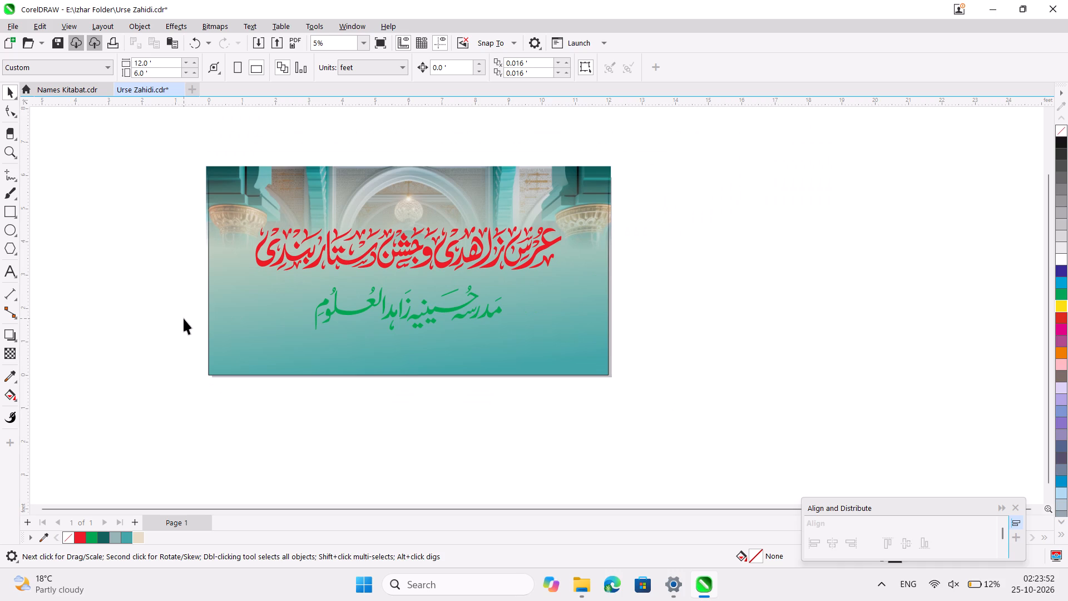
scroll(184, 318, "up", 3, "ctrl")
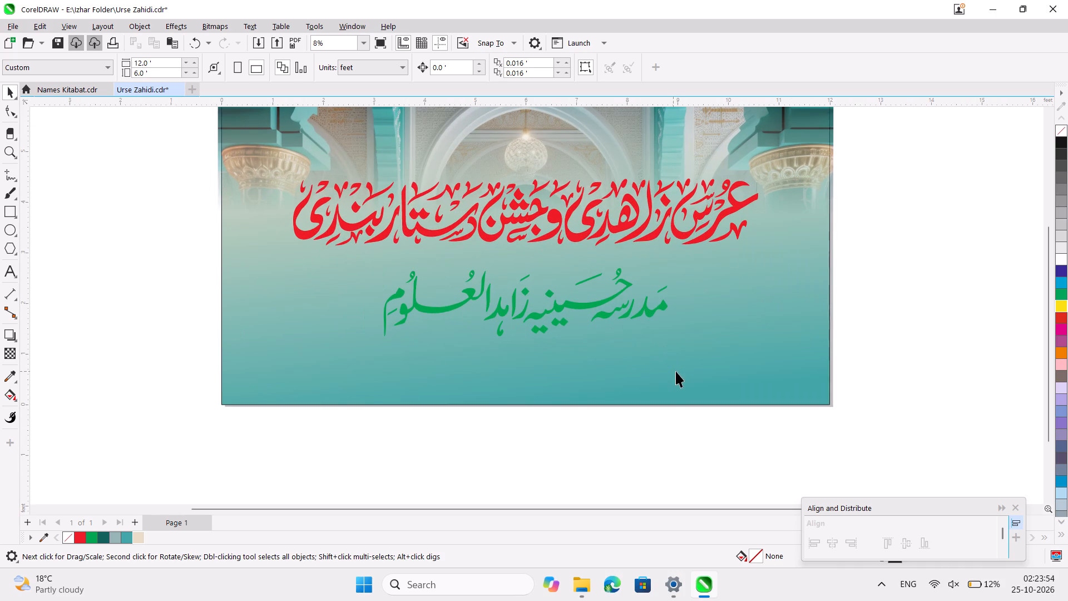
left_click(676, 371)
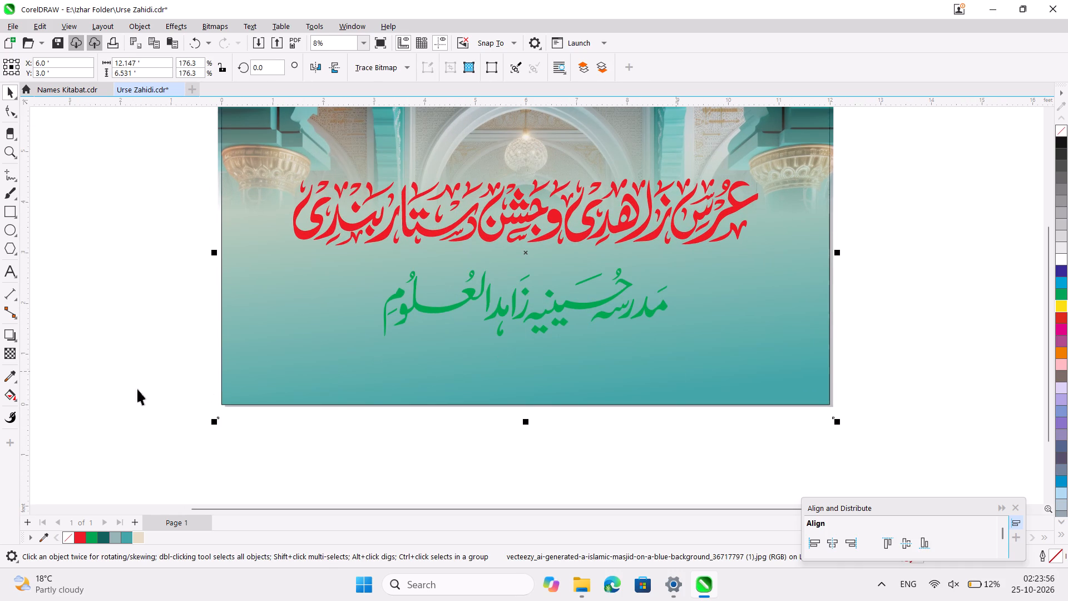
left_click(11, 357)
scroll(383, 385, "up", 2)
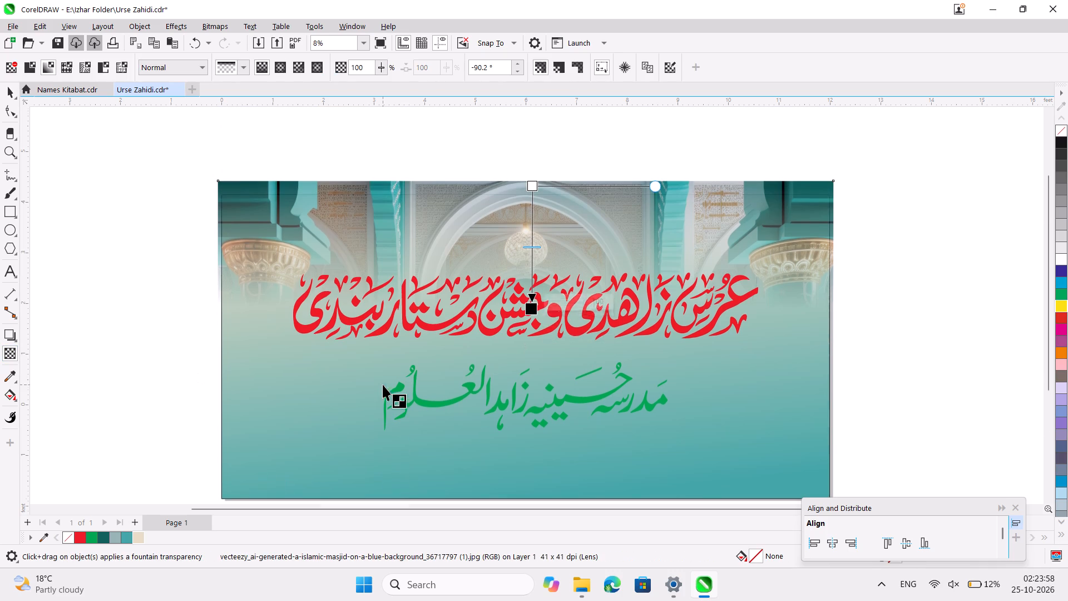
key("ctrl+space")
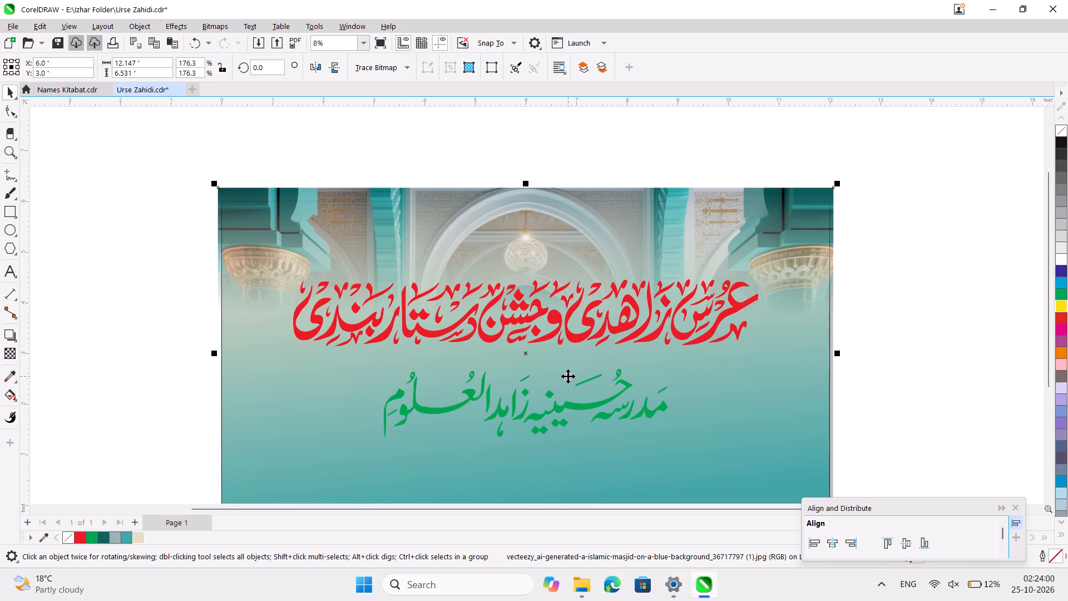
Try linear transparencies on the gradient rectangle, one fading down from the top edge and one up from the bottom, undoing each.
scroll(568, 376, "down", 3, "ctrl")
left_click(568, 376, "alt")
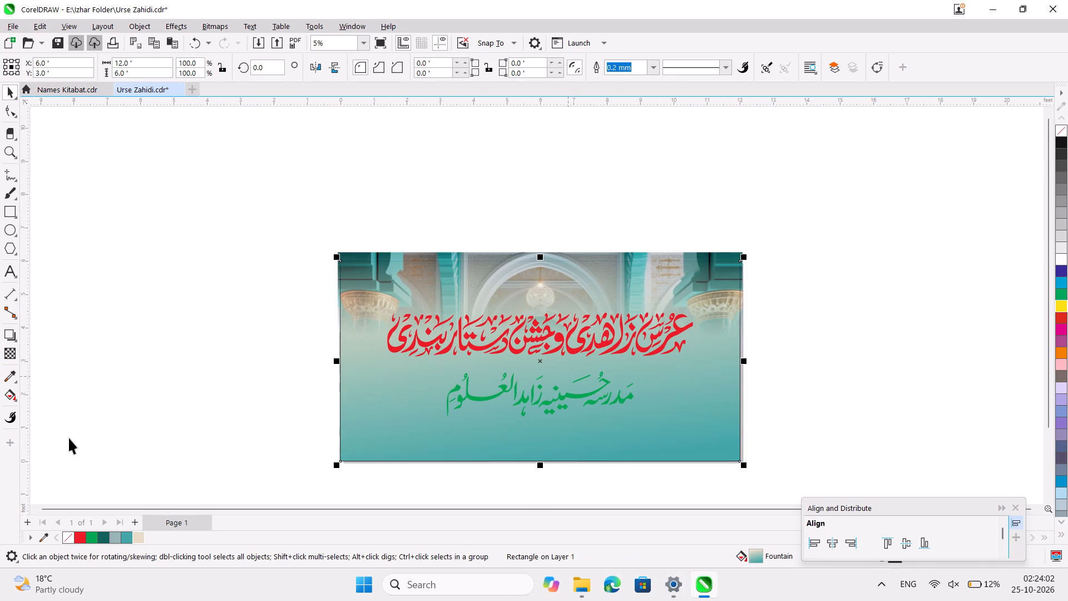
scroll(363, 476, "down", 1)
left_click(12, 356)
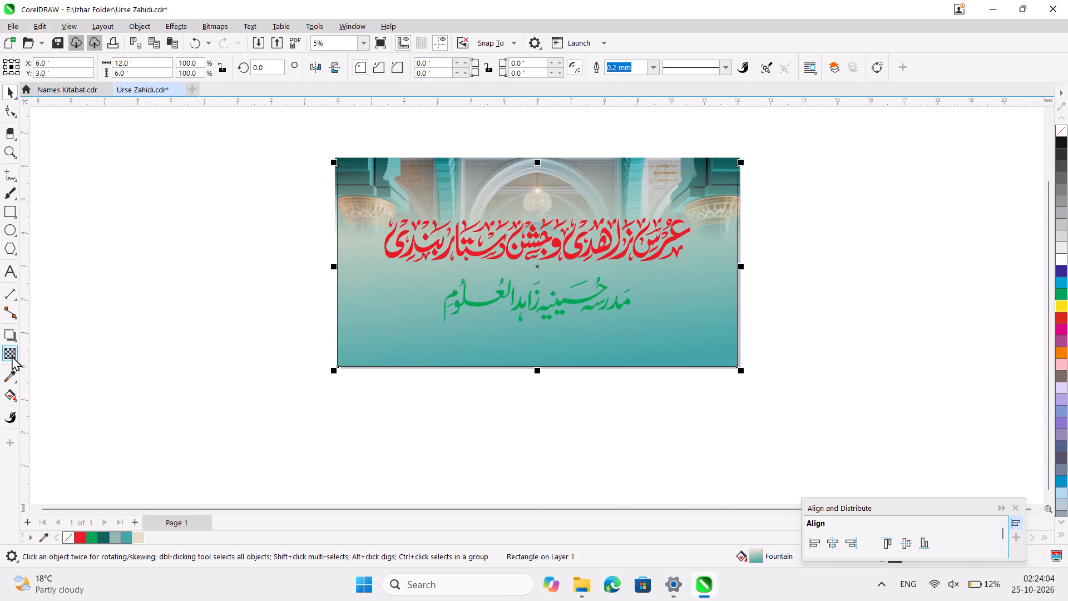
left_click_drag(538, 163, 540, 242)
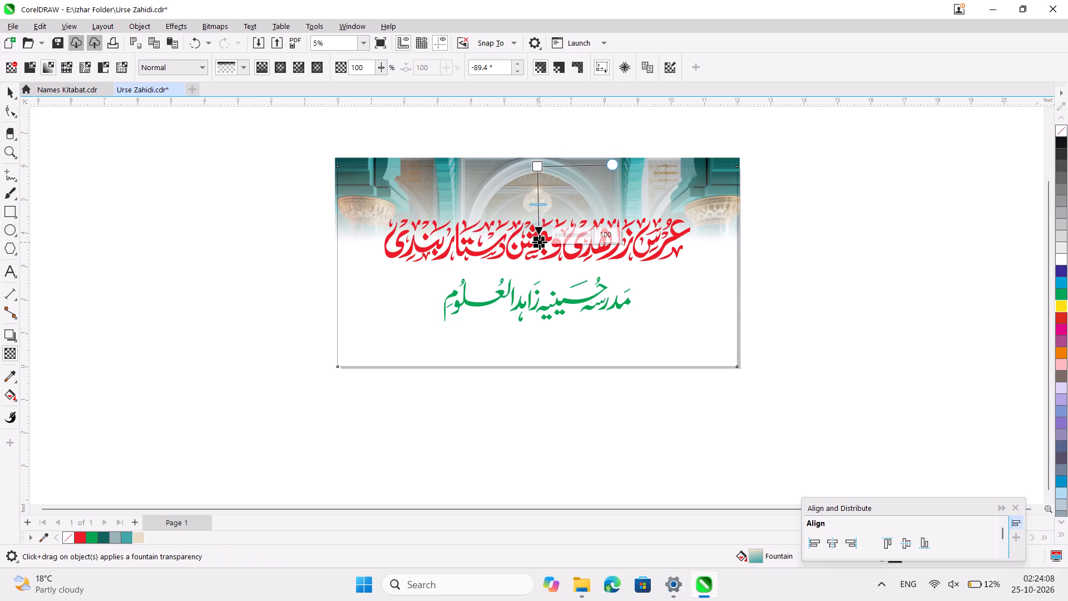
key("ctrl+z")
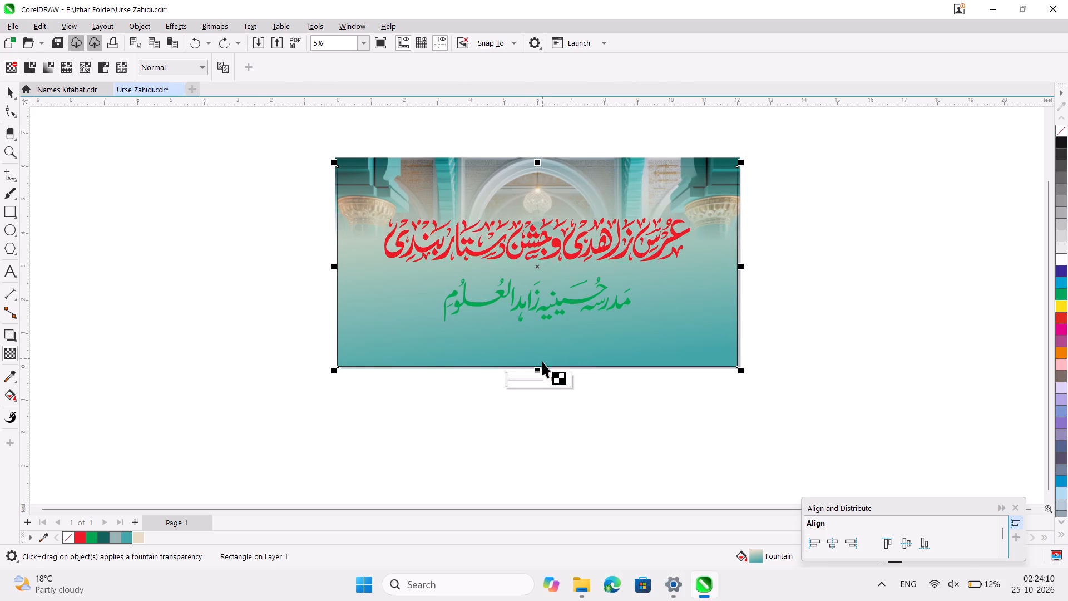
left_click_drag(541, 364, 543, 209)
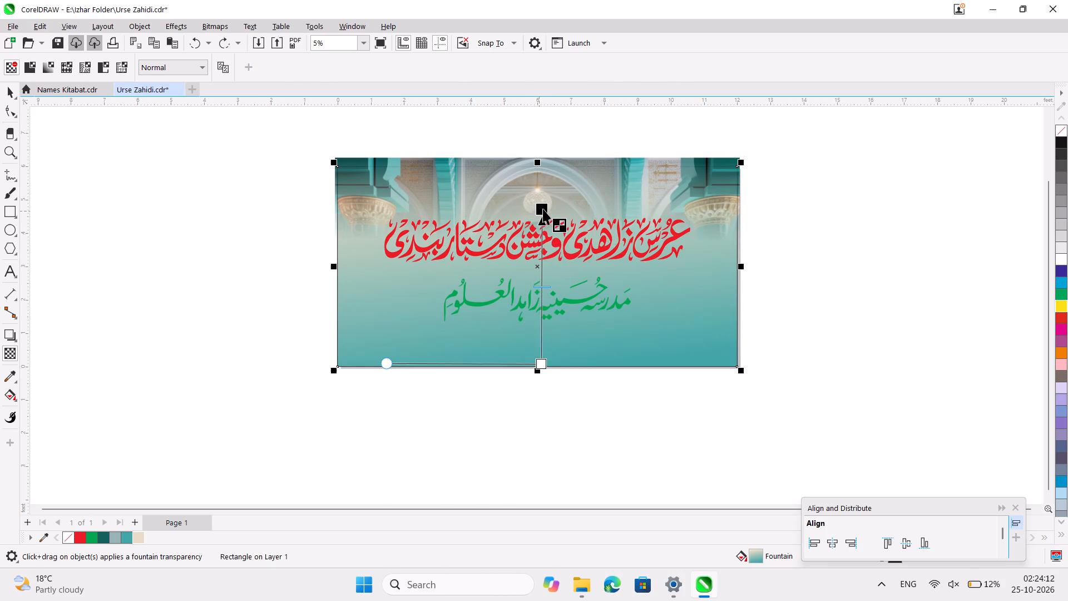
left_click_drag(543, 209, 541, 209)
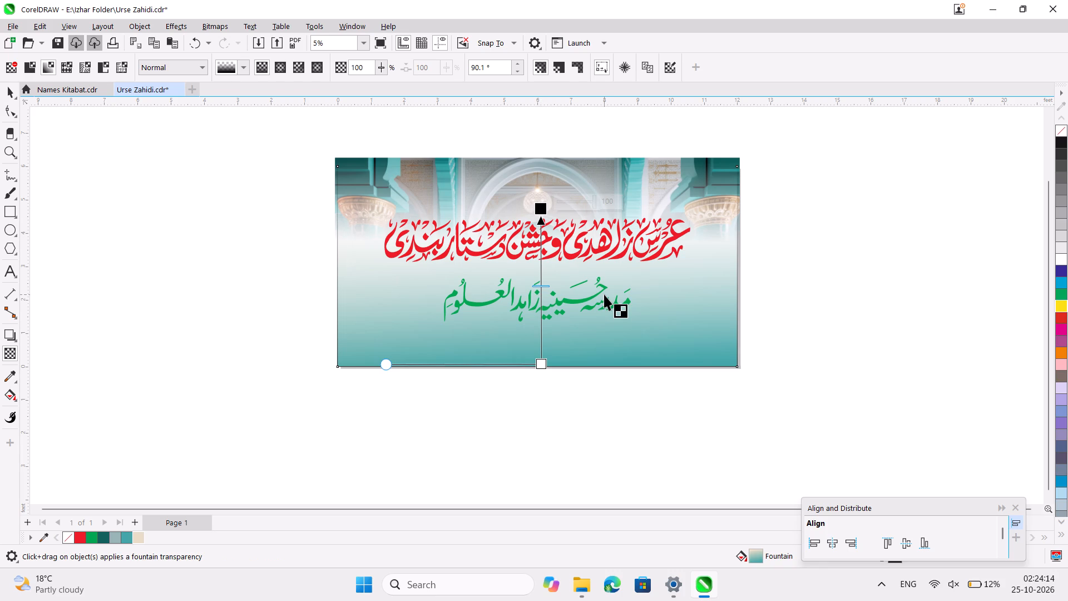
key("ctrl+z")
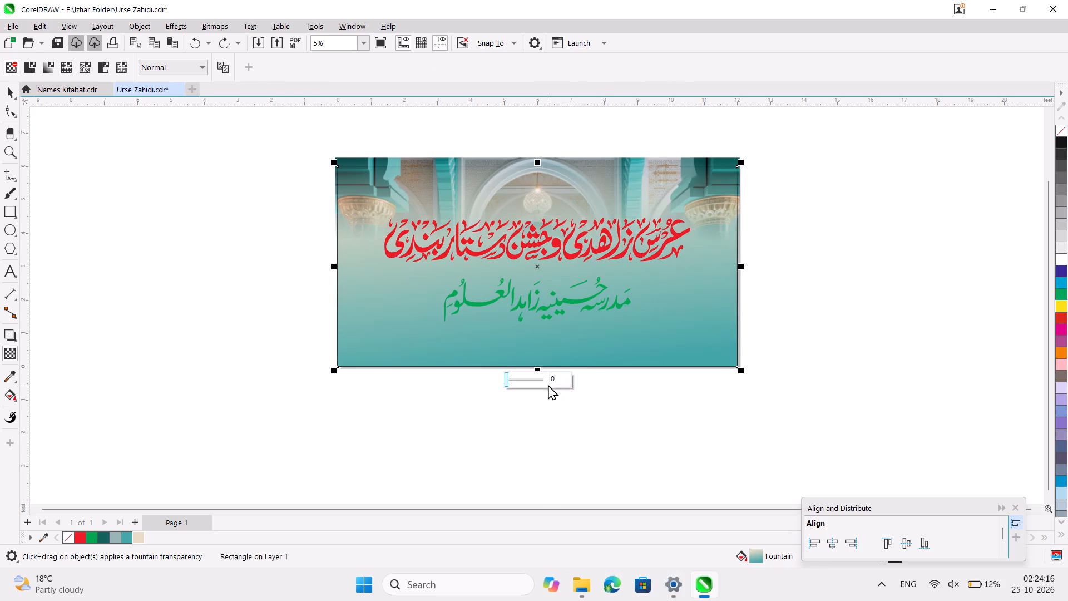
Apply a 90° linear transparency to the gradient rectangle, opaque at its bottom edge and reaching 100 near the chandelier, and deselect it.
left_click_drag(543, 364, 543, 311, "shift")
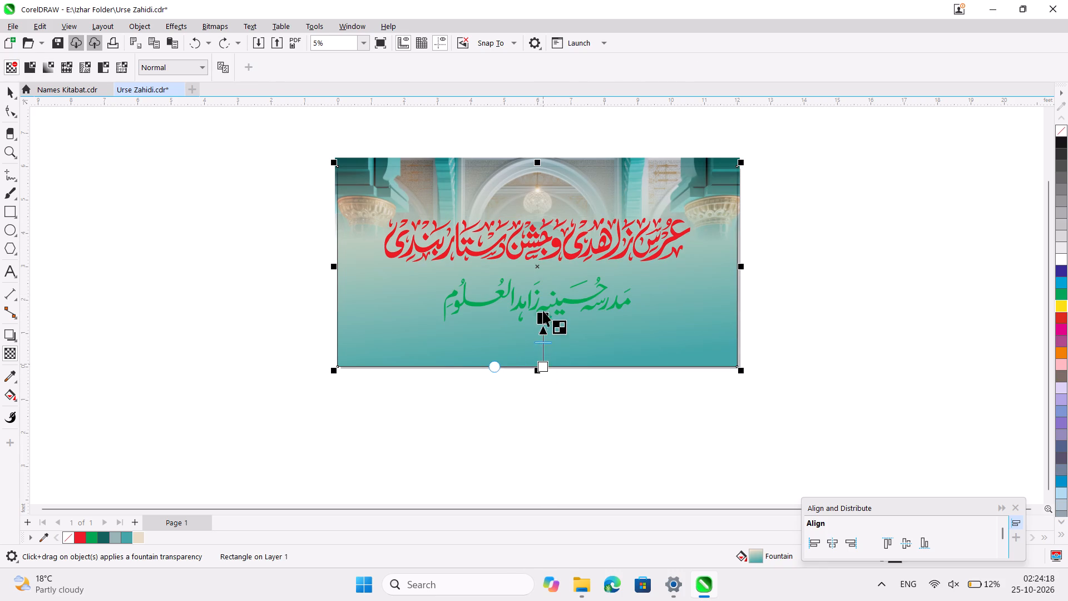
left_click_drag(543, 311, 545, 272, "shift")
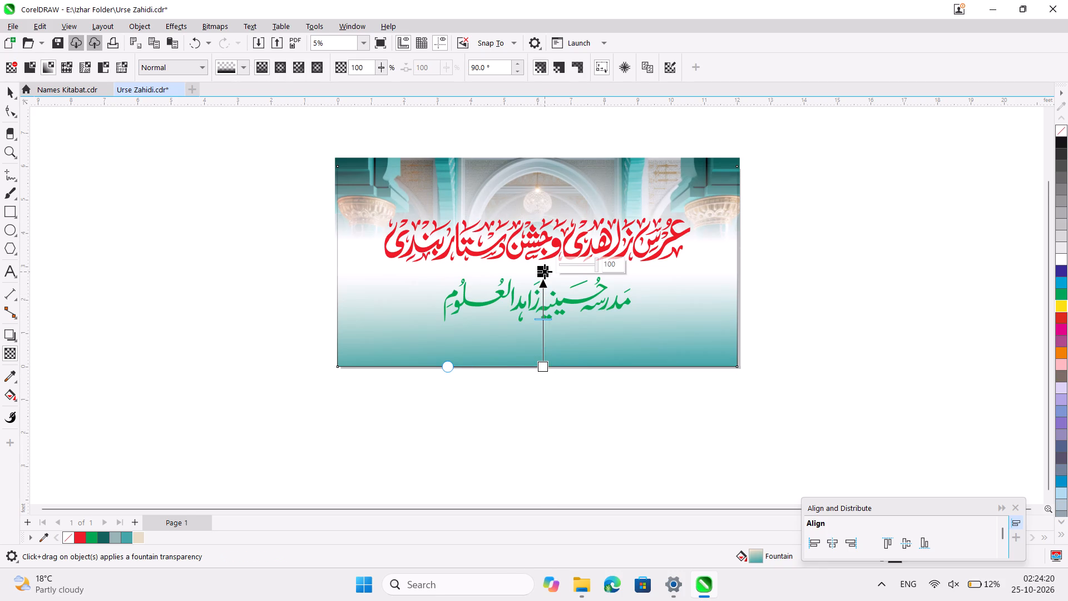
scroll(545, 272, "up", 3, "ctrl")
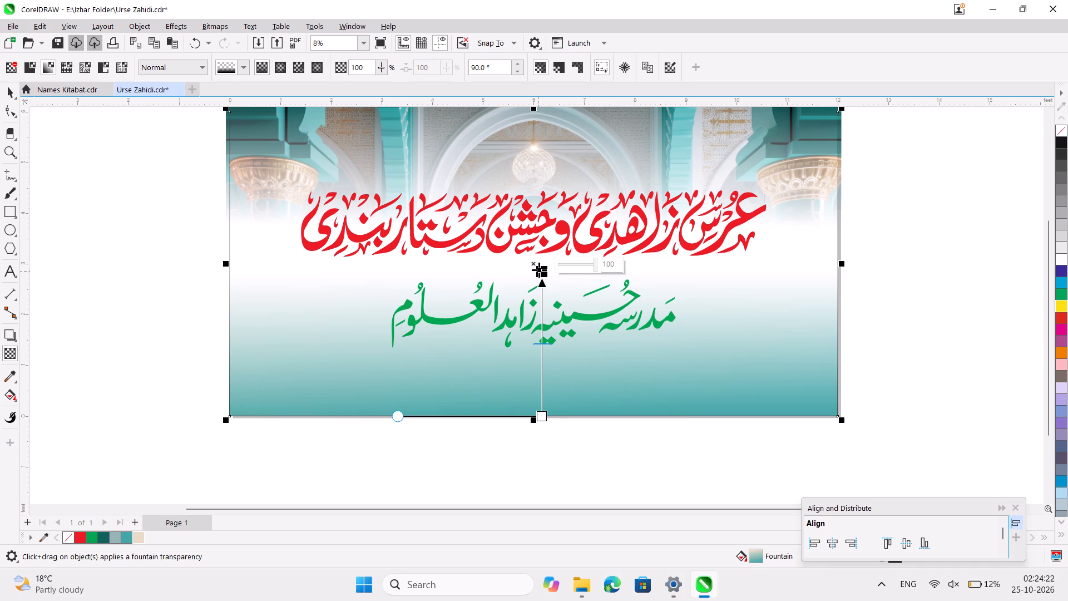
left_click(539, 270)
left_click_drag(539, 270, 540, 180, "shift")
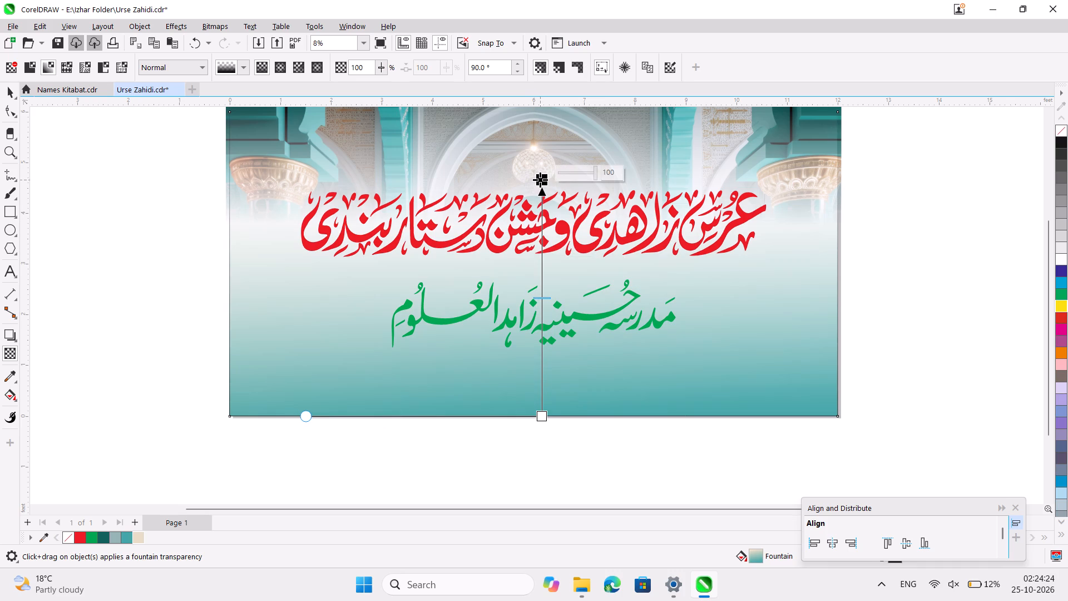
left_click_drag(540, 180, 540, 158, "shift")
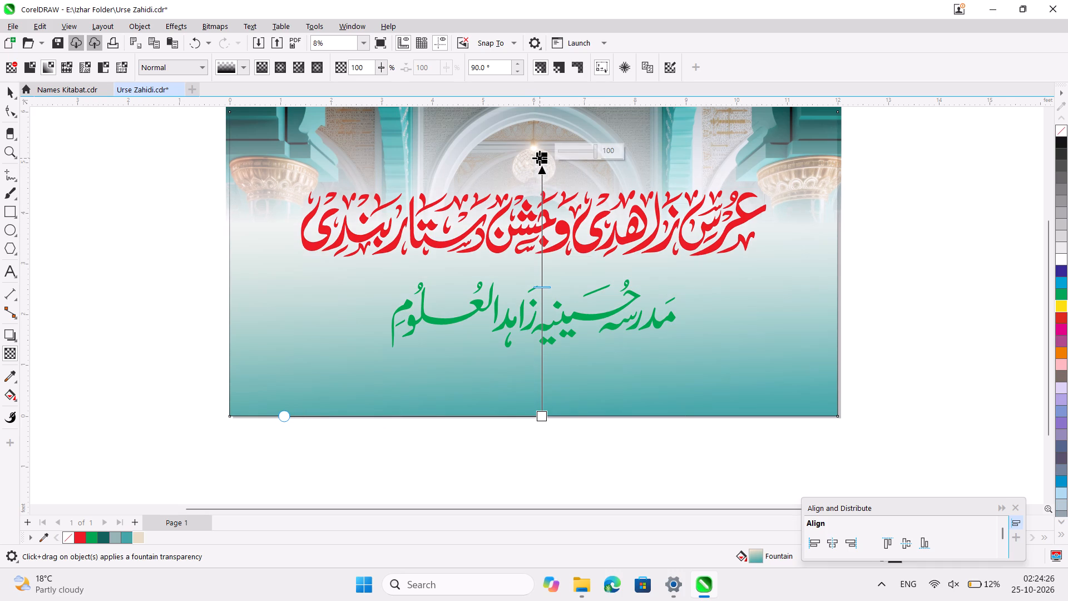
scroll(540, 158, "down", 3, "ctrl")
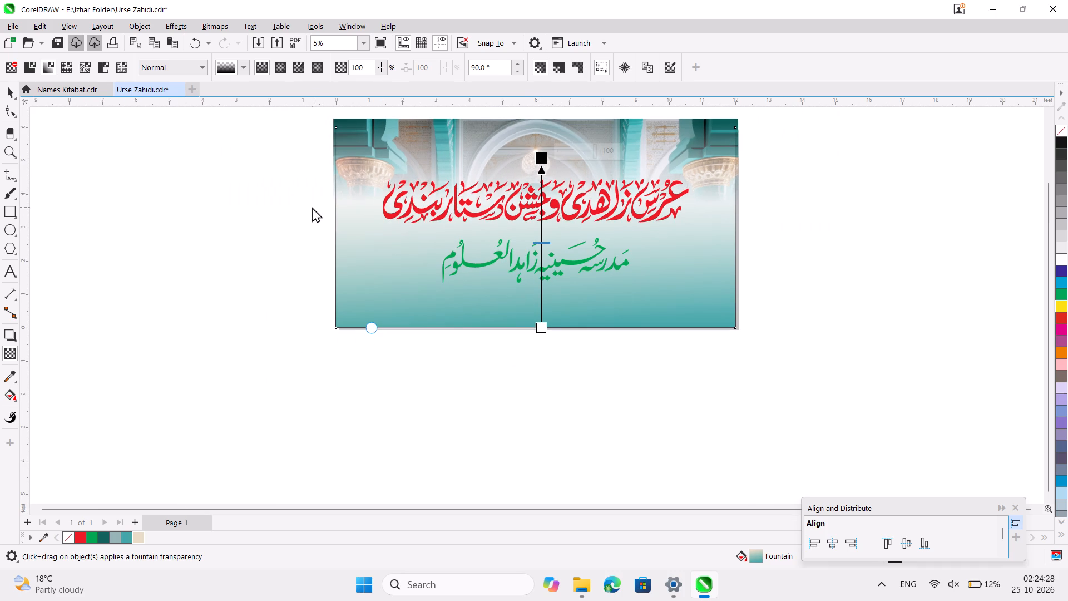
key("ctrl+space")
left_click(786, 307)
Save the banner document.
scroll(577, 336, "up", 1)
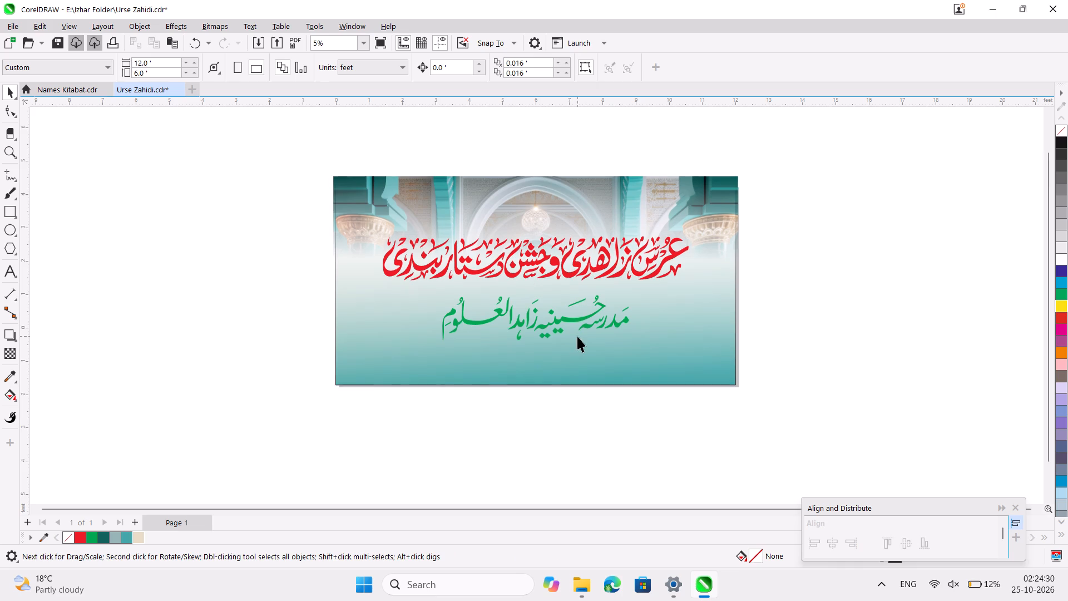
scroll(577, 336, "up", 1)
scroll(577, 336, "up", 5, "ctrl")
scroll(577, 336, "right", 1)
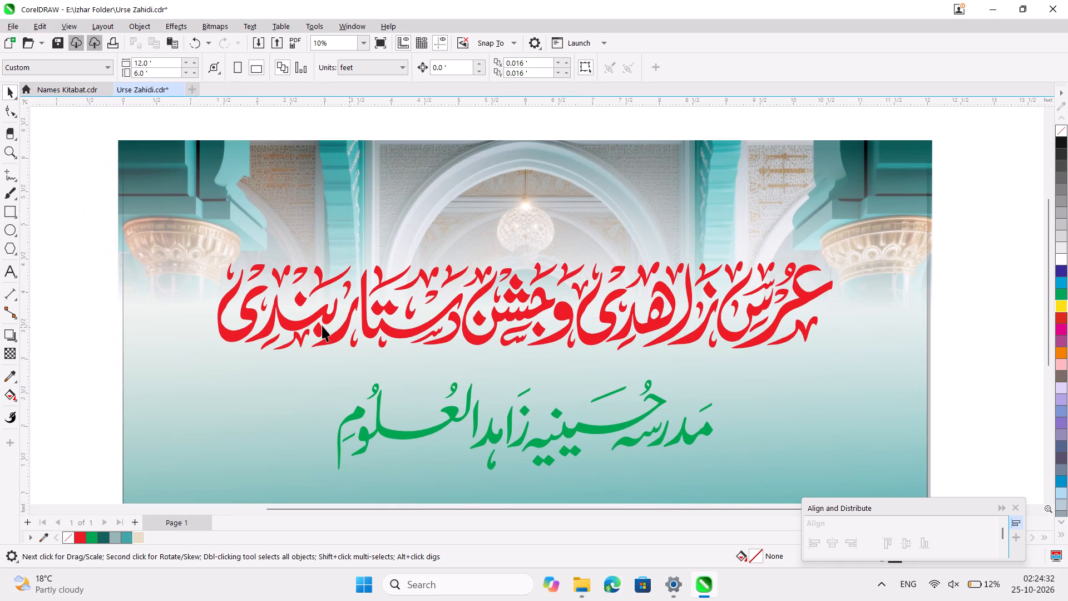
left_click(85, 275)
key("ctrl+s")
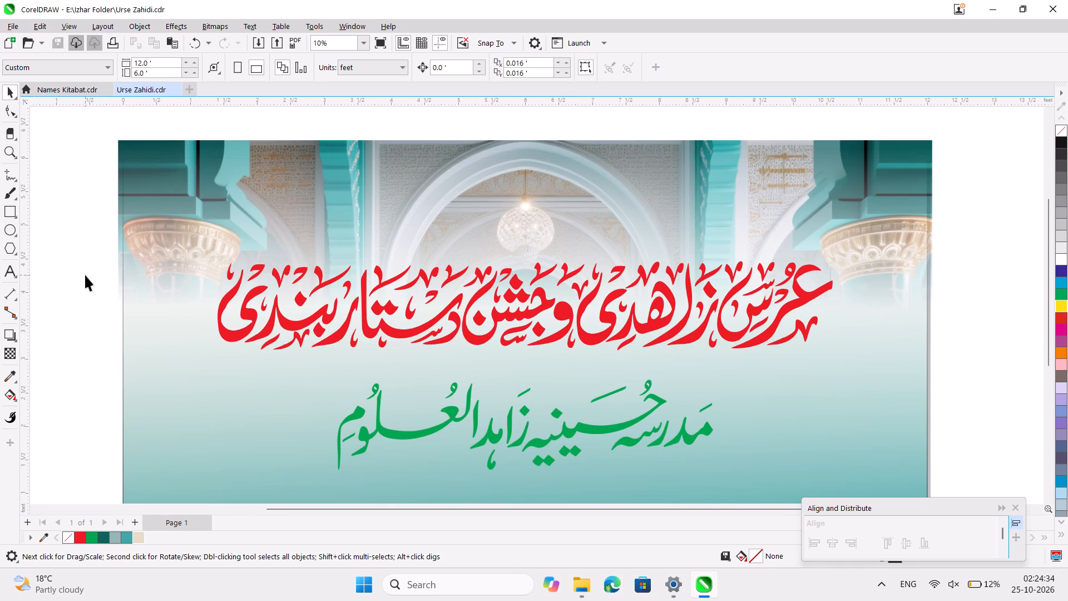
Examine the banner at several zoom levels to judge how the mosque image, faded gradient and Urdu titles work together.
scroll(85, 275, "down", 3, "ctrl")
left_click(708, 318)
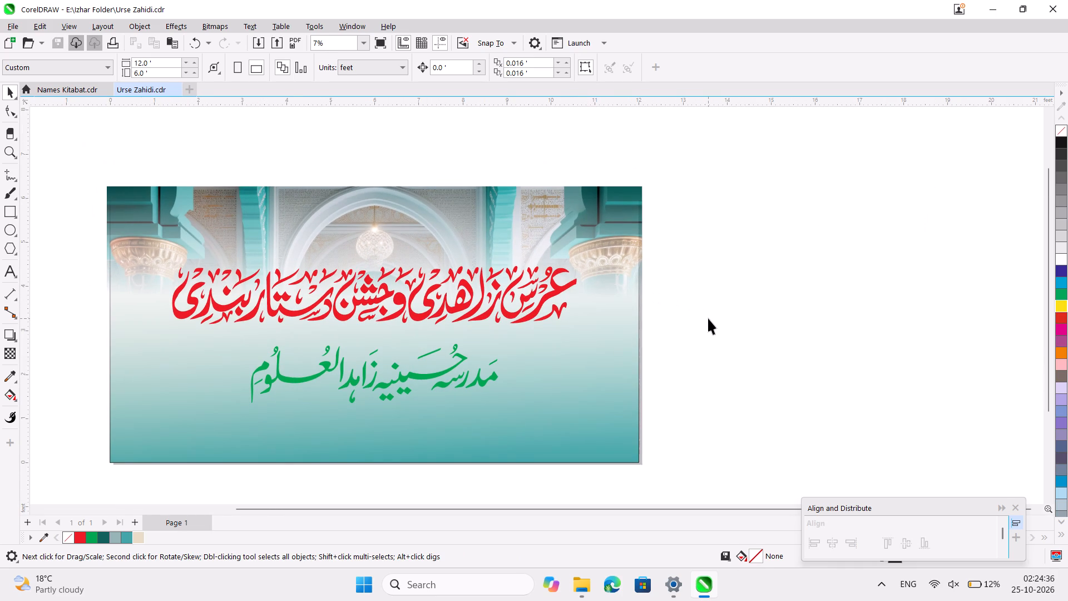
scroll(708, 318, "right", 2)
scroll(624, 329, "up", 3, "ctrl")
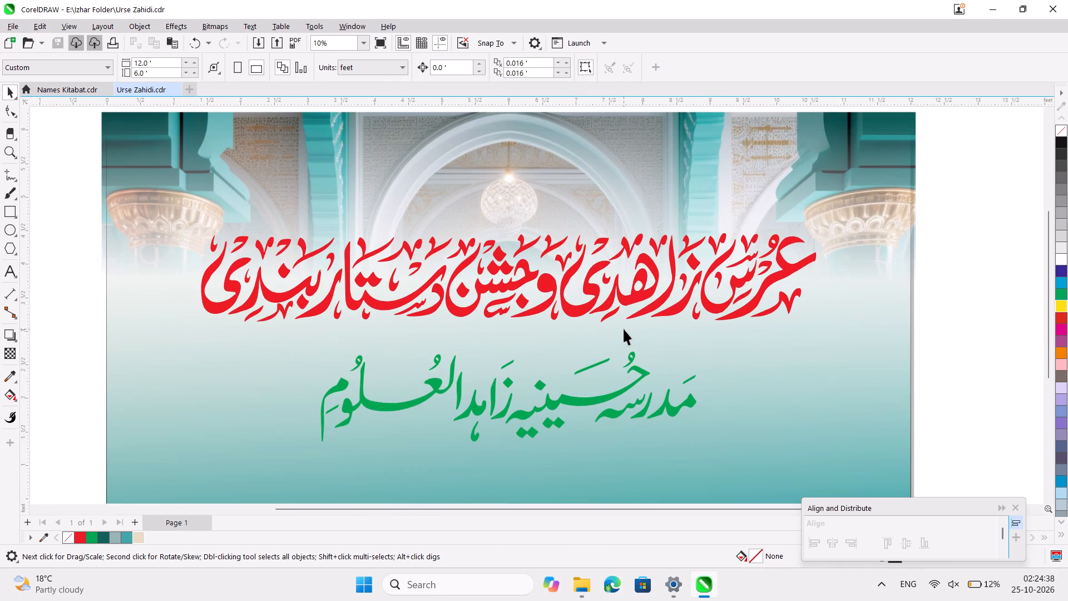
scroll(624, 329, "down", 2)
scroll(678, 360, "down", 4, "ctrl")
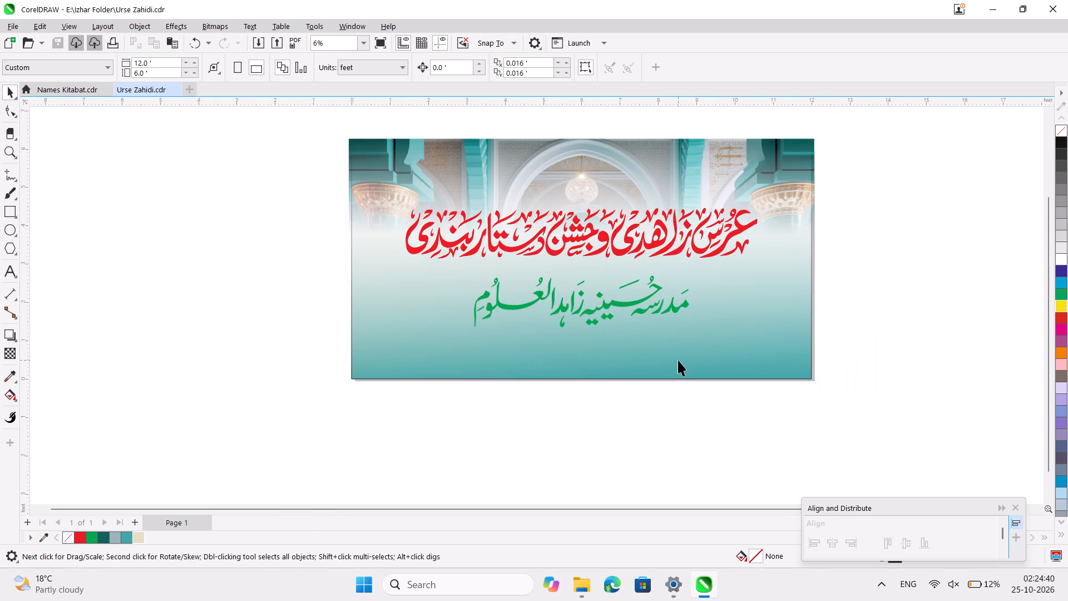
left_click(863, 285)
scroll(863, 285, "up", 1)
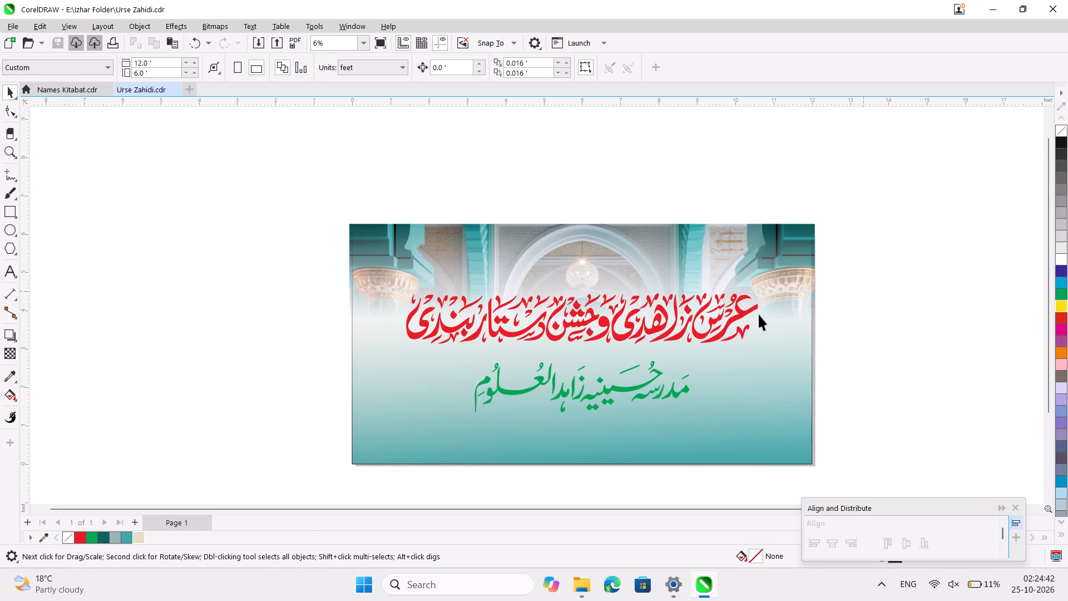
scroll(664, 362, "down", 1)
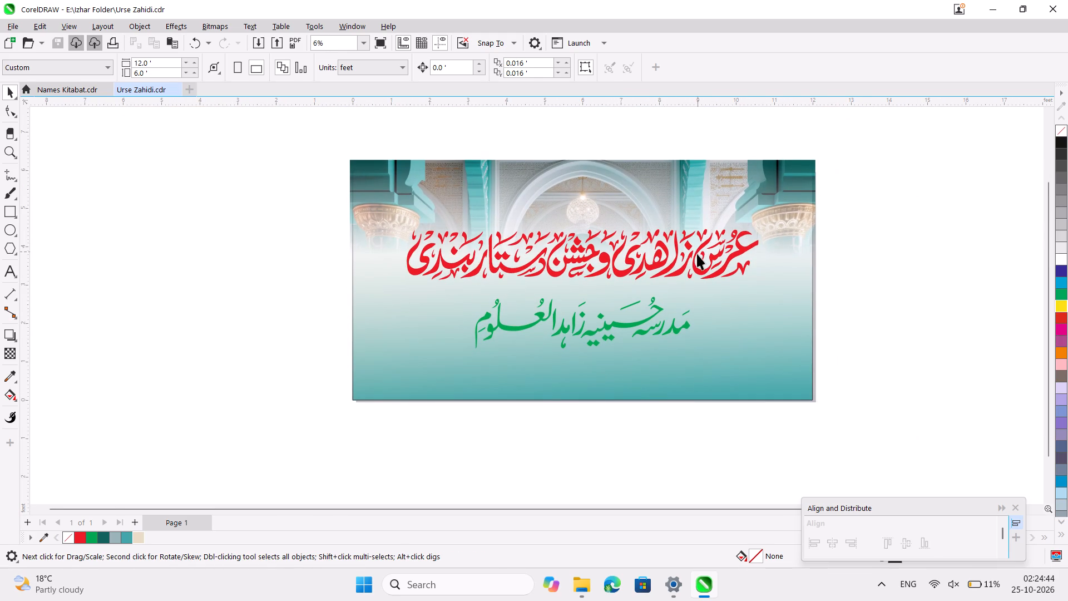
scroll(697, 254, "up", 4, "ctrl")
scroll(697, 254, "down", 6, "ctrl")
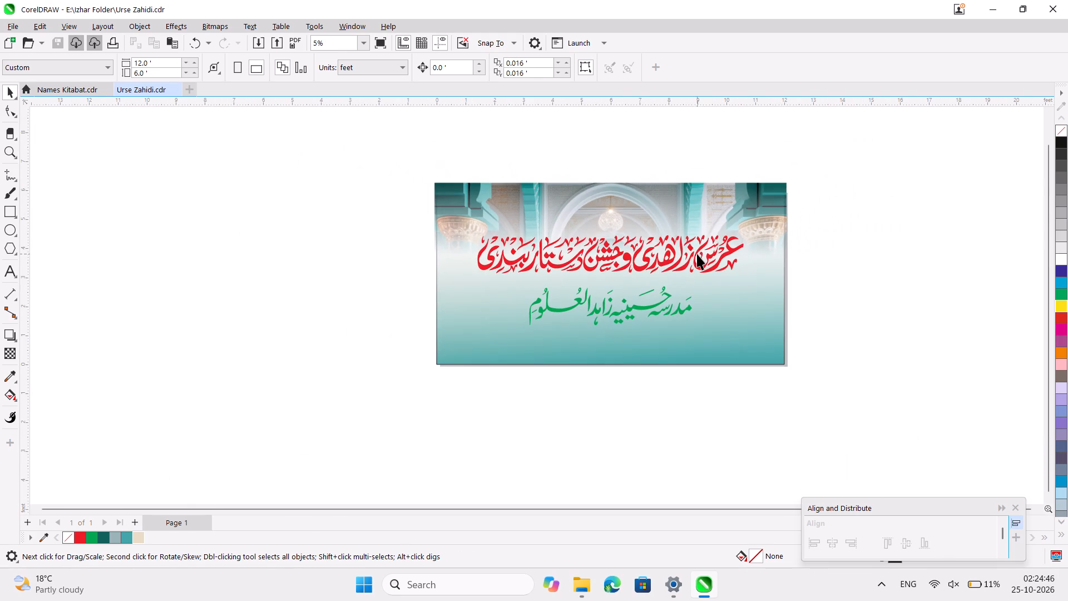
left_click(743, 193)
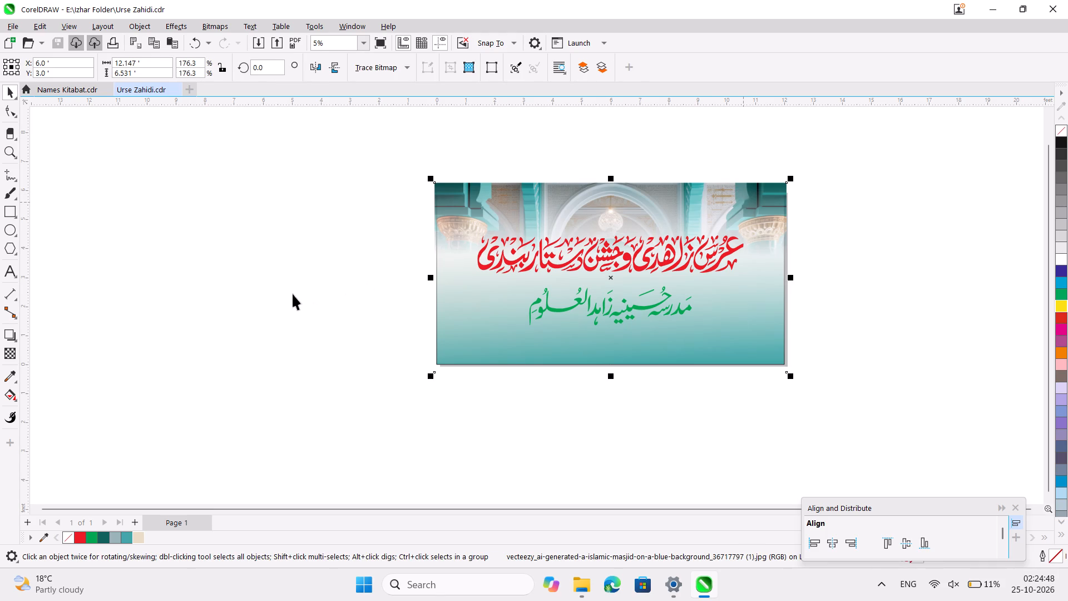
left_click(293, 294)
Recolour the large red Urdu title, trying the sampled beige and settling on the sampled dark teal, and deselect it.
scroll(549, 354, "up", 3, "ctrl")
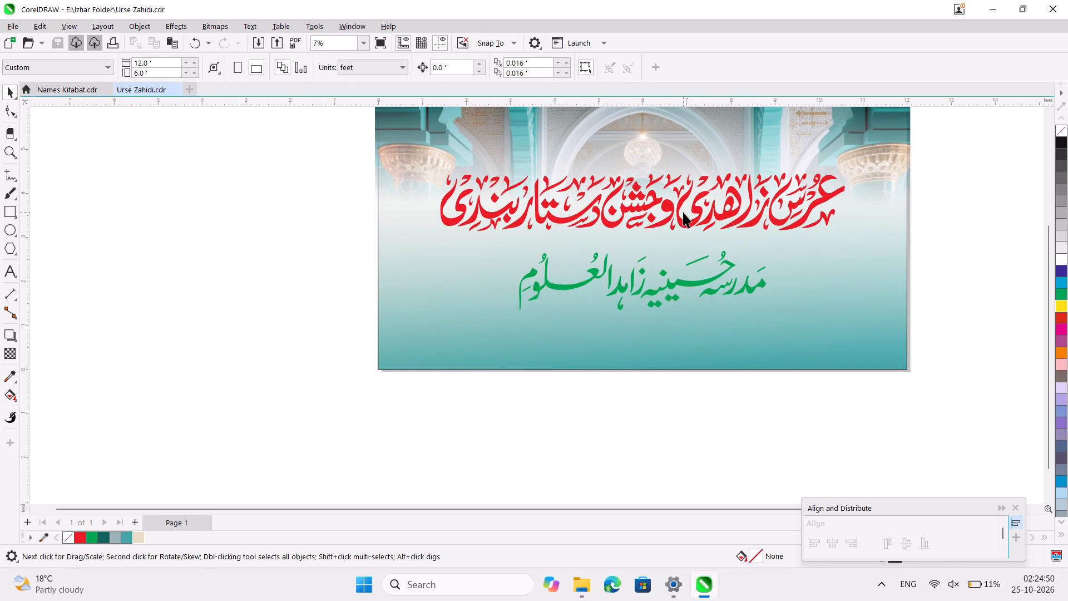
left_click(667, 205)
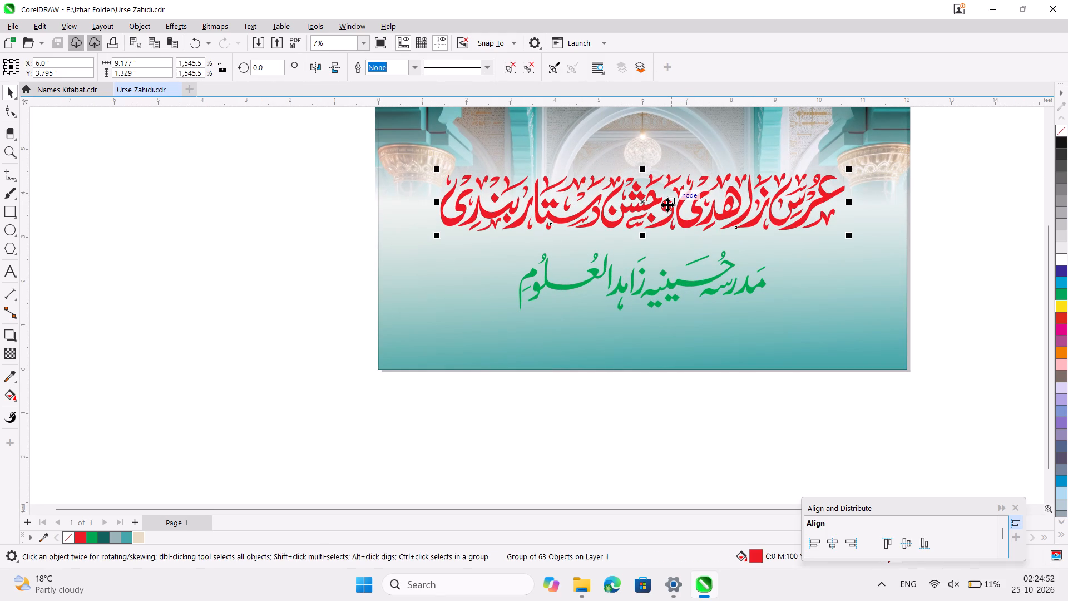
left_click(310, 284)
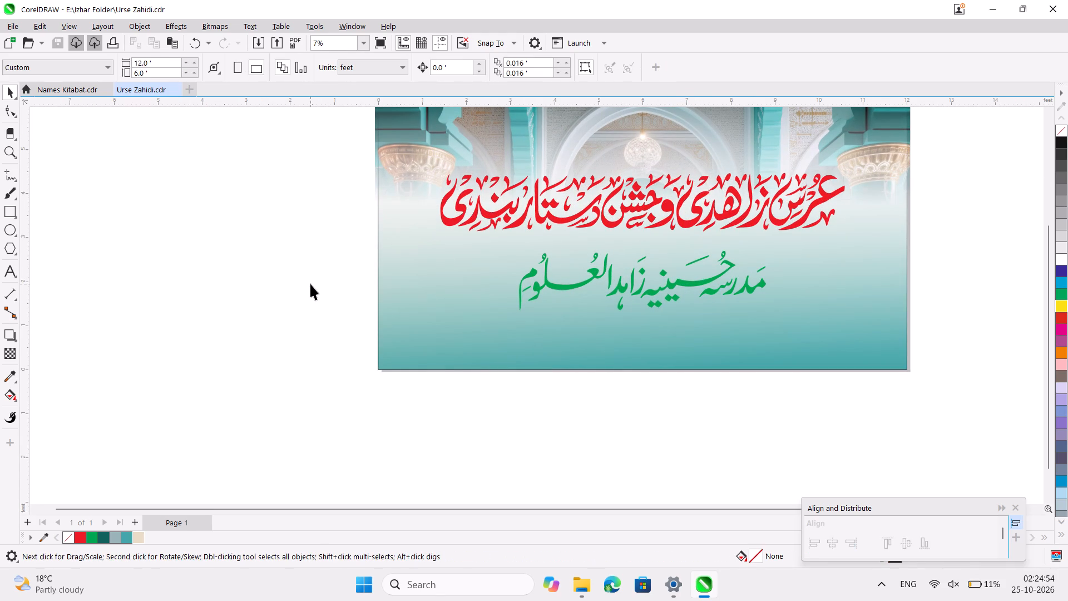
left_click(669, 206)
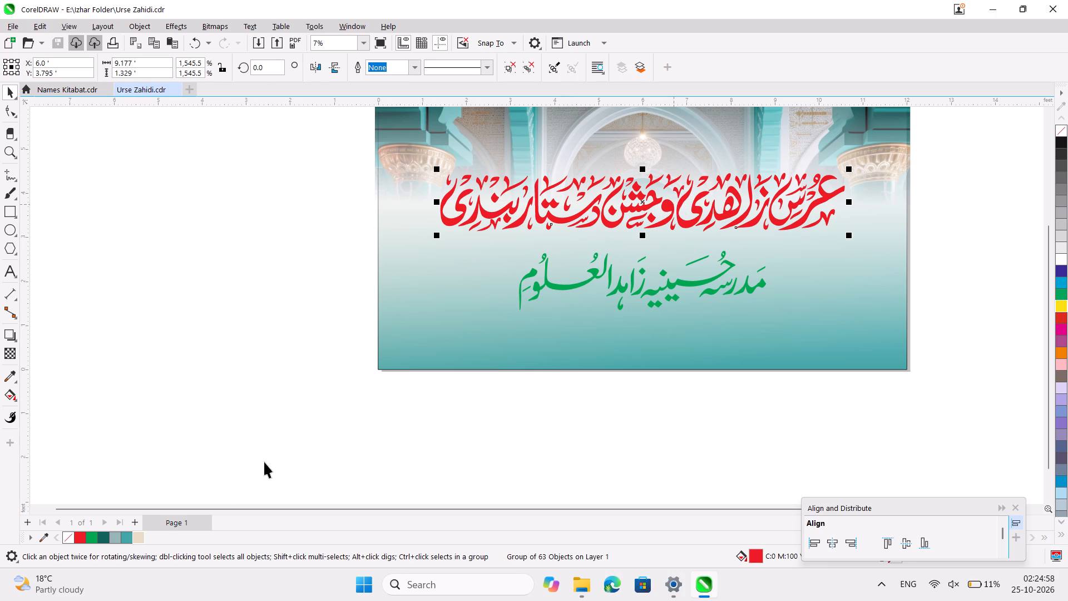
left_click(133, 535)
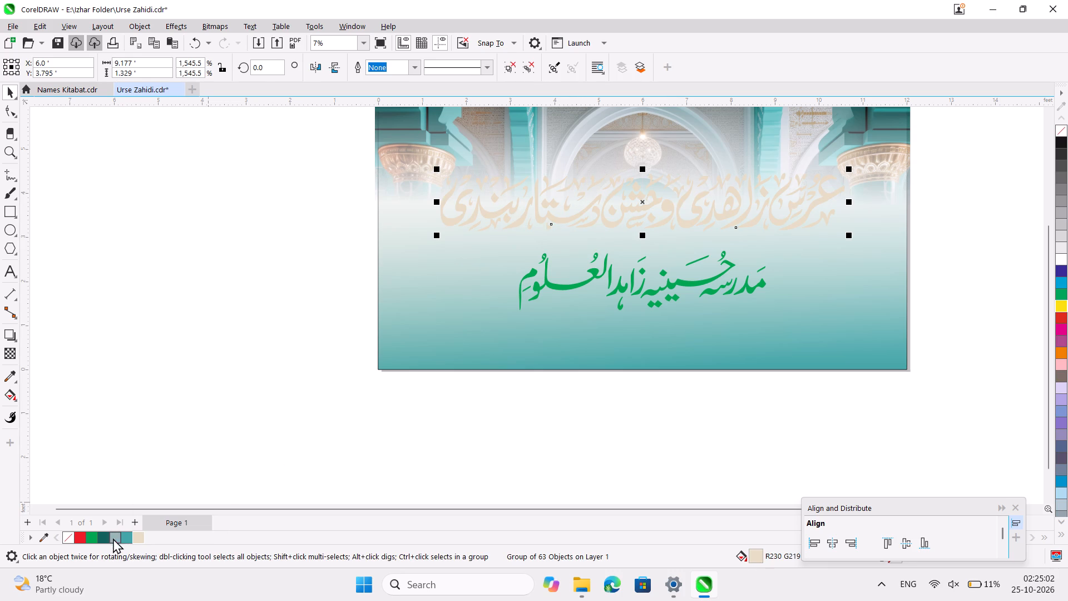
left_click(107, 537)
left_click(161, 428)
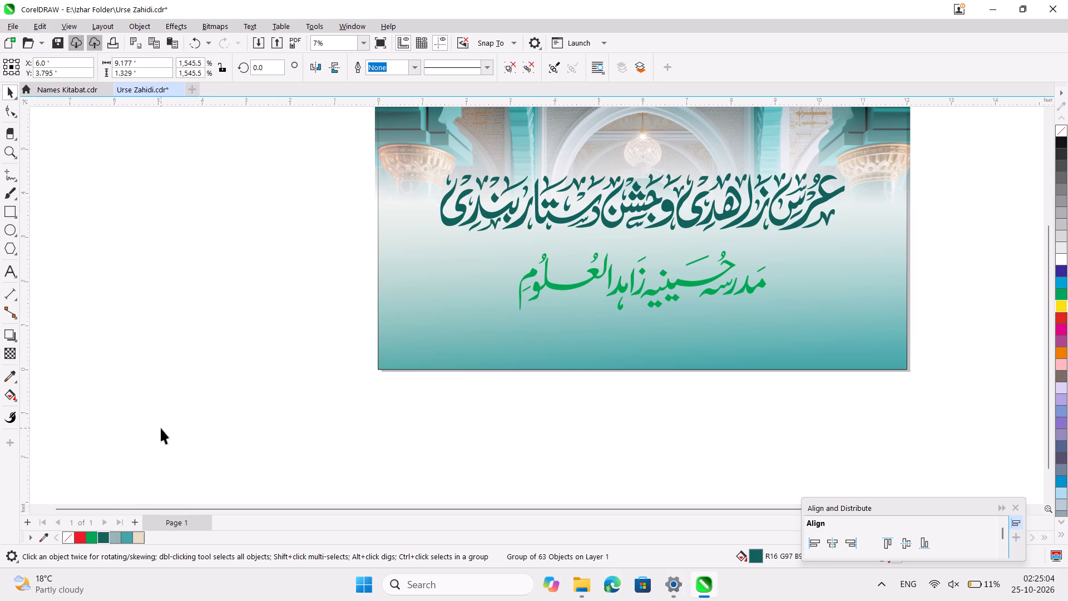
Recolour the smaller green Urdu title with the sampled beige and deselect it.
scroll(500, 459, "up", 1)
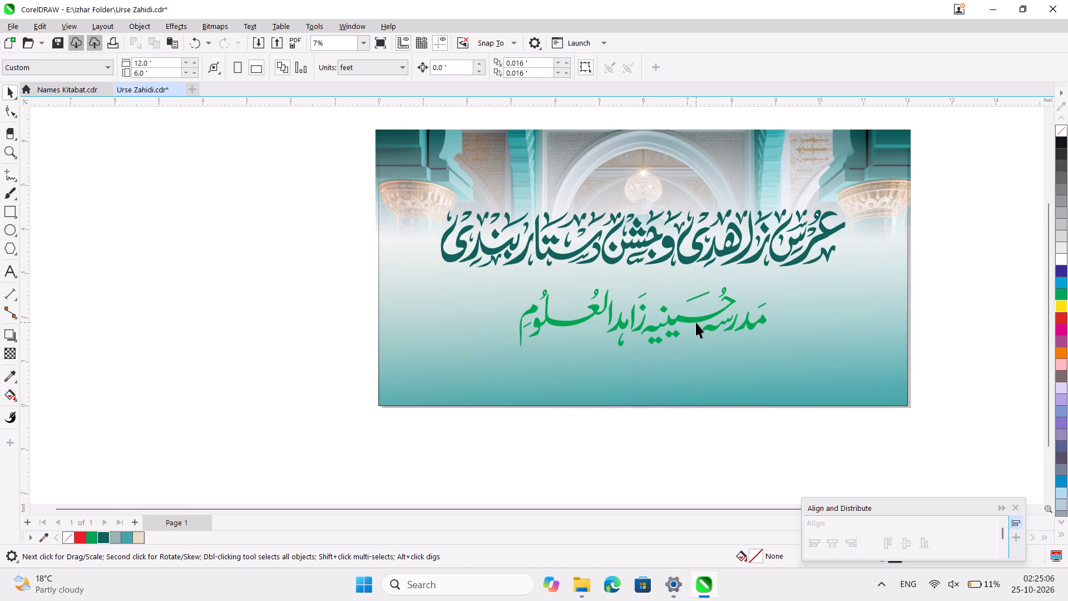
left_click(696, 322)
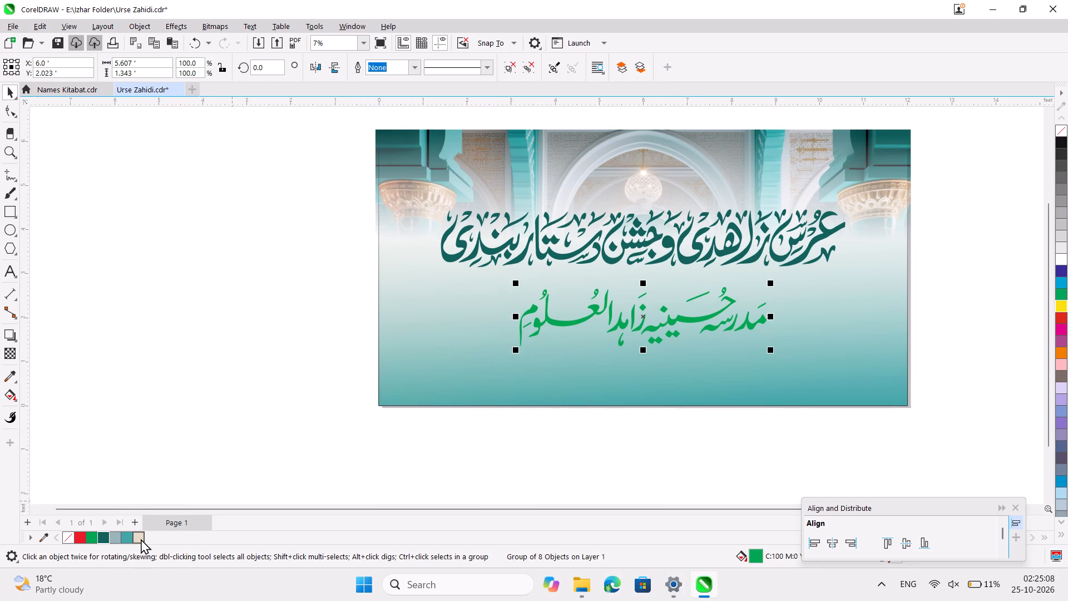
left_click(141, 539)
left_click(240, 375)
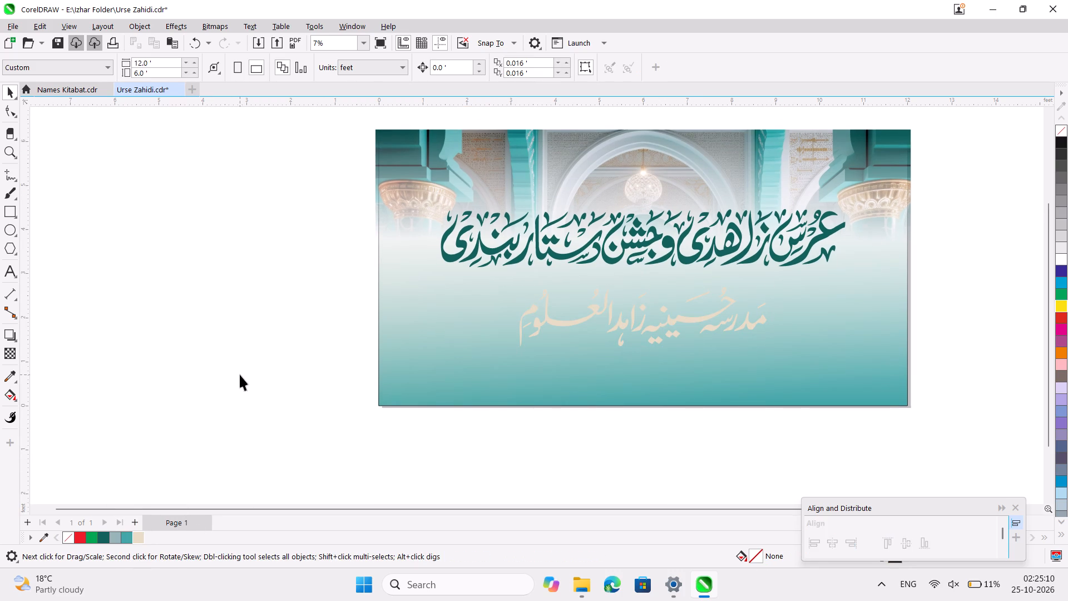
Sample a golden brown from the inscribed wall panel in the mosque image into the document palette.
left_click(43, 536)
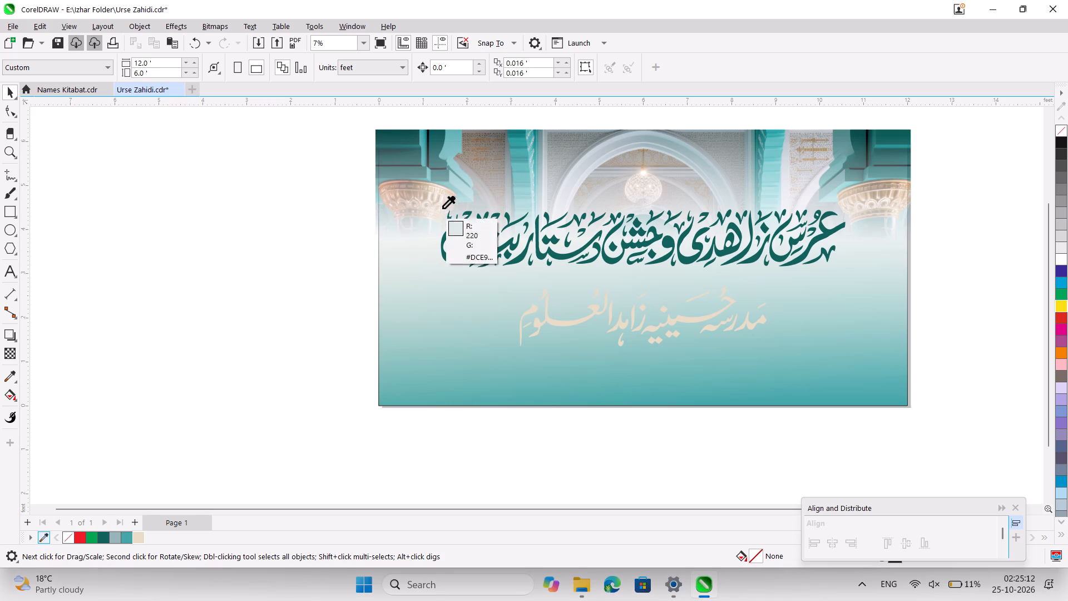
scroll(419, 182, "up", 7, "ctrl")
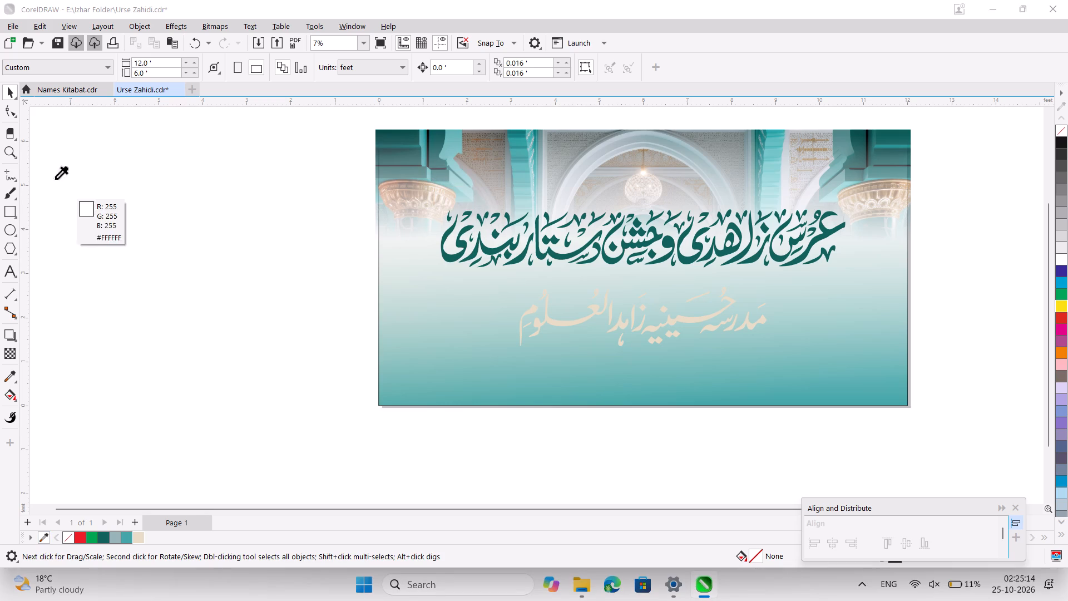
left_click(43, 543)
scroll(413, 298, "up", 4, "ctrl")
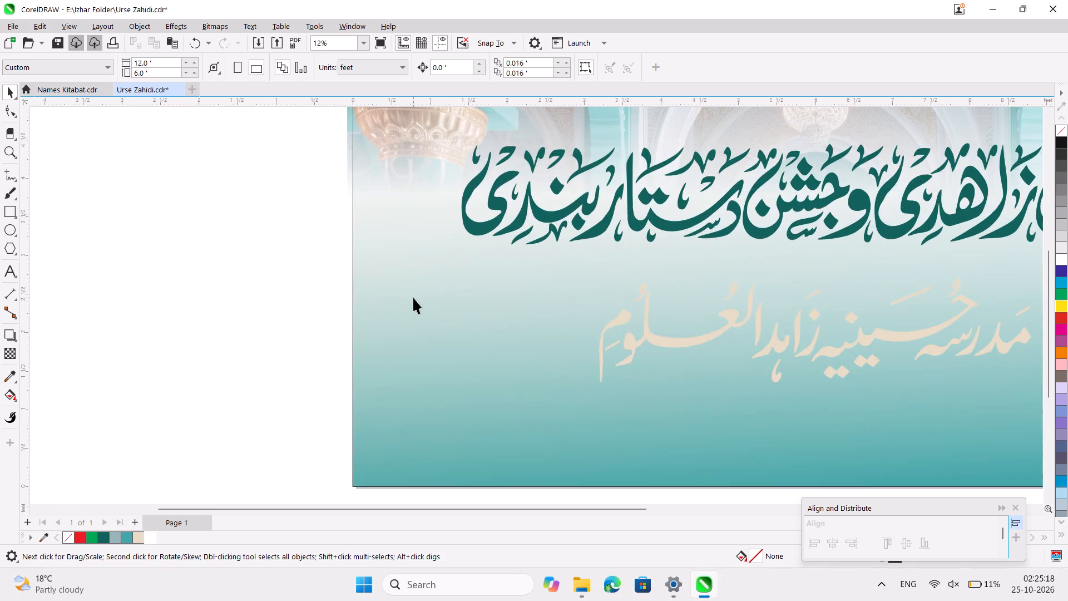
scroll(413, 298, "up", 3, "ctrl")
scroll(413, 298, "up", 2)
scroll(557, 329, "up", 2, "ctrl")
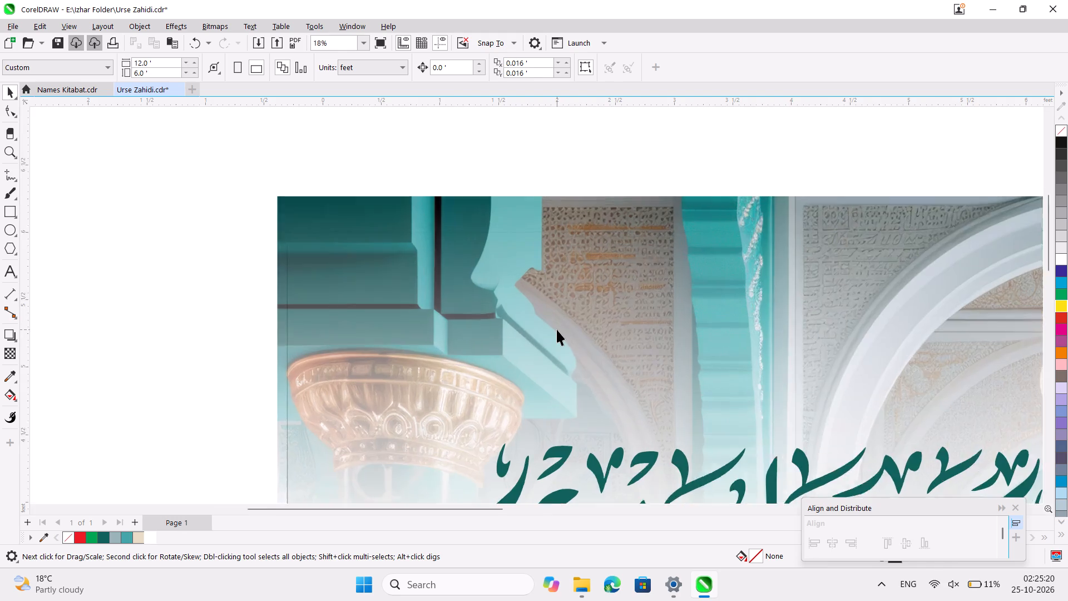
scroll(557, 329, "up", 4, "ctrl")
scroll(557, 329, "right", 2)
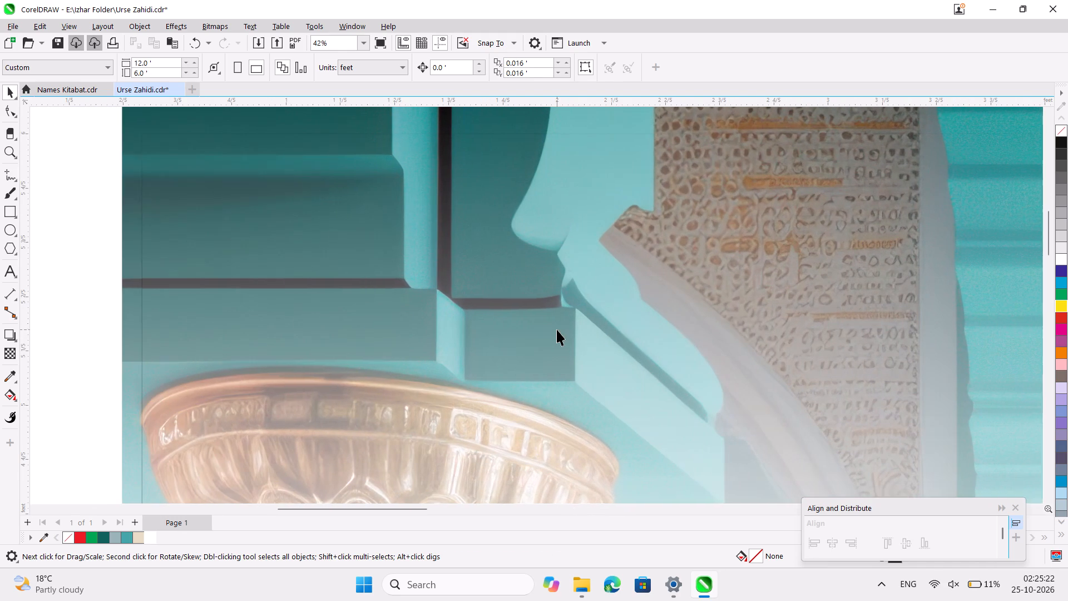
scroll(557, 329, "right", 2)
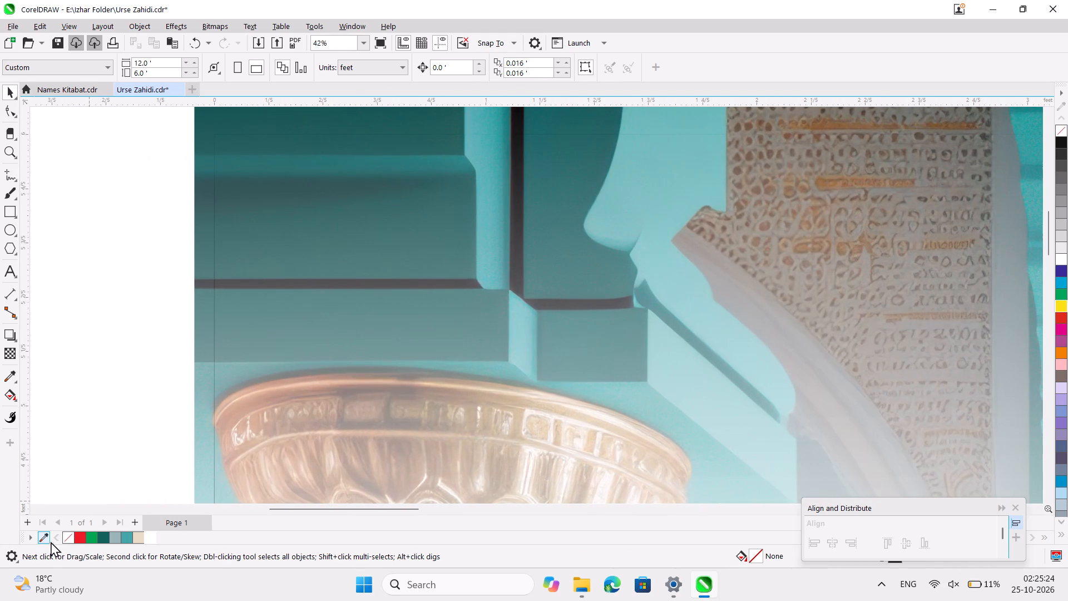
left_click(49, 535)
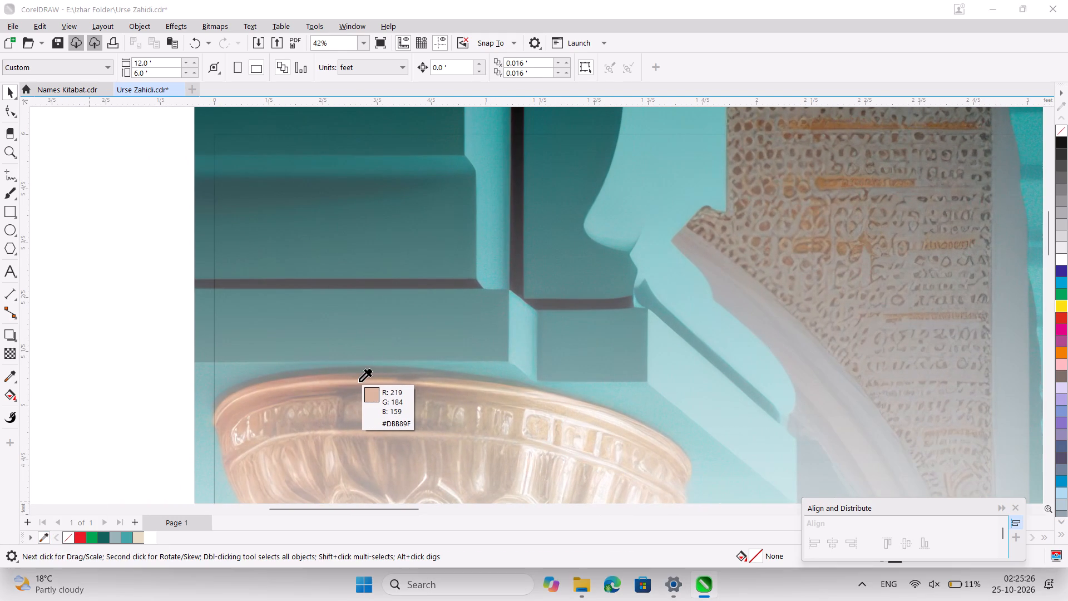
left_click(837, 125)
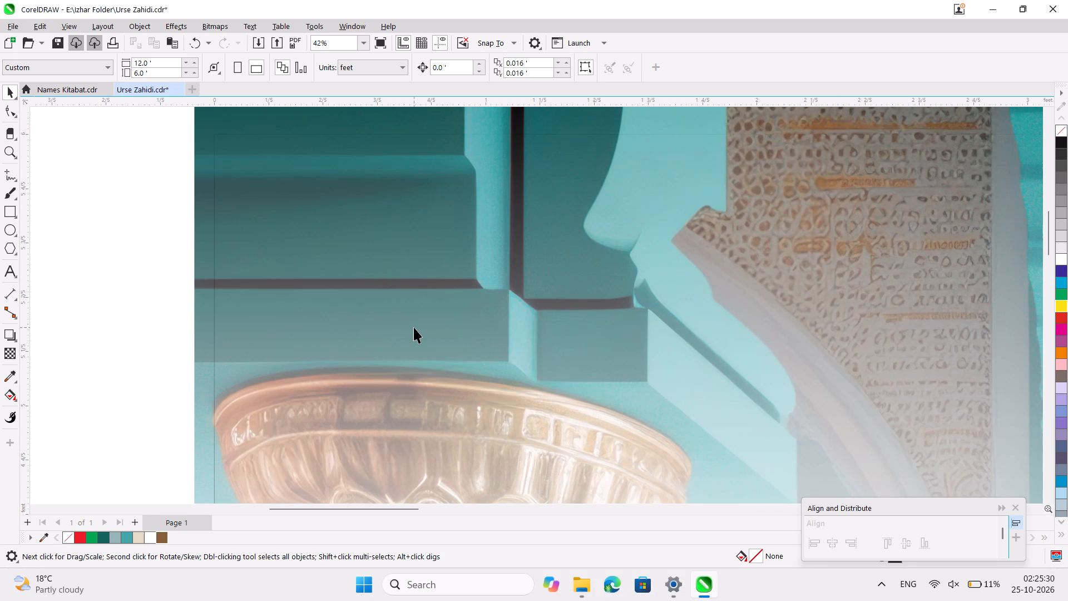
Recolour the smaller Urdu title with the sampled golden brown and deselect it.
scroll(414, 327, "down", 11, "ctrl")
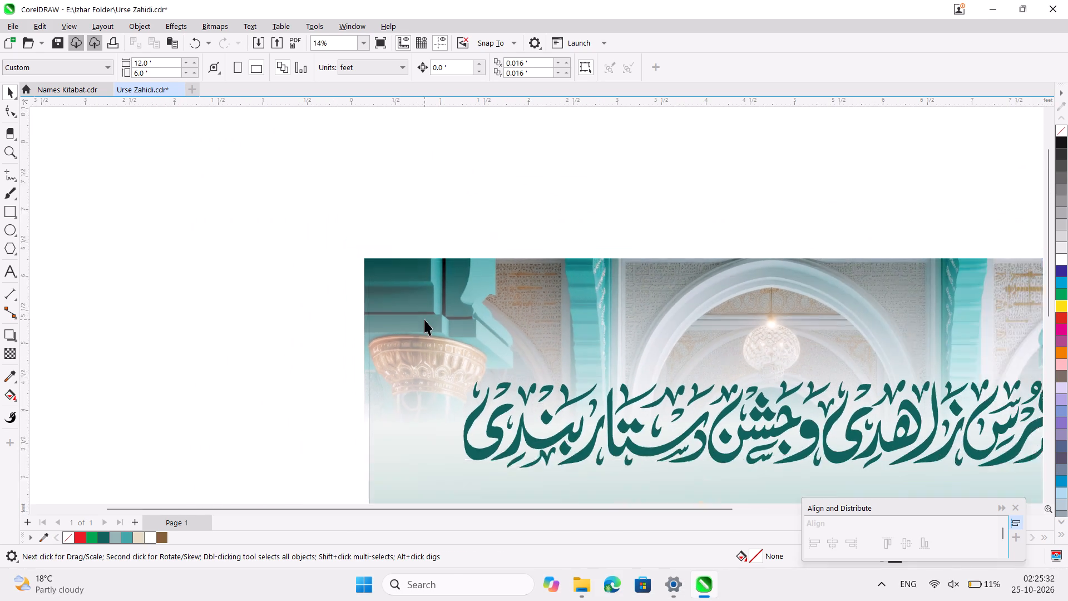
scroll(424, 319, "down", 3, "ctrl")
left_click(158, 344)
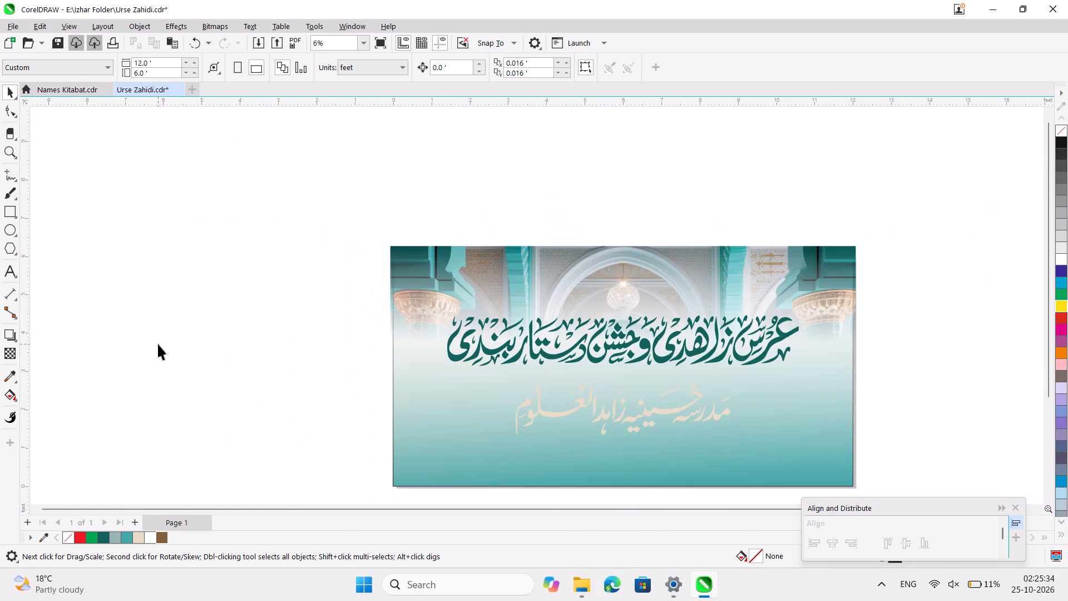
scroll(158, 344, "down", 1)
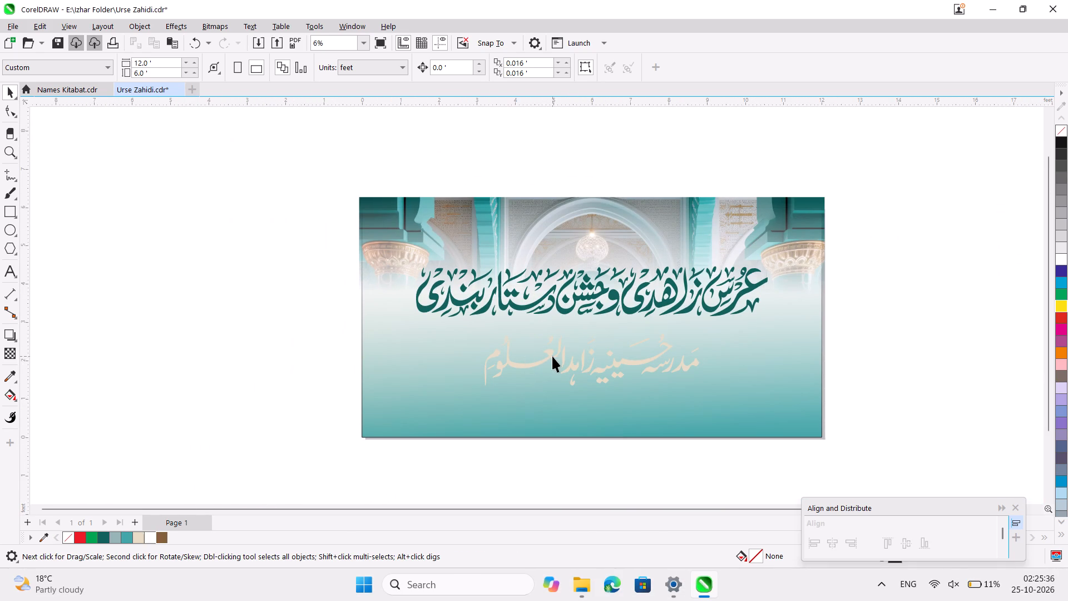
left_click(552, 356)
left_click(161, 538)
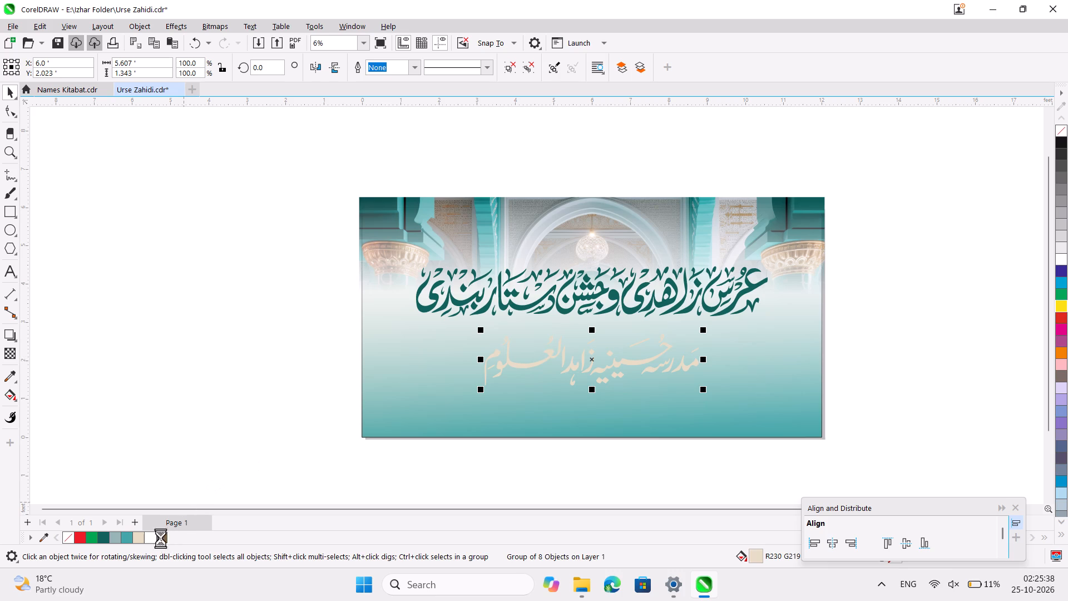
left_click(220, 346)
left_click(903, 313)
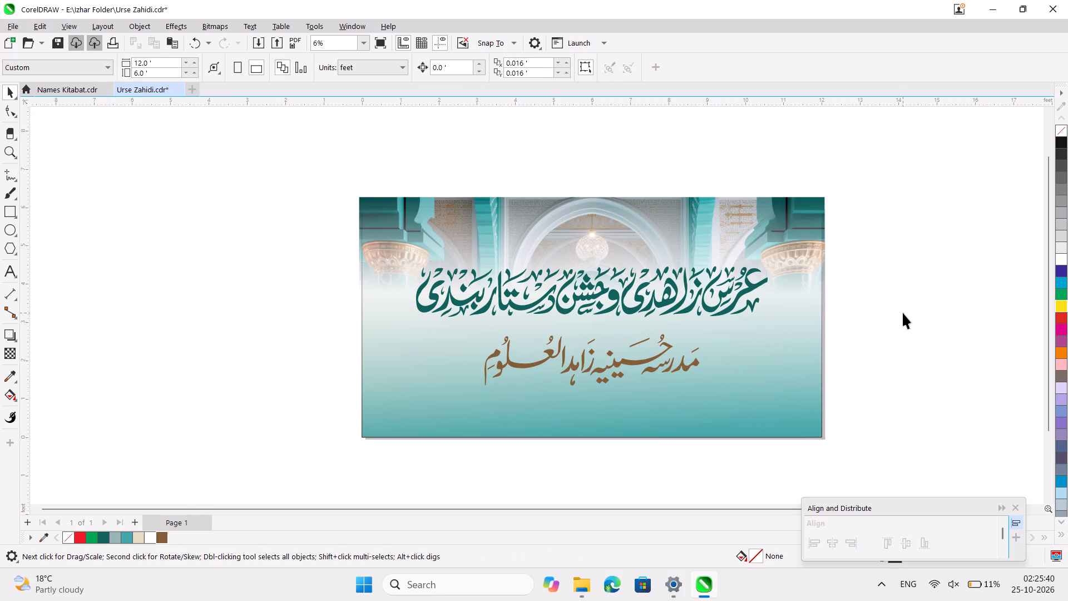
Save the banner document.
key("ctrl+s")
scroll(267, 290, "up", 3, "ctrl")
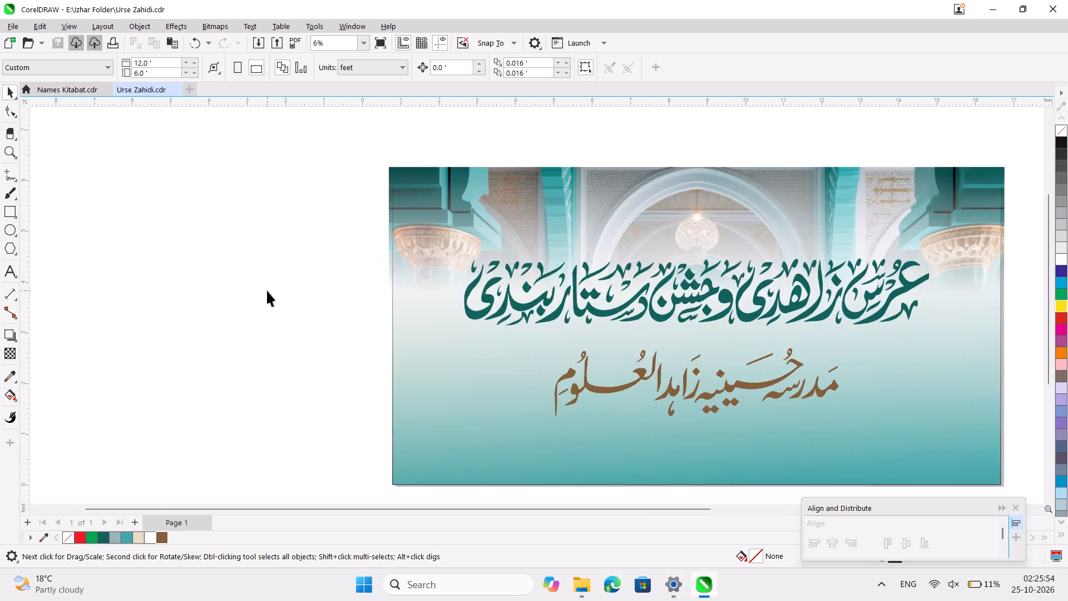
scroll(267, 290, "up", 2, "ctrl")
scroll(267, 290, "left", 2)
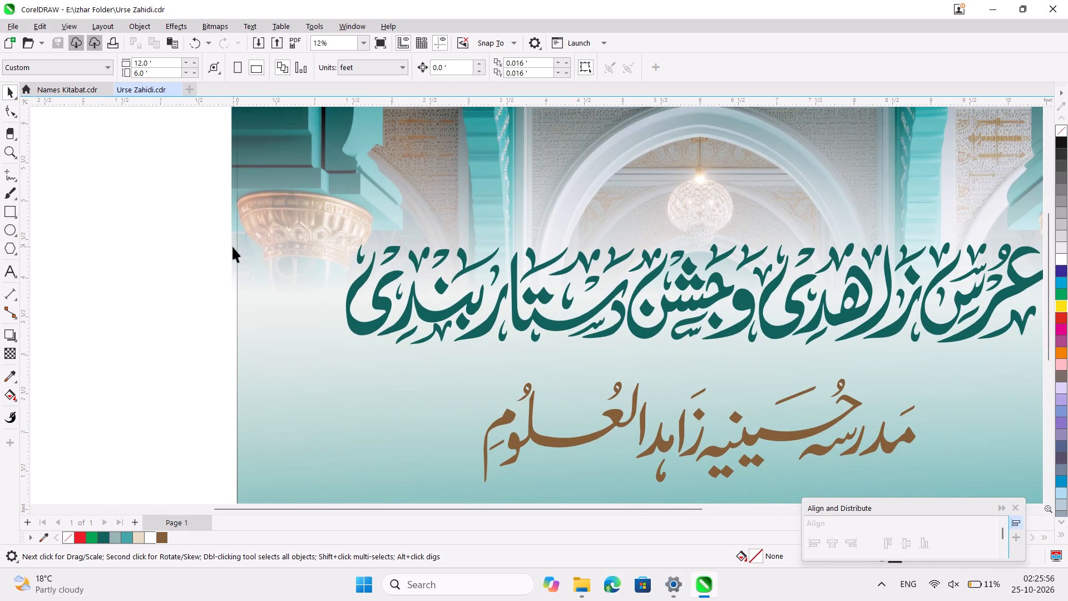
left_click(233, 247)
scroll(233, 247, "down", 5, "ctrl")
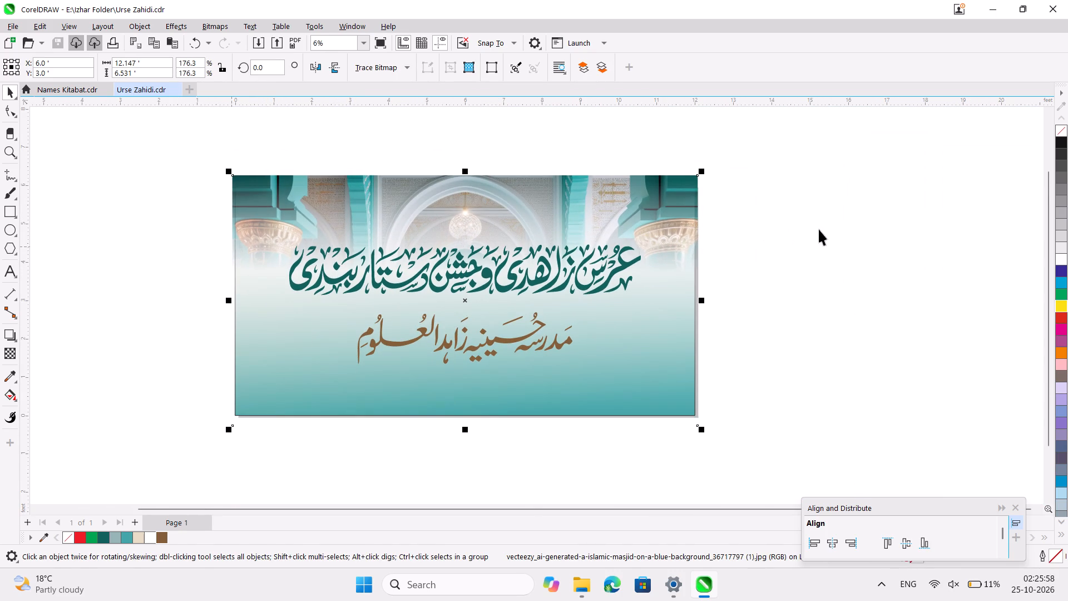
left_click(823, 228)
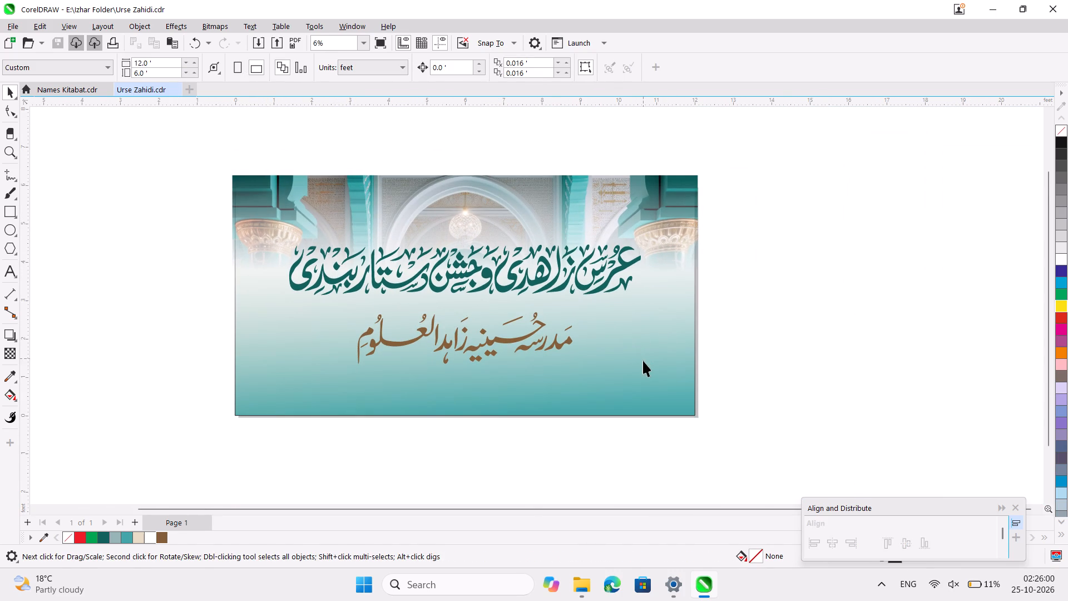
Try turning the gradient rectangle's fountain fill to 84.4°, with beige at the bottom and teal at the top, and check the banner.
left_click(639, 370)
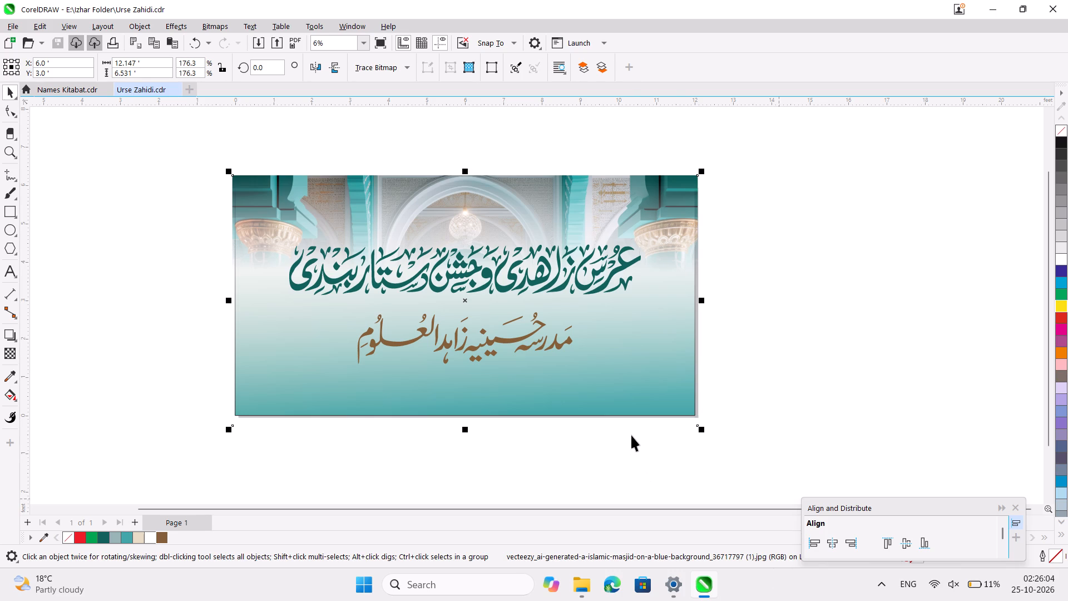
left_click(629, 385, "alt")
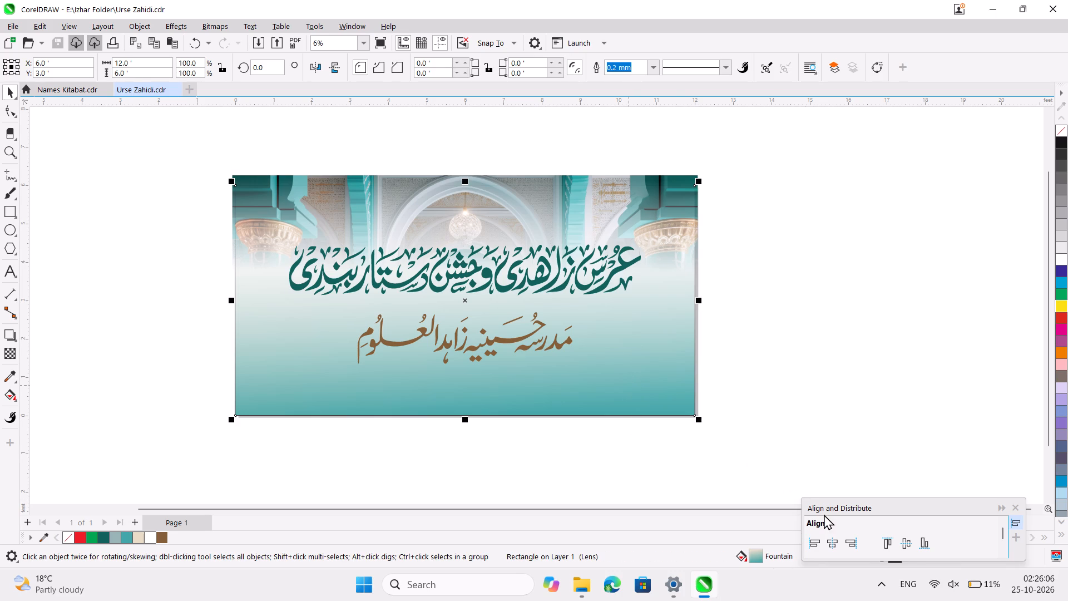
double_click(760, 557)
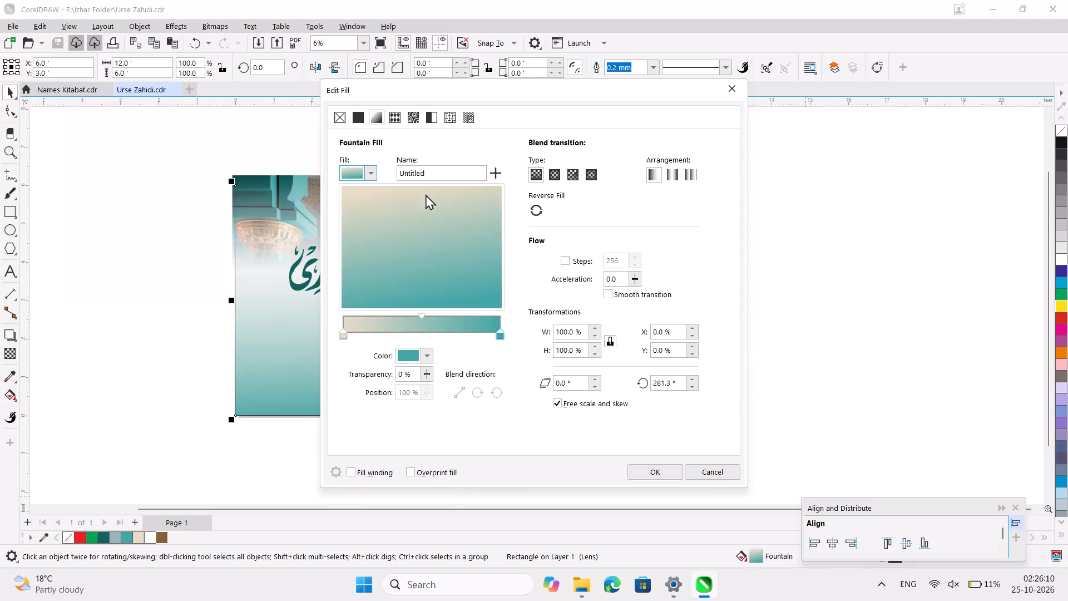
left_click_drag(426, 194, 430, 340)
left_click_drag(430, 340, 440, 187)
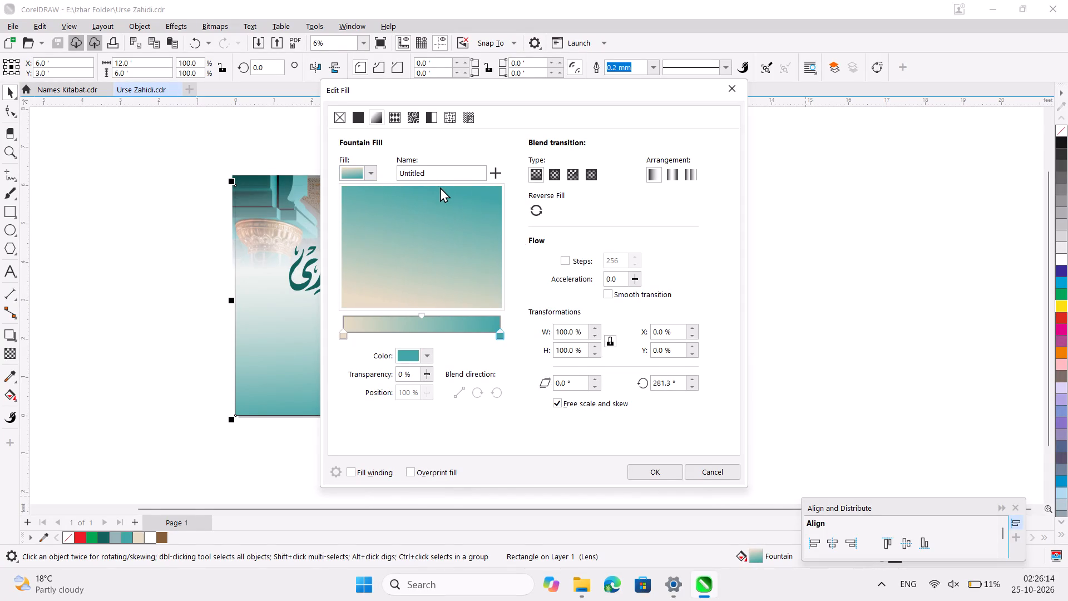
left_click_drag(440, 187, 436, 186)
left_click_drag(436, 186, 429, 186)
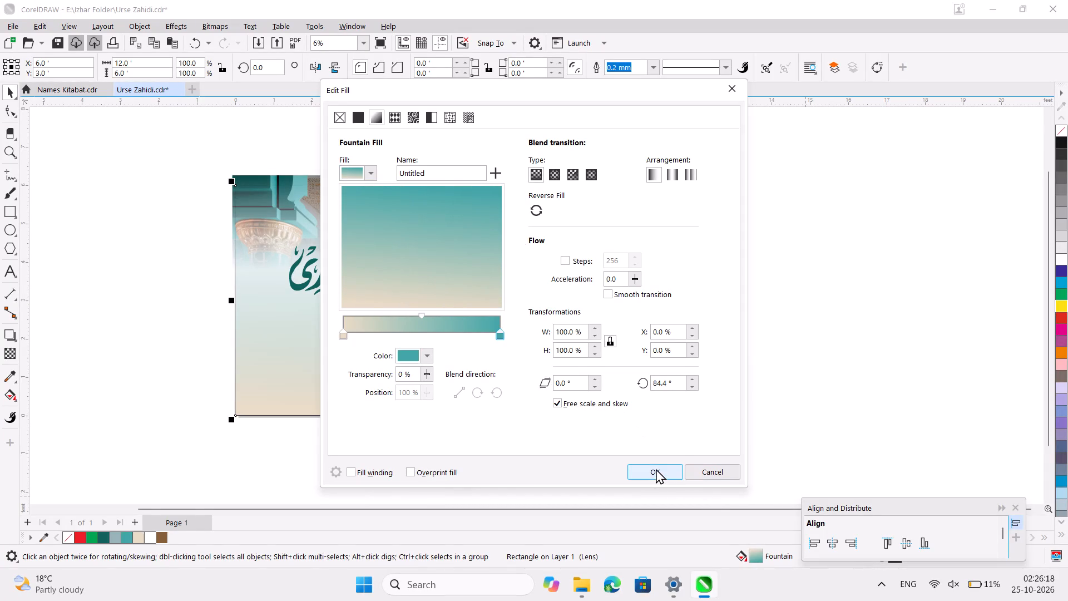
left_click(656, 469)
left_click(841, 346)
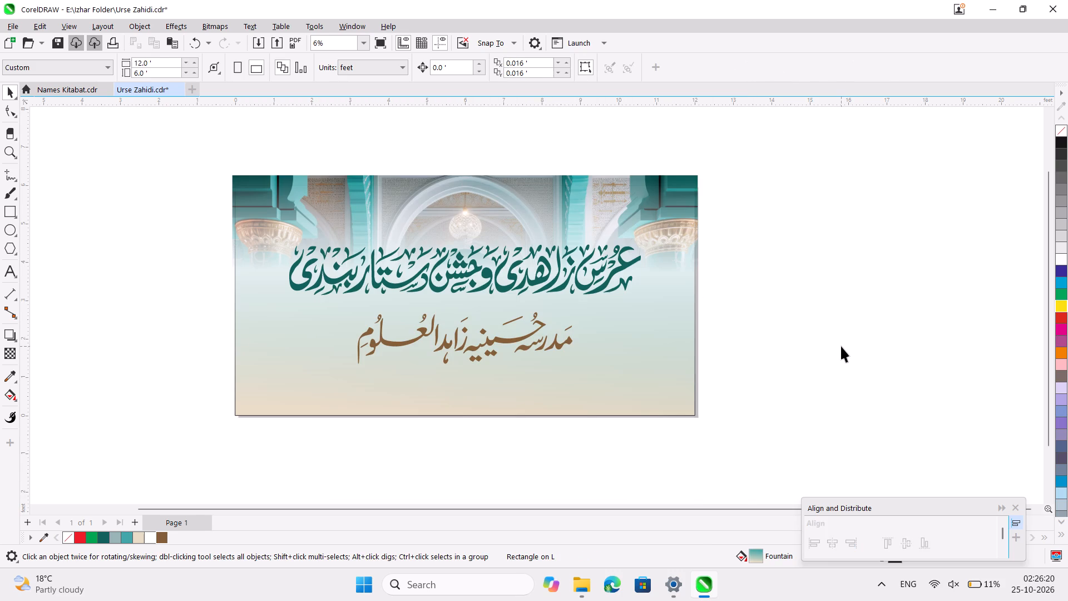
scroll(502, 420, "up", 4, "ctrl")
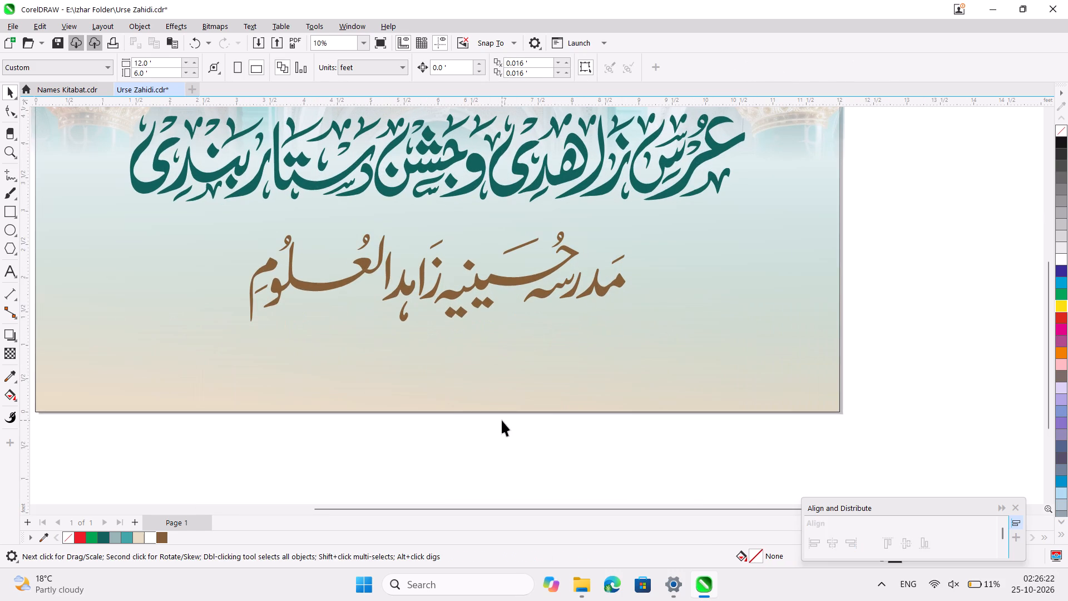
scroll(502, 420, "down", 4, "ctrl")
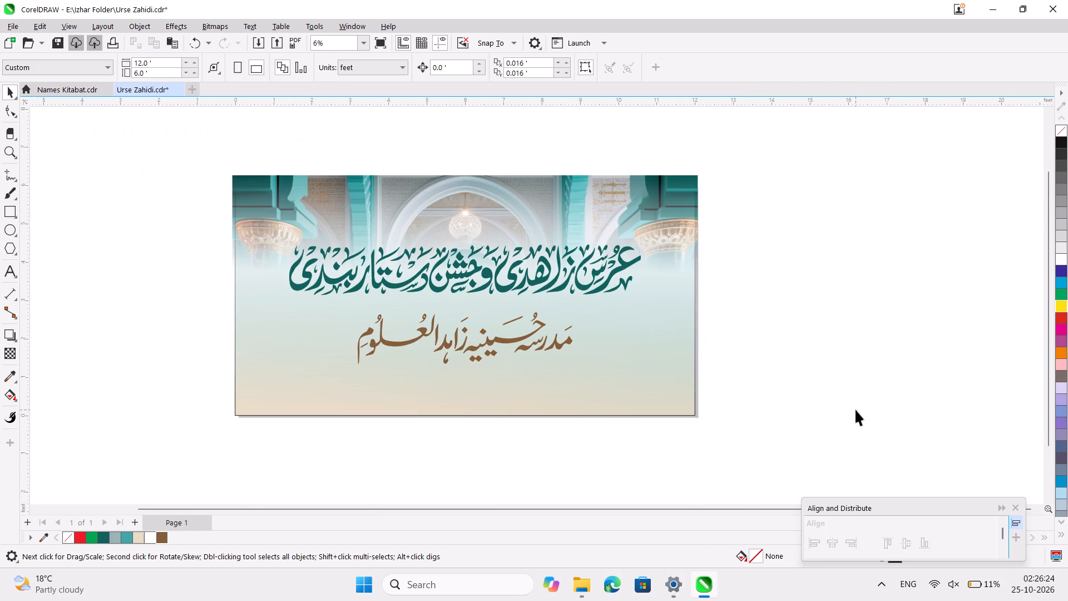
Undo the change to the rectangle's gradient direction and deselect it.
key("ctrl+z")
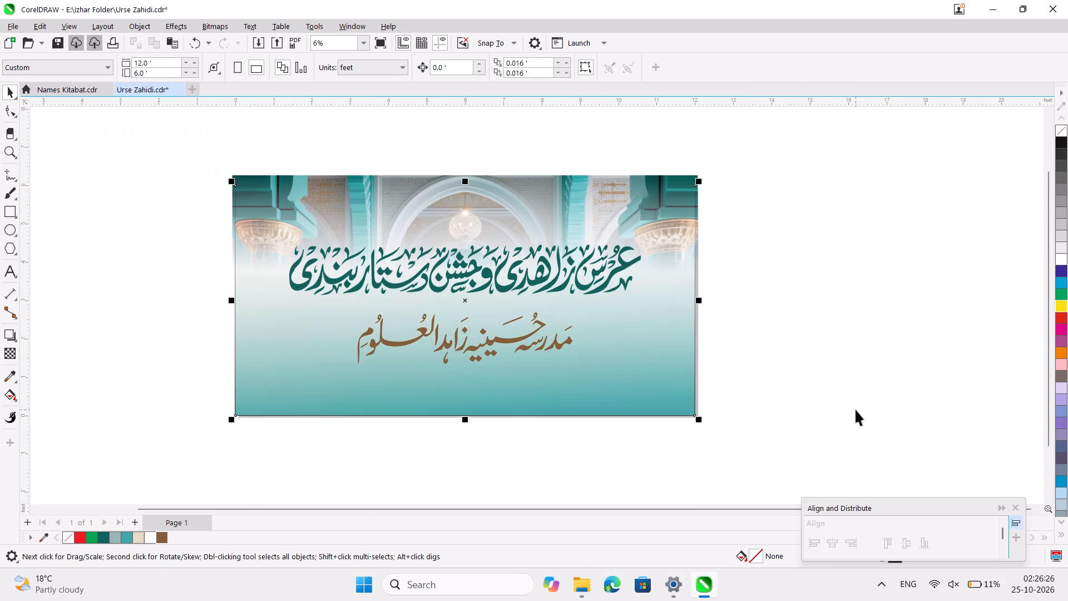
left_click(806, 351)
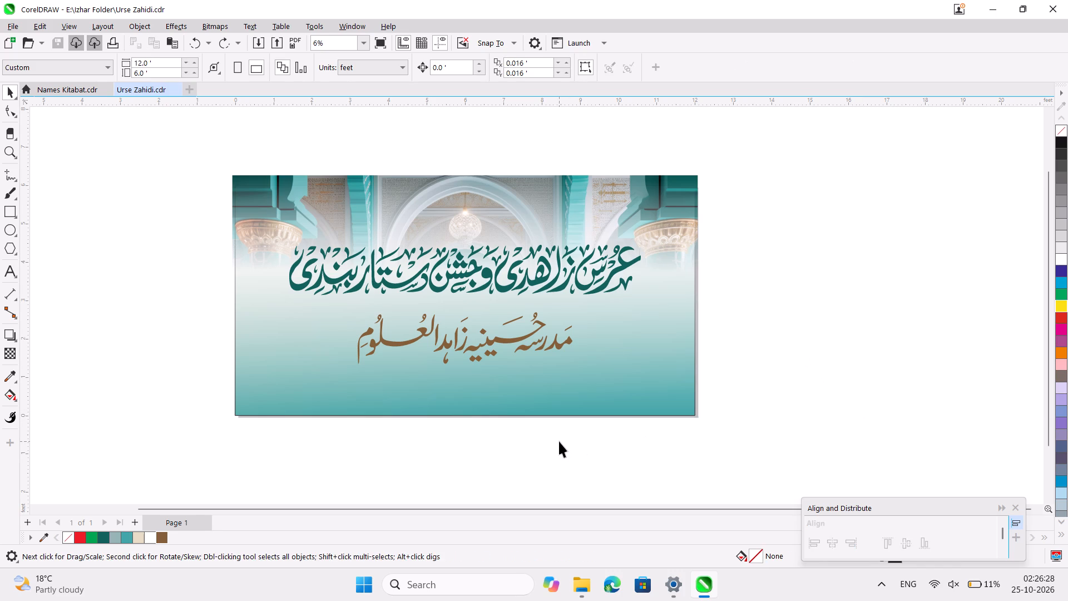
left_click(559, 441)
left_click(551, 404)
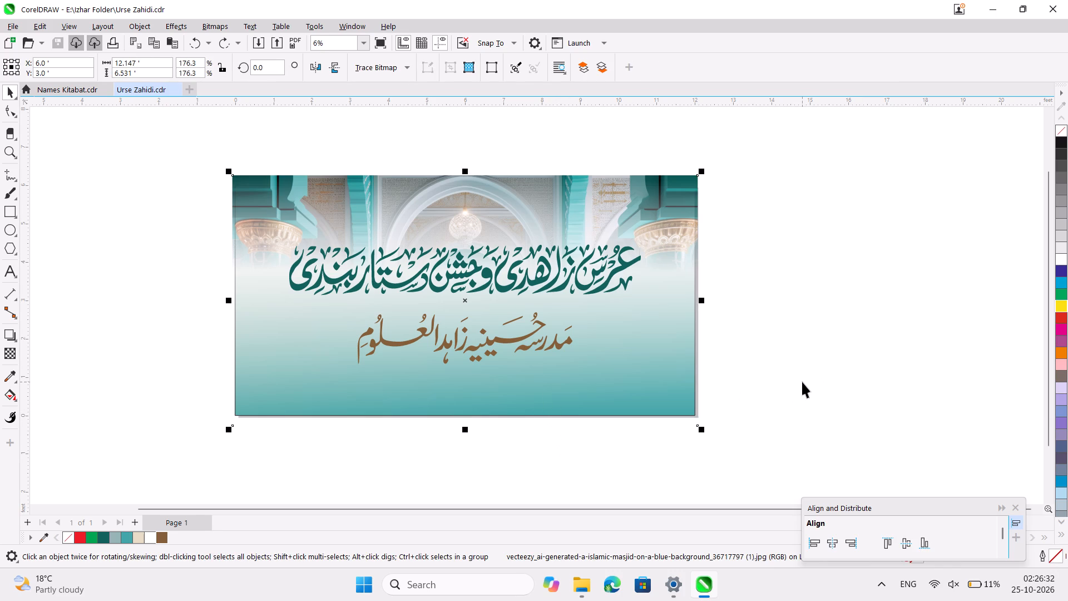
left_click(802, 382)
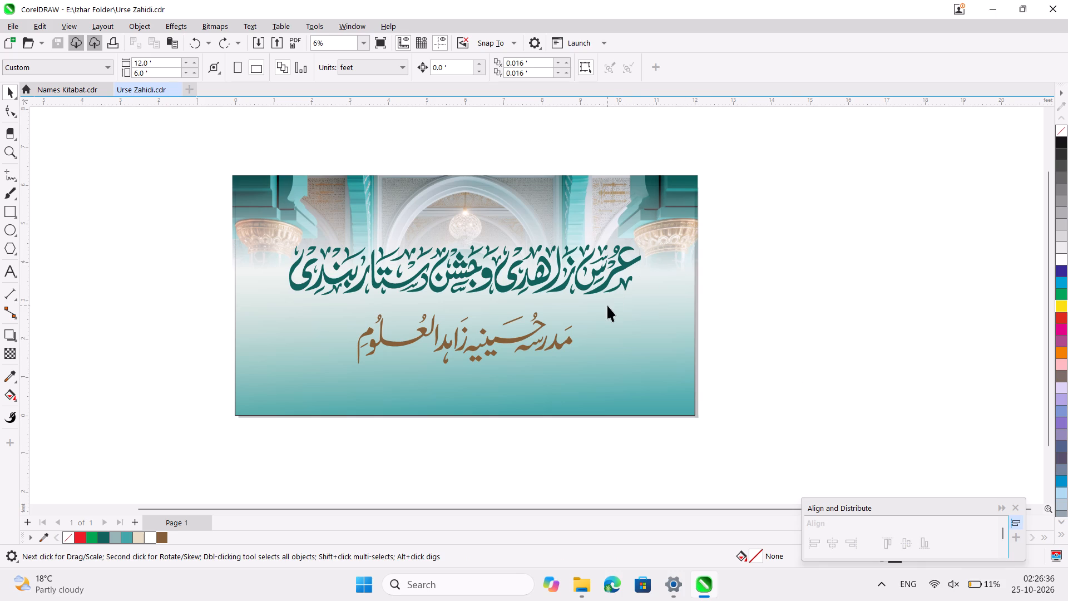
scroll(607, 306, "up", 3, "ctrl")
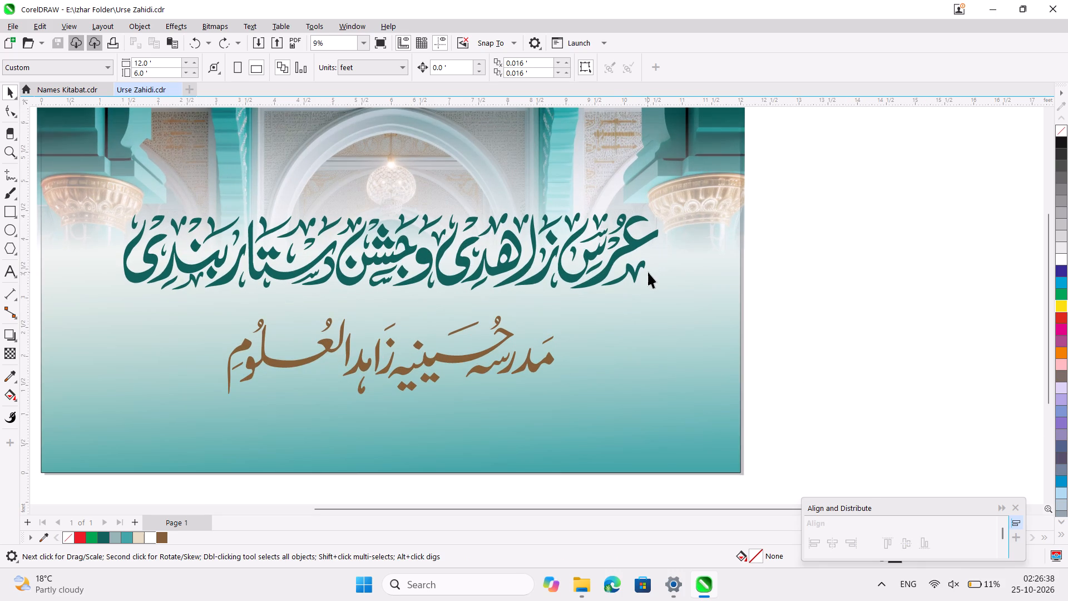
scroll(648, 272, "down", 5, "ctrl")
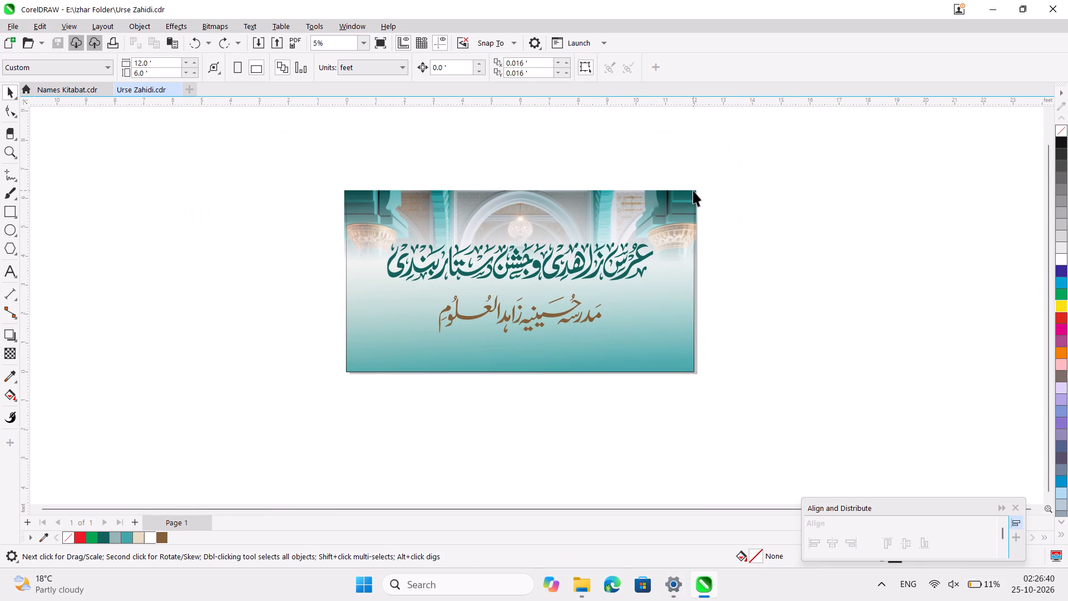
Move the faded mosque image off the banner and PowerClip it inside the teal gradient rectangle.
left_click(693, 190)
left_click_drag(693, 190, 896, 213)
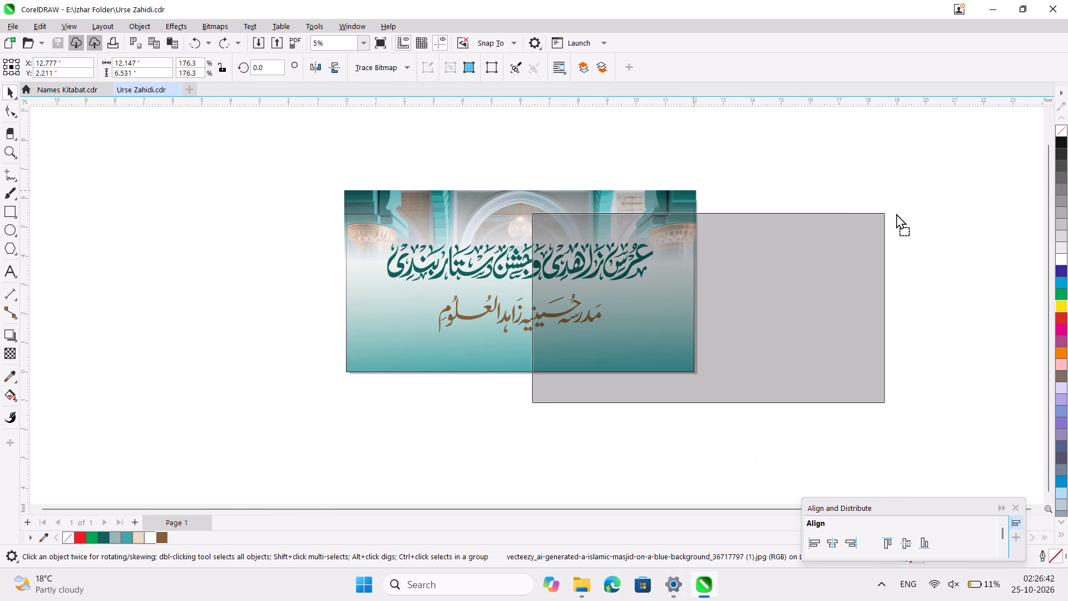
left_click_drag(896, 213, 944, 216)
left_click_drag(791, 255, 876, 200)
right_click(876, 200)
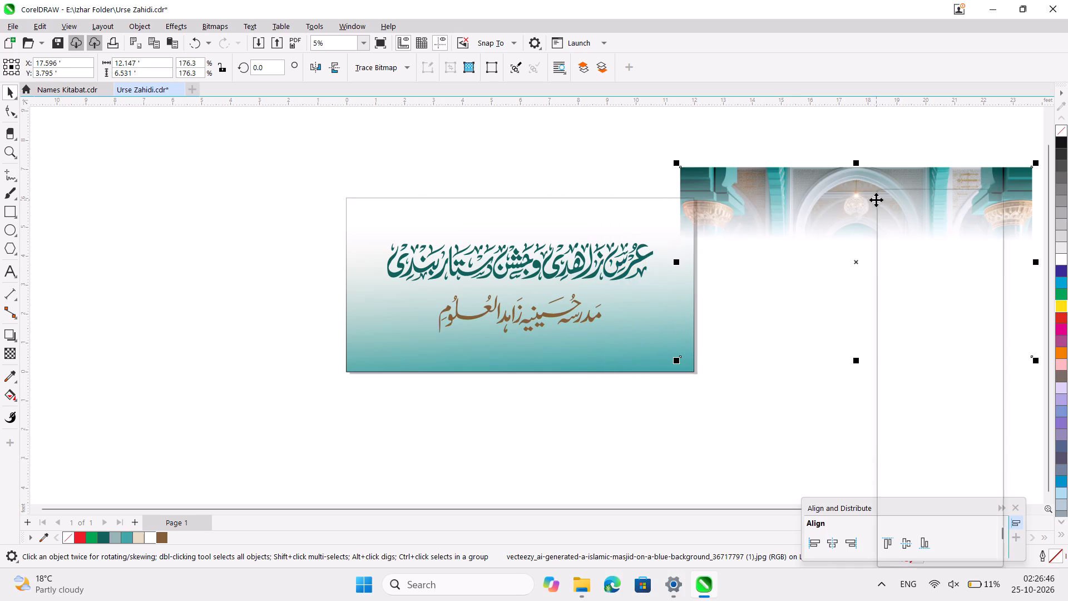
left_click(913, 367)
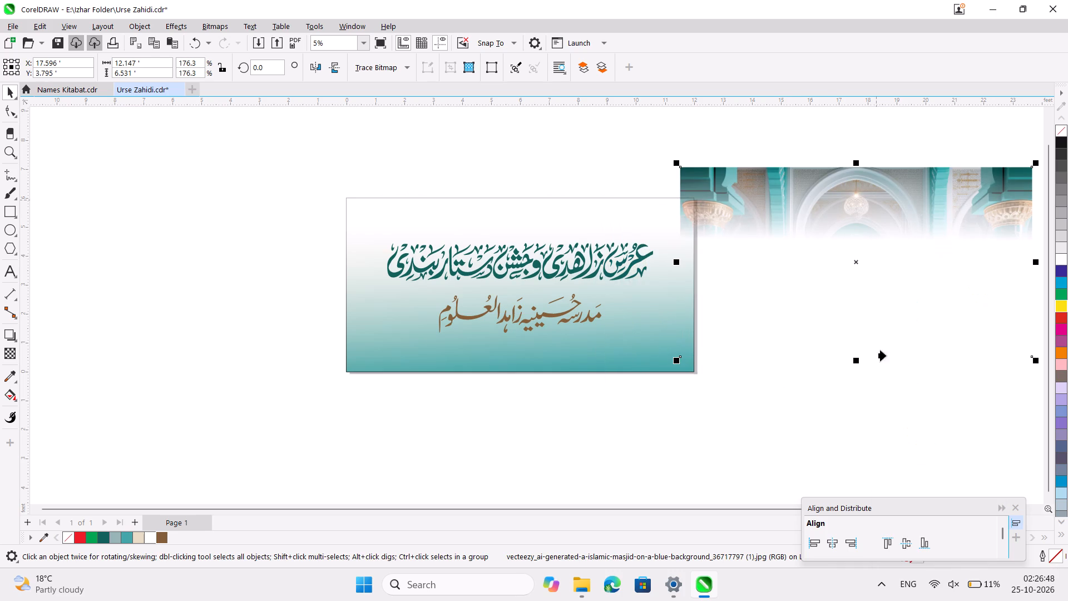
left_click(364, 228)
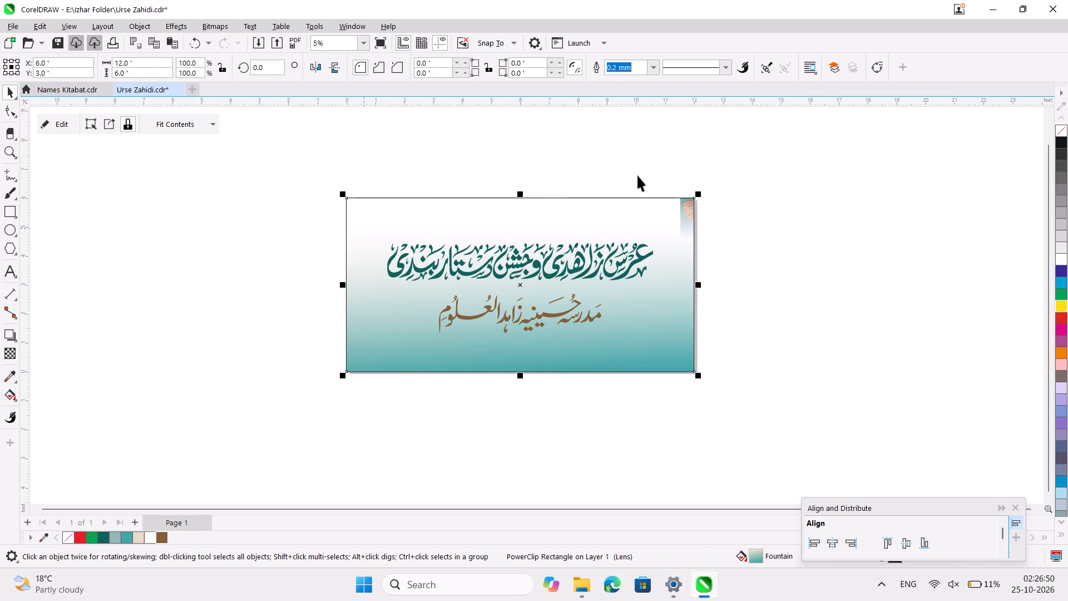
Open the rectangle's PowerClip contents for editing and centre the mosque image on the page.
left_click(54, 123)
left_click(802, 213)
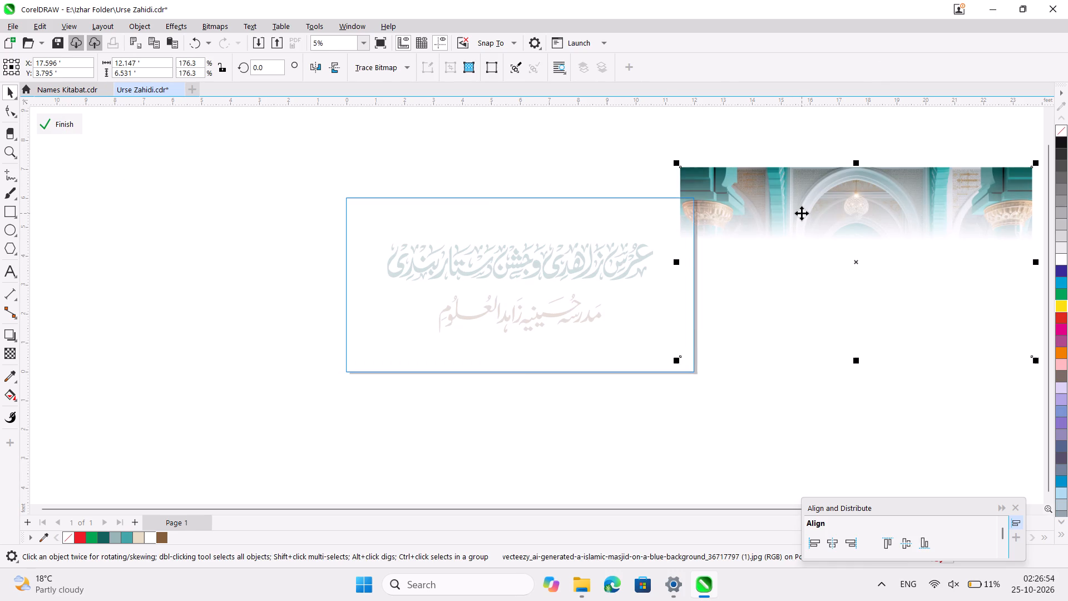
key("p")
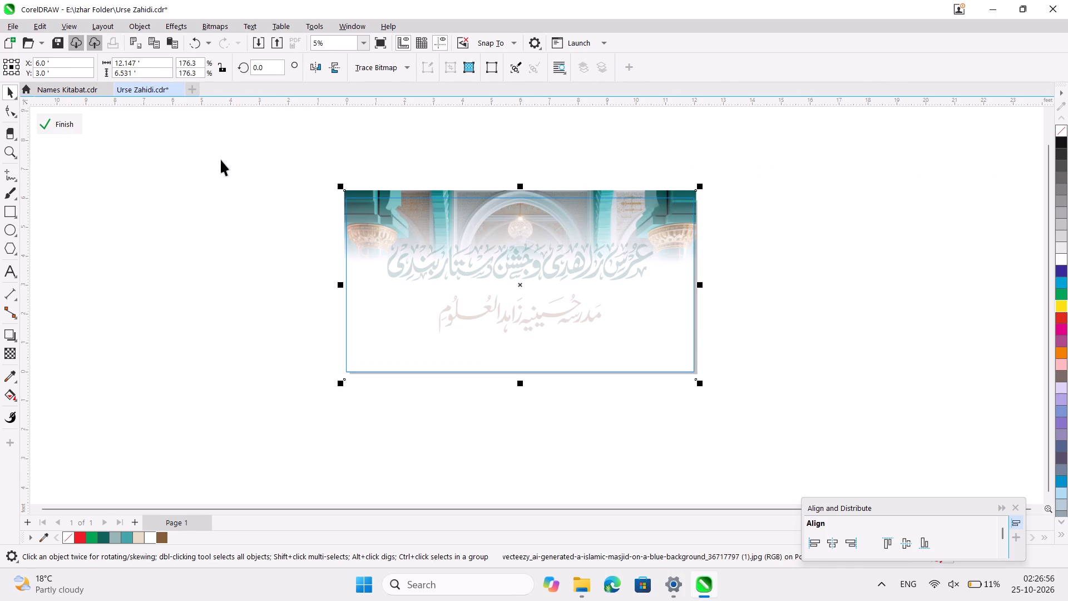
Nudge the mosque image slightly downward inside the frame, finish editing the PowerClip and deselect it.
key("Down")
key("Down")
key("Down")
key("Down")
key("Down")
key("Down")
key("Down")
key("Down")
key("Down")
key("Down")
key("Down")
key("Down")
key("Down")
key("Down")
key("Down")
key("Down")
key("Down")
key("Down")
left_click(73, 127)
left_click(291, 254)
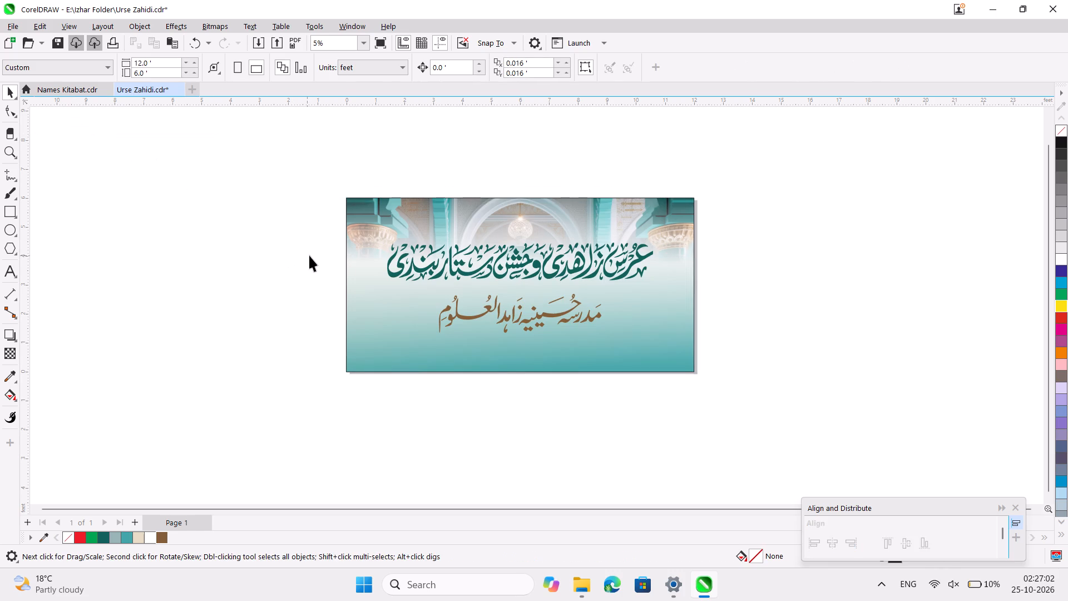
Set the banner rectangle's outline width to None and deselect it.
scroll(309, 255, "up", 4, "ctrl")
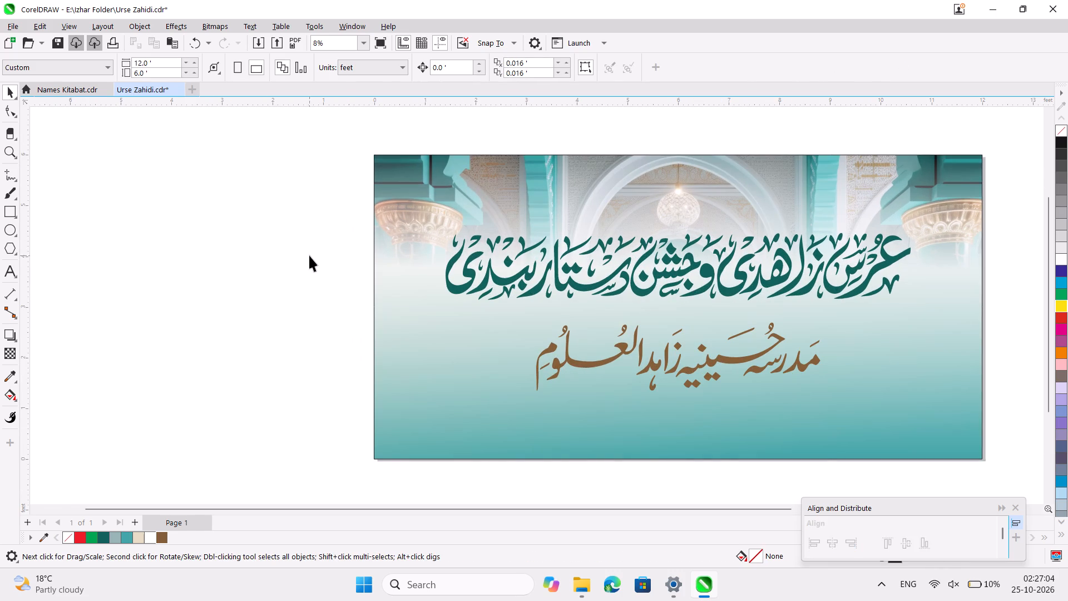
left_click(407, 283)
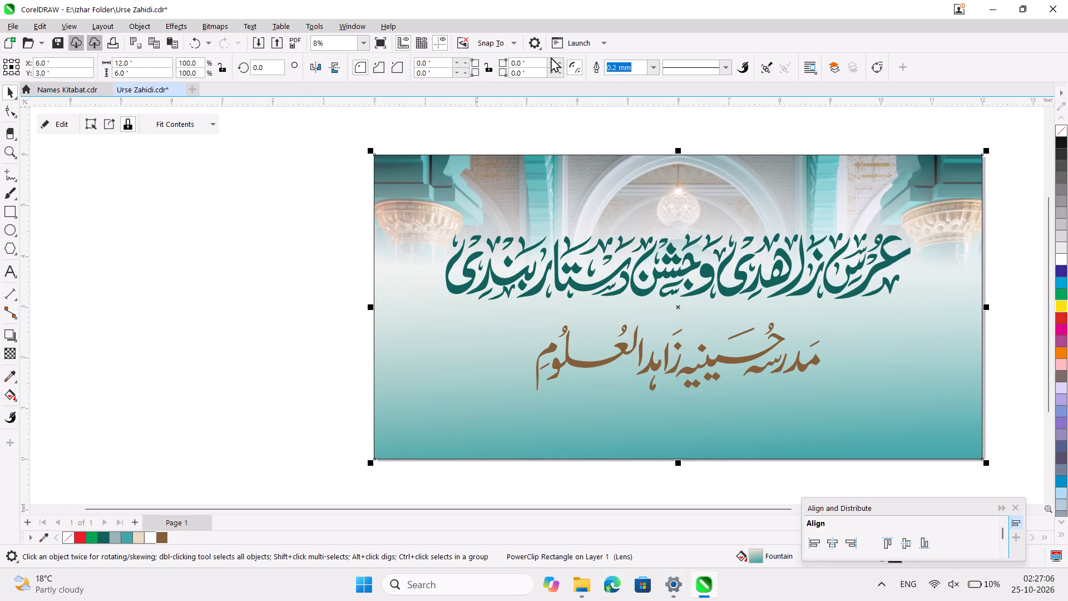
left_click(649, 70)
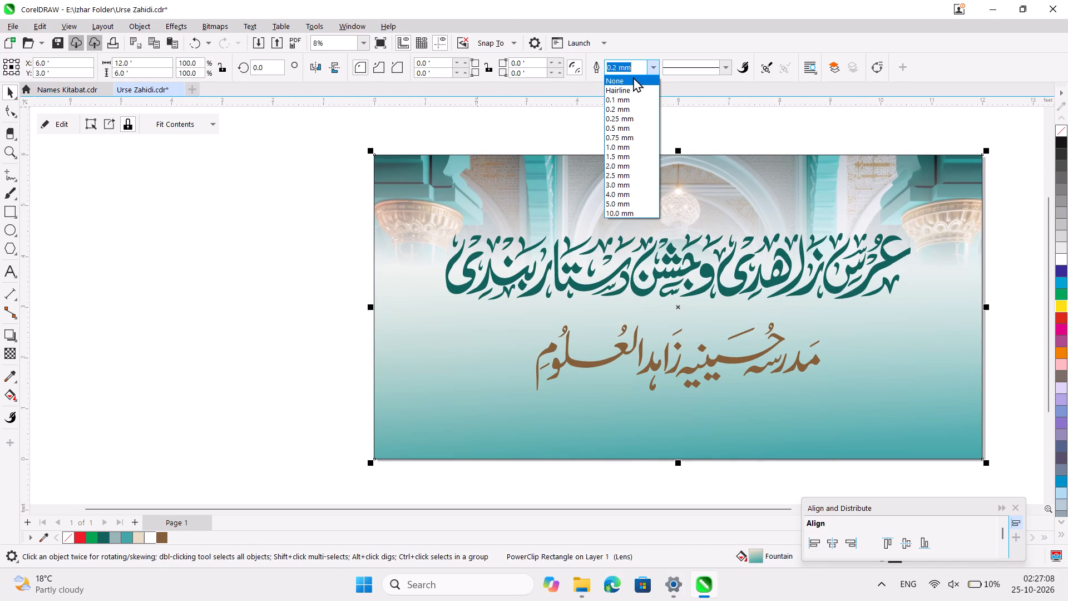
left_click(632, 77)
left_click(249, 211)
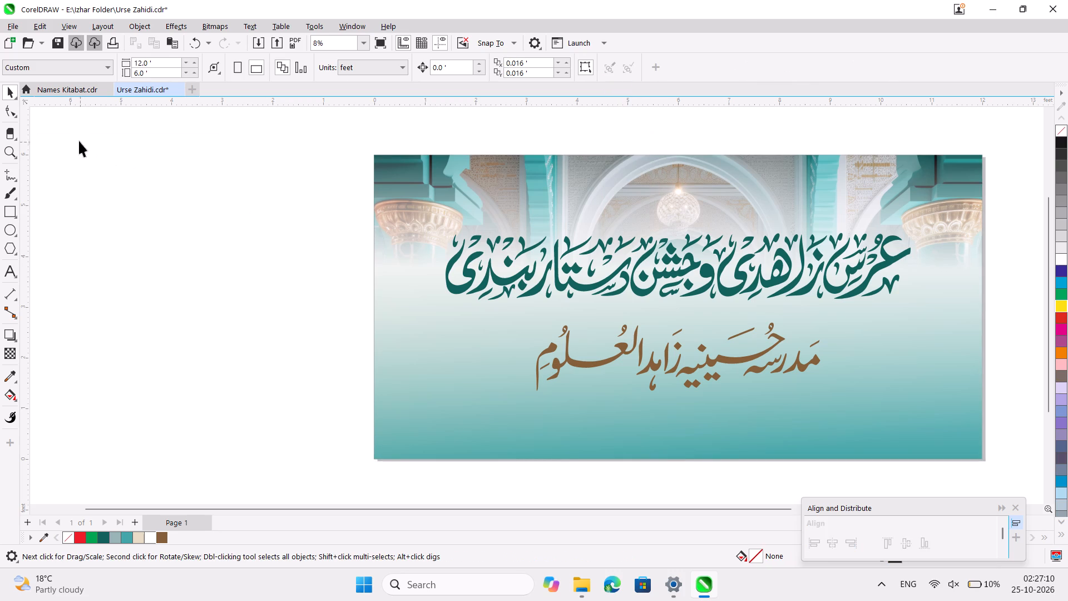
Save the banner document.
key("ctrl+s")
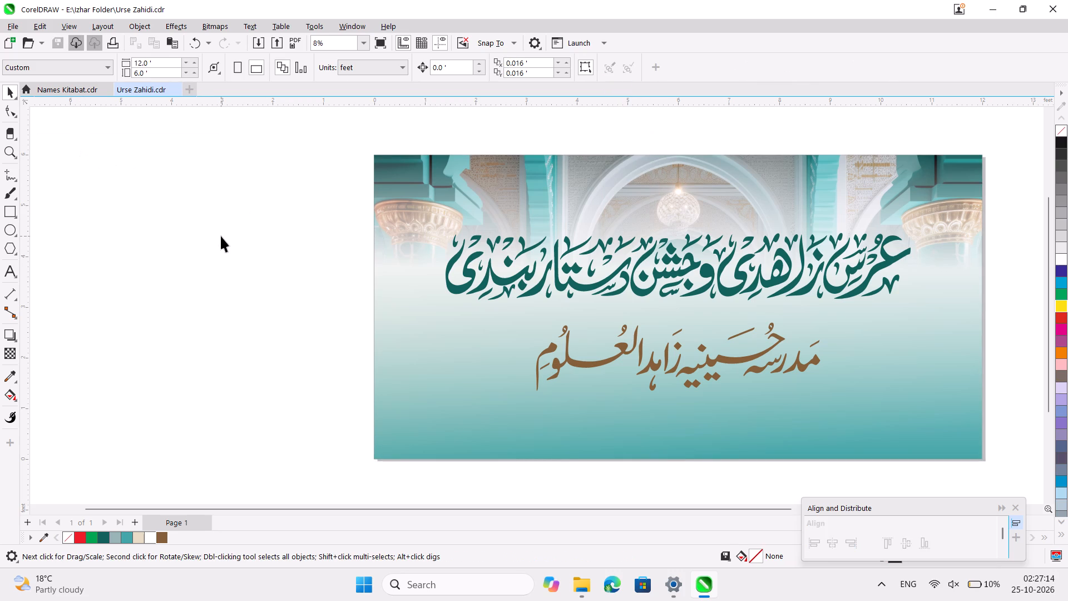
Add a perspective drop shadow running down from the top of the large teal Urdu title, at 270° with a stretch of 102.
scroll(221, 236, "left", 3)
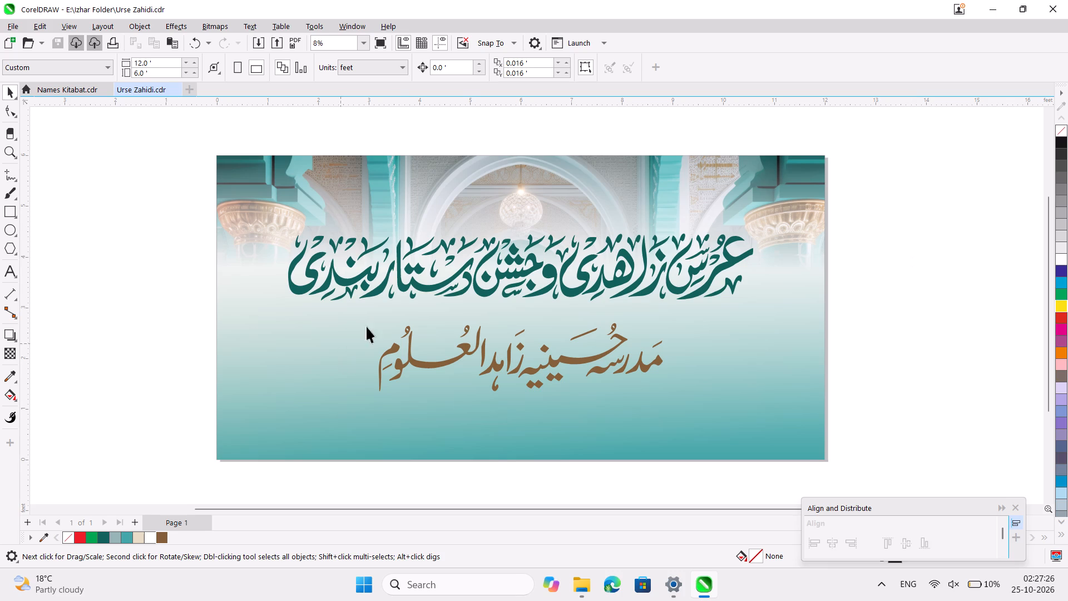
left_click(456, 278)
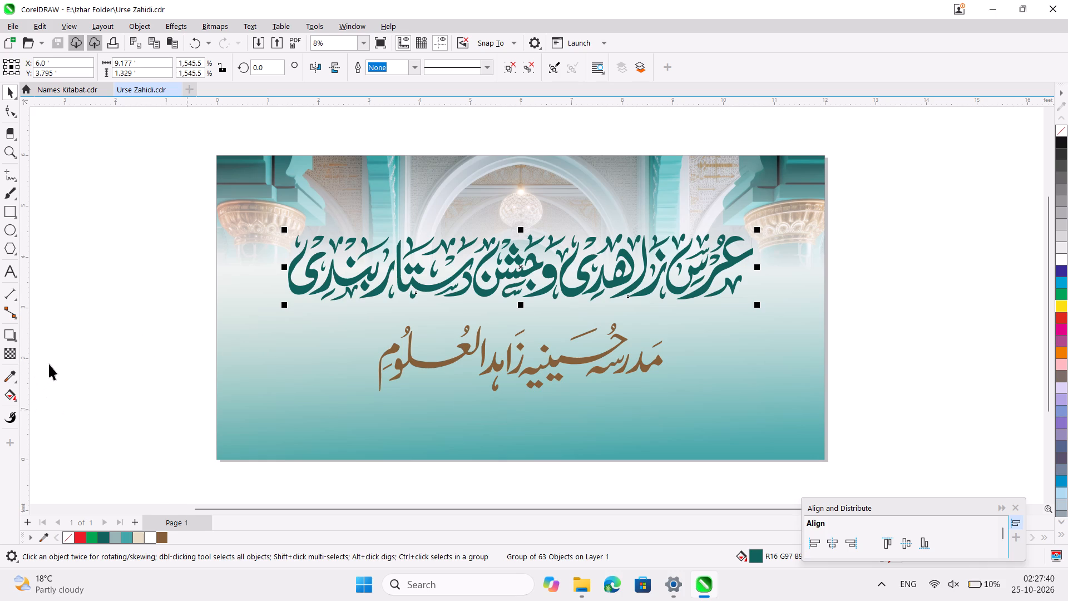
scroll(49, 364, "up", 2, "ctrl")
scroll(49, 364, "left", 1)
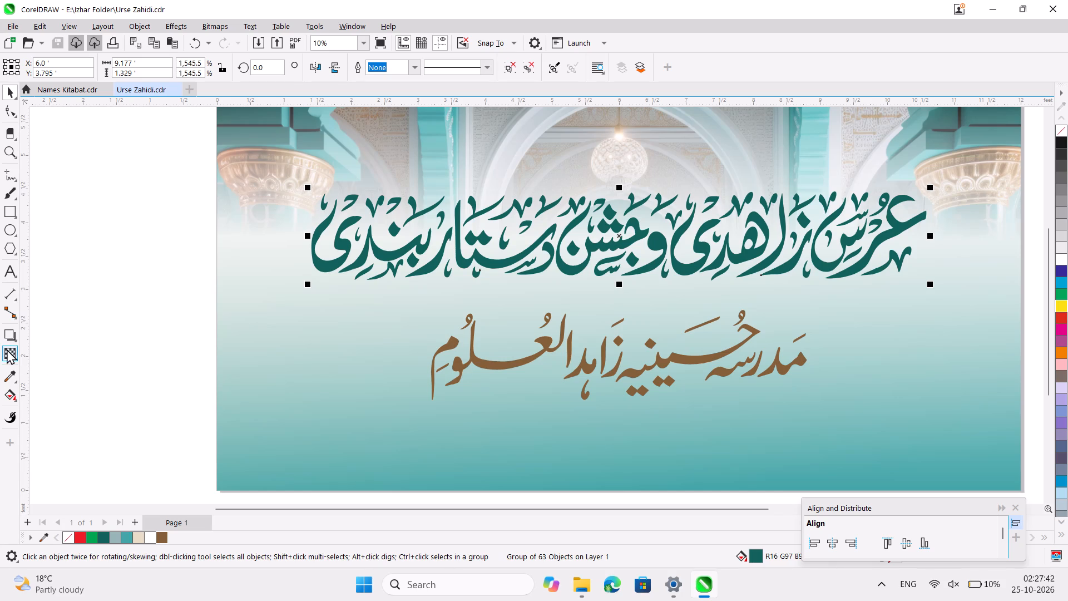
left_click(13, 337)
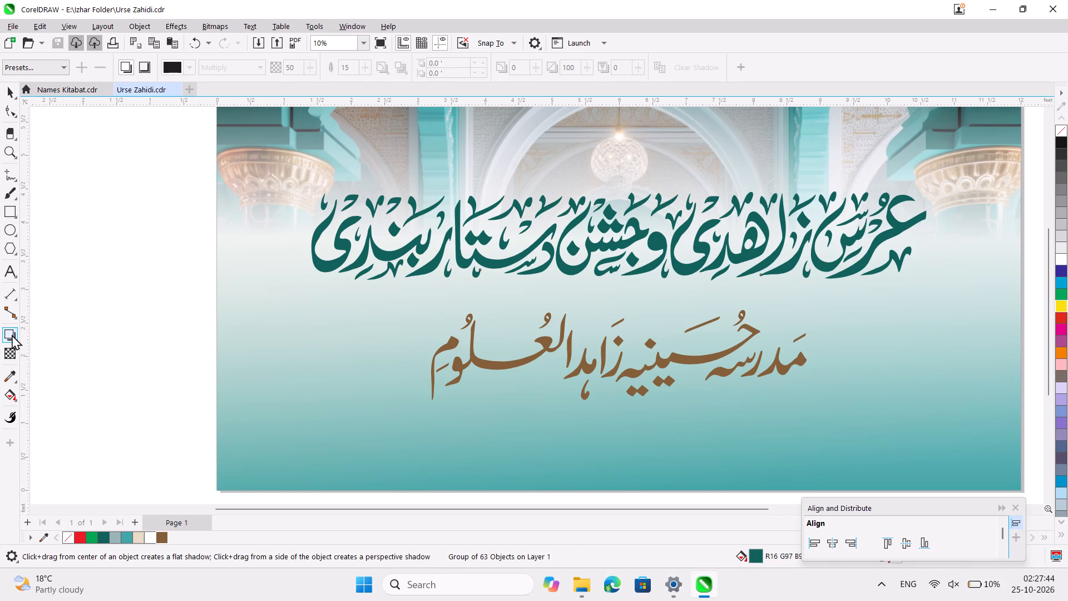
left_click(12, 334)
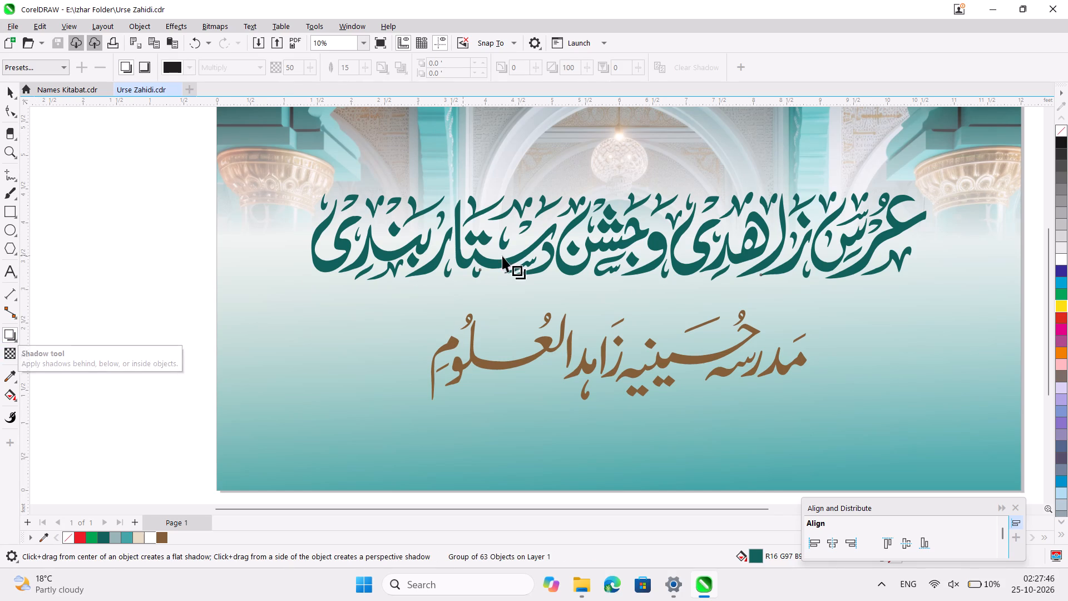
left_click_drag(632, 196, 635, 213)
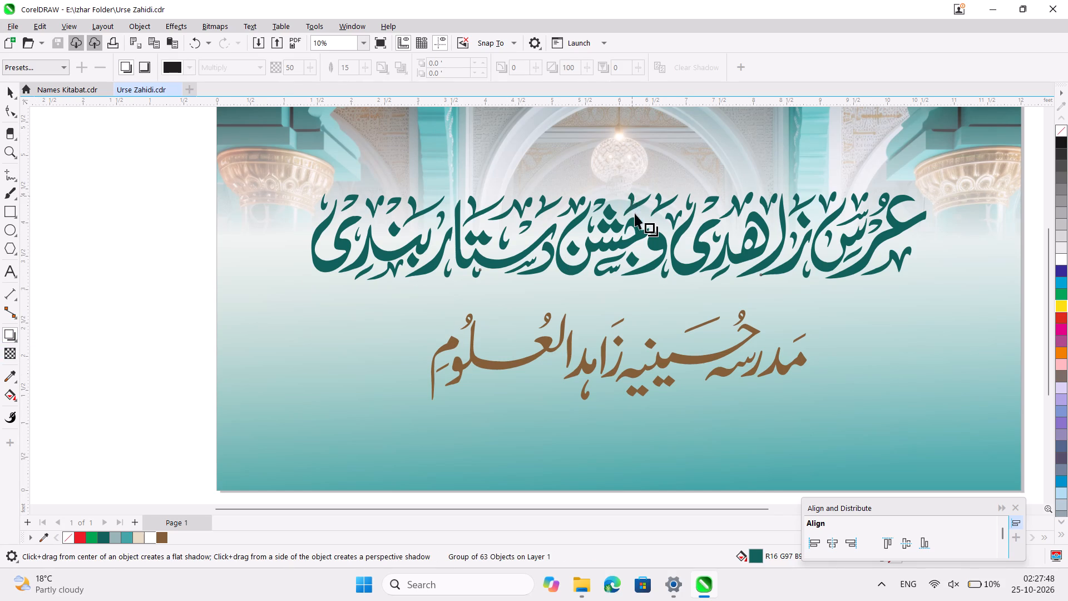
left_click_drag(635, 213, 619, 286)
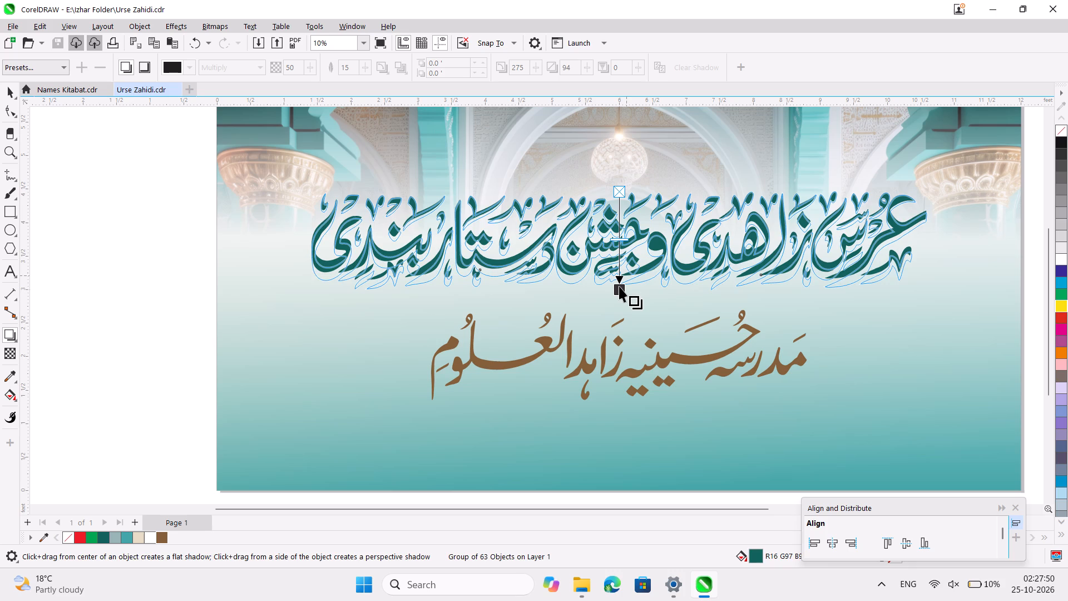
left_click_drag(619, 286, 618, 283)
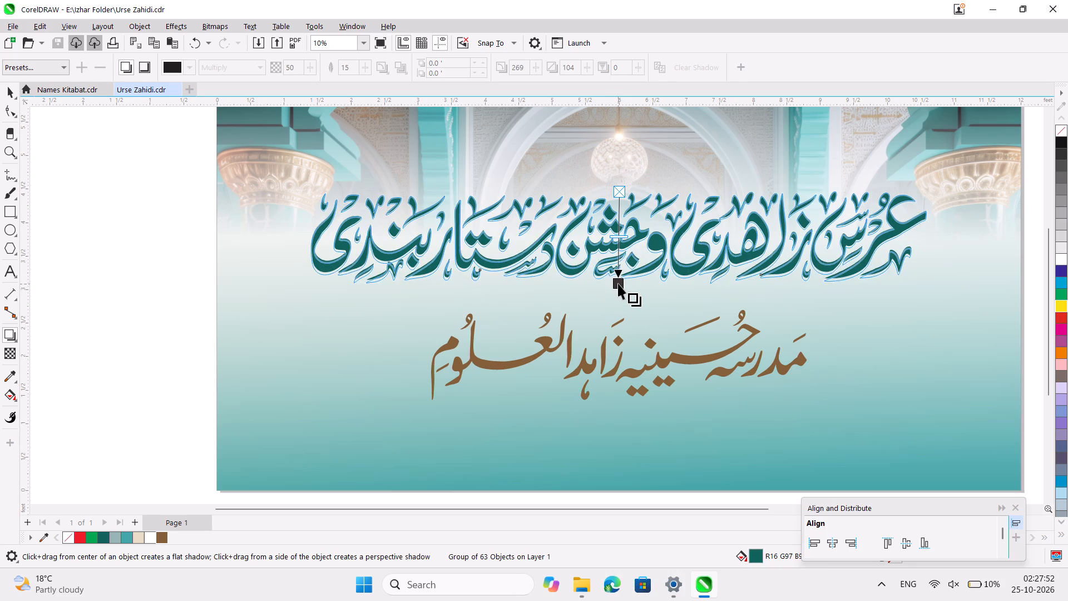
left_click_drag(618, 283, 619, 281)
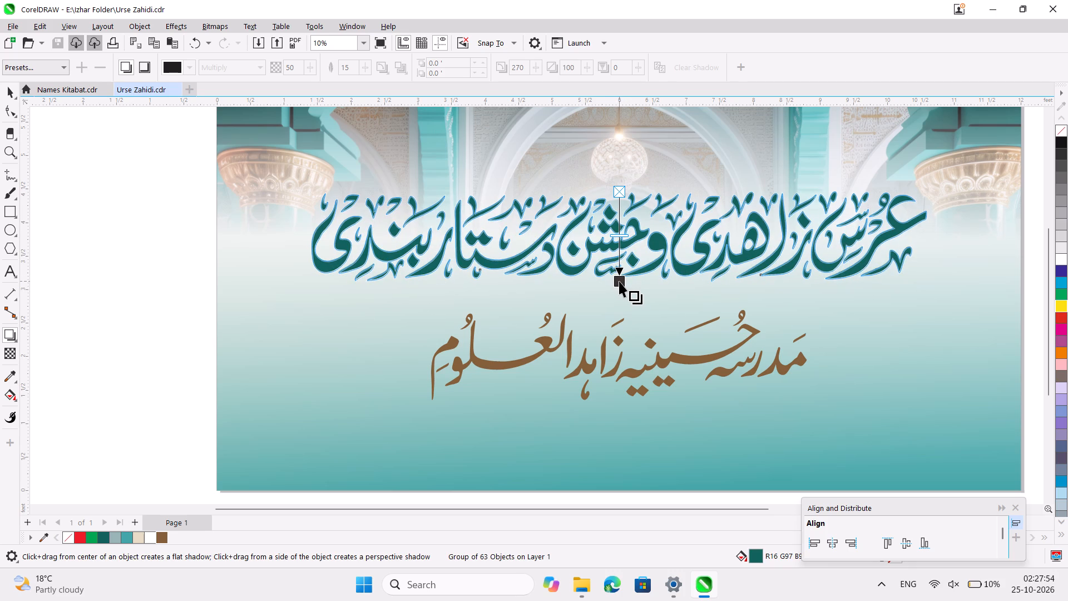
left_click_drag(619, 281, 619, 283)
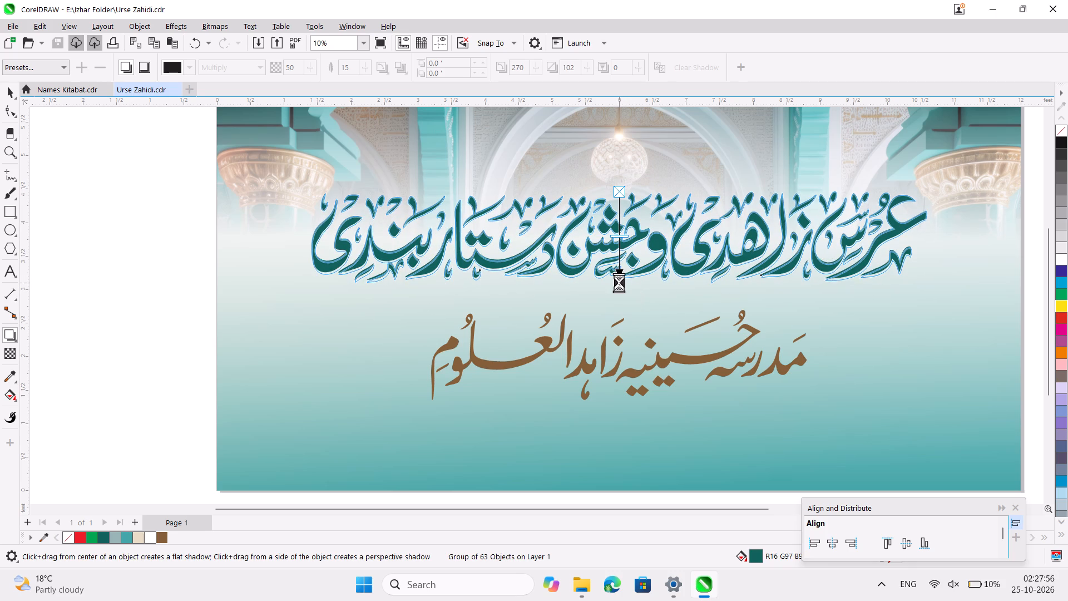
Shorten the large title's shadow to a stretch of 100, keeping its angle at 270°.
scroll(619, 283, "up", 1, "ctrl")
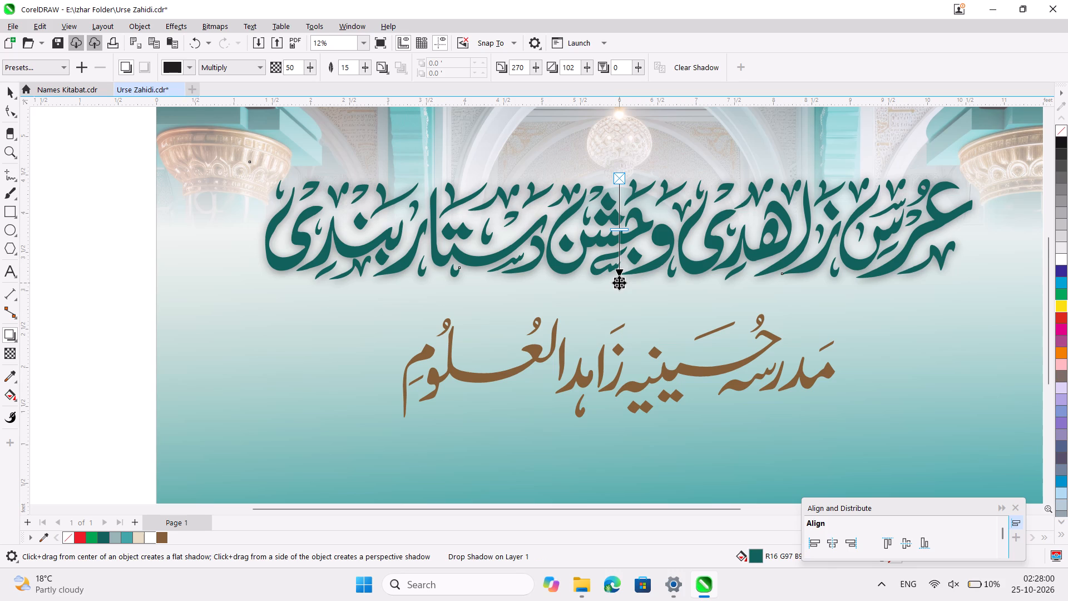
scroll(619, 283, "up", 6, "ctrl")
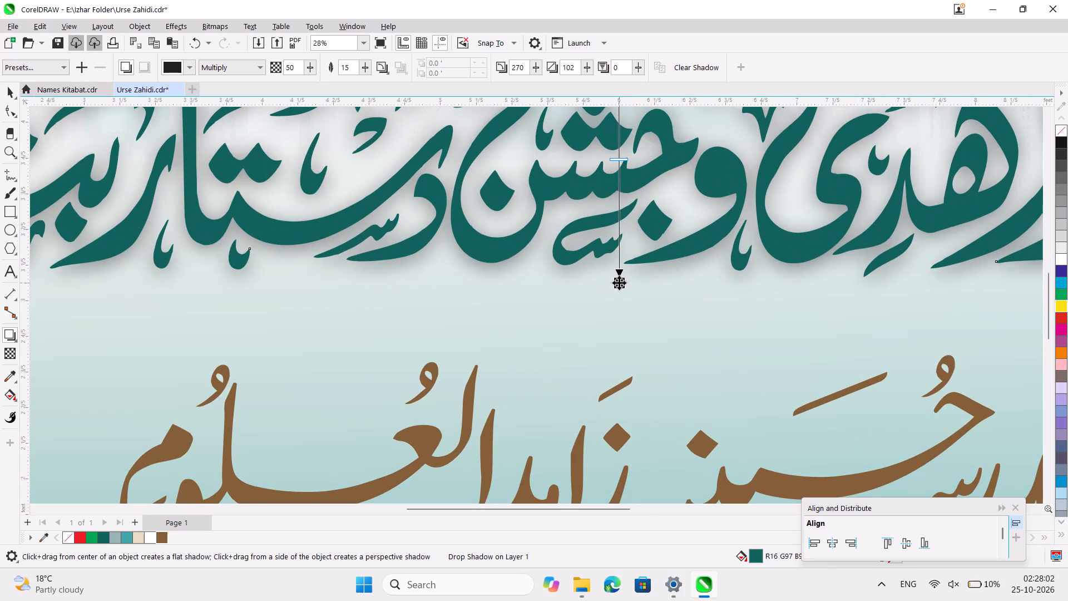
left_click(619, 282)
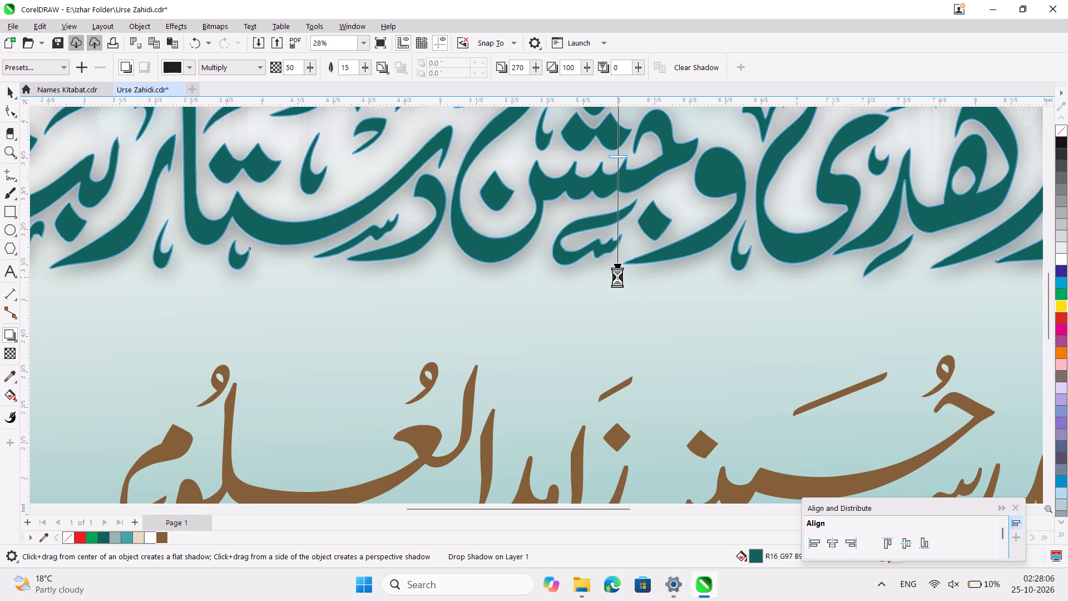
scroll(617, 277, "down", 1)
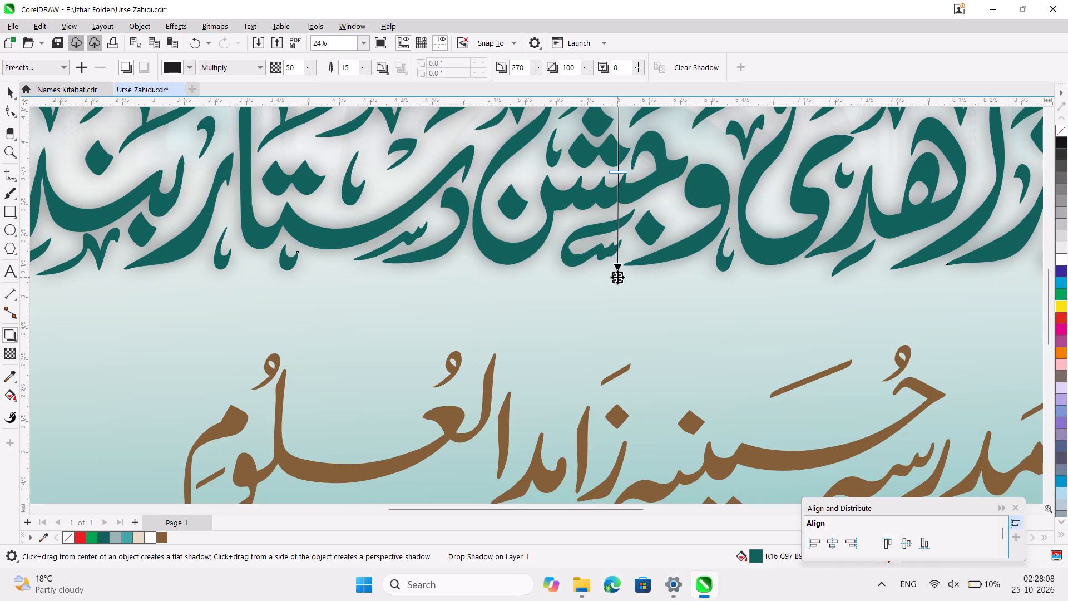
scroll(617, 277, "down", 6, "ctrl")
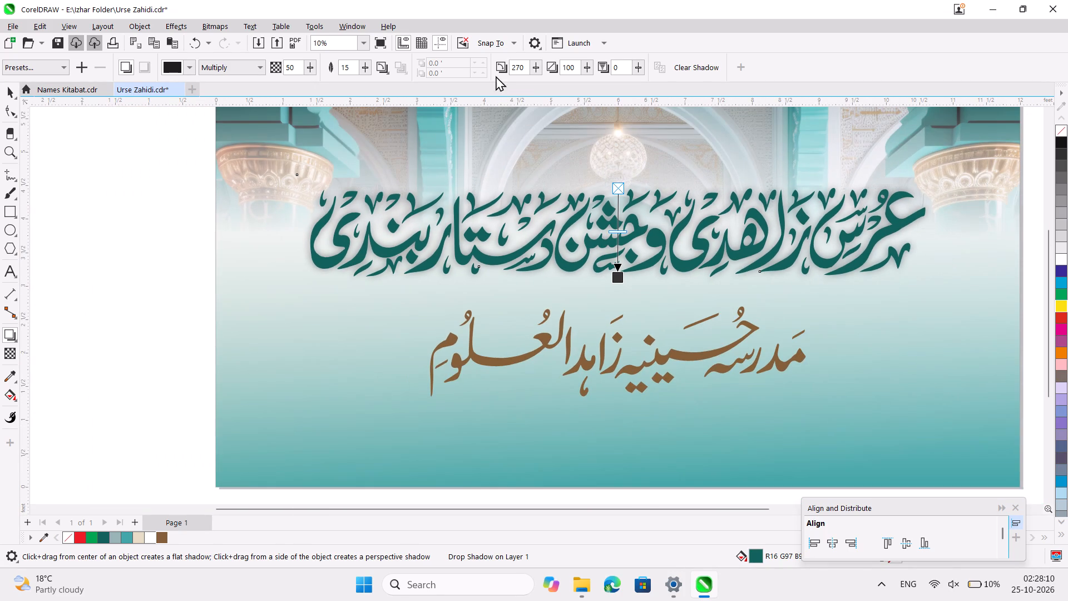
Set the large title's shadow opacity to 73.
left_click(312, 64)
left_click(327, 81)
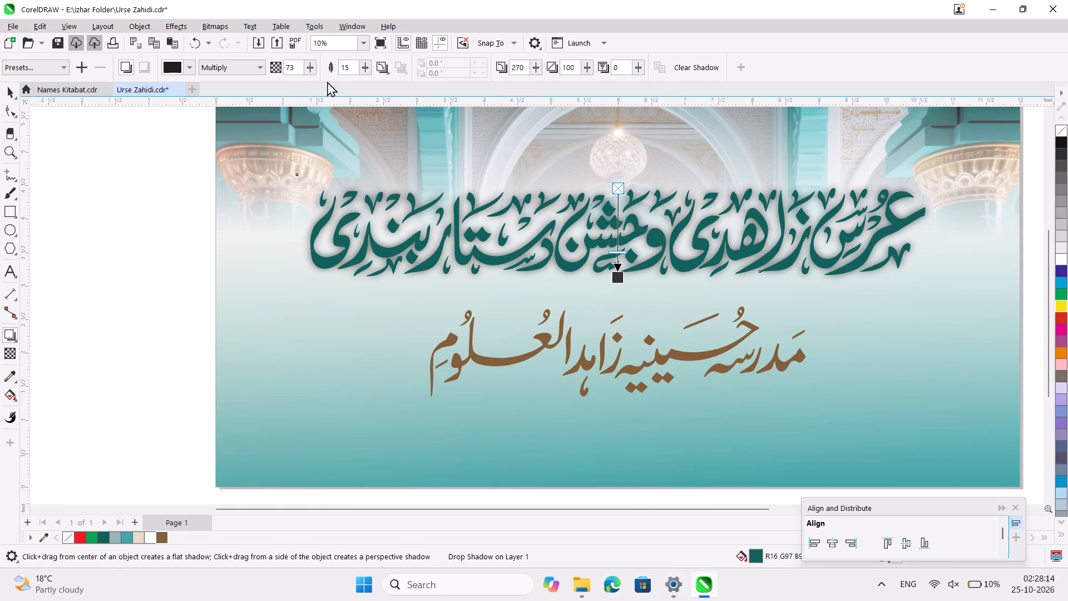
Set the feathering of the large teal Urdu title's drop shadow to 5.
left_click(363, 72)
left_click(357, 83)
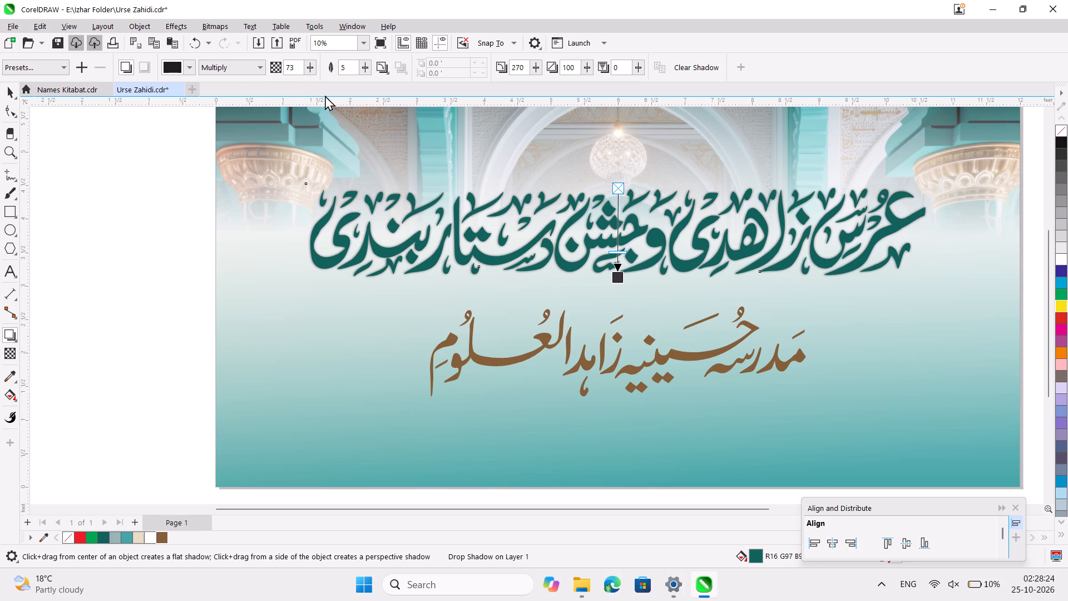
Reduce the large title's shadow opacity to 58.
left_click(310, 72)
left_click(301, 82)
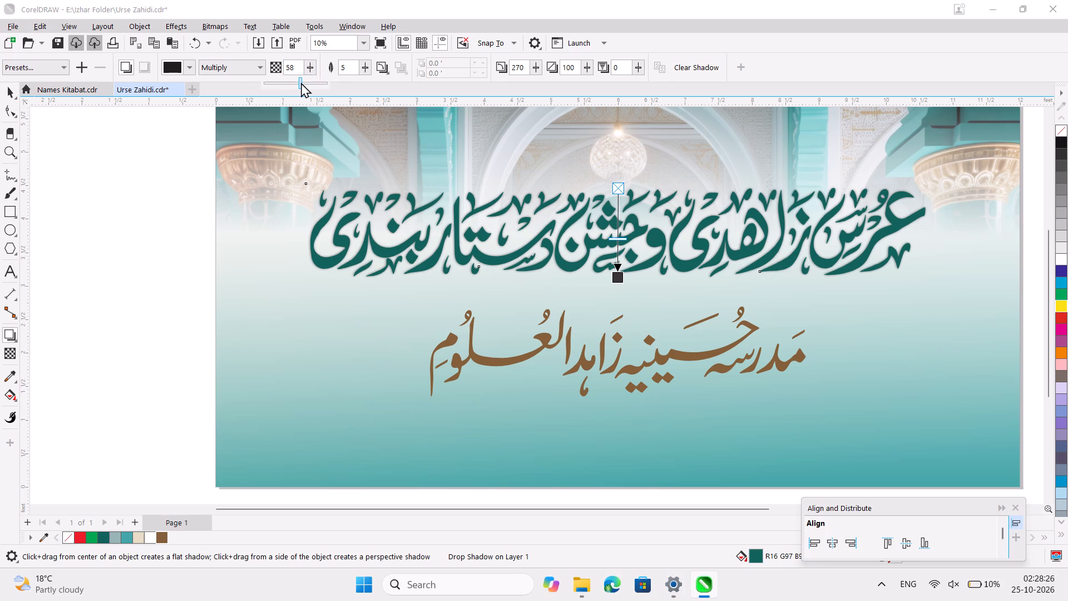
Set the feathering of the large title's drop shadow to 9.
scroll(610, 284, "up", 2, "ctrl")
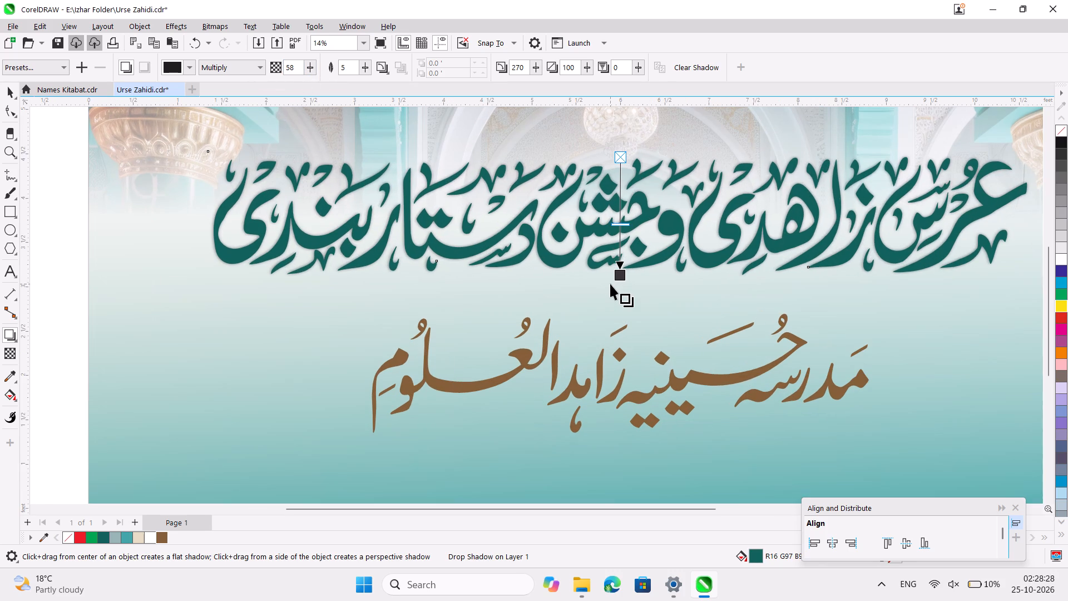
left_click(367, 67)
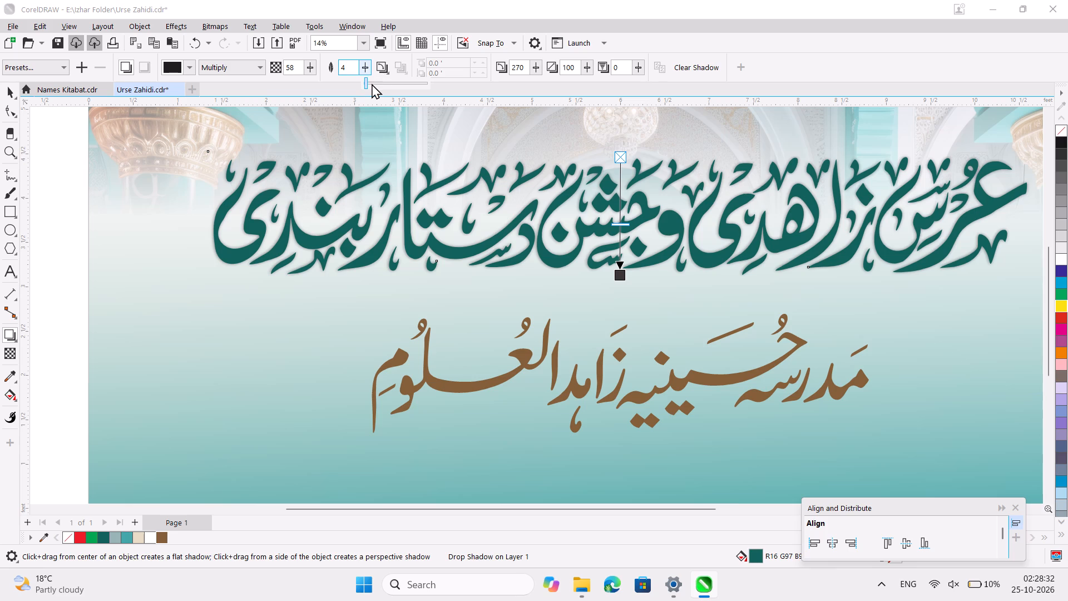
left_click(369, 82)
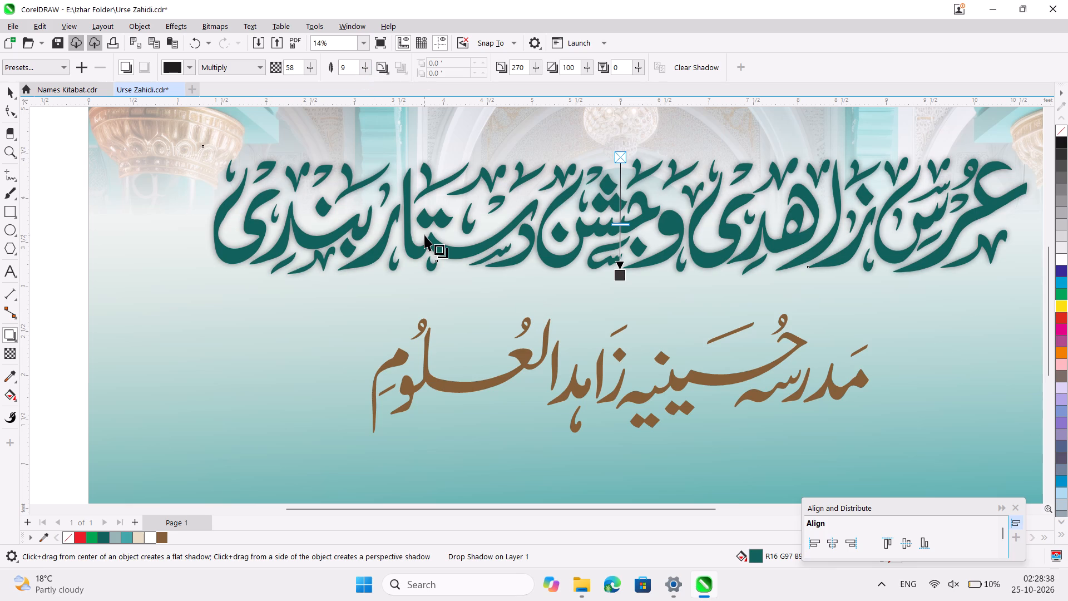
left_click(11, 88)
scroll(474, 361, "down", 3, "ctrl")
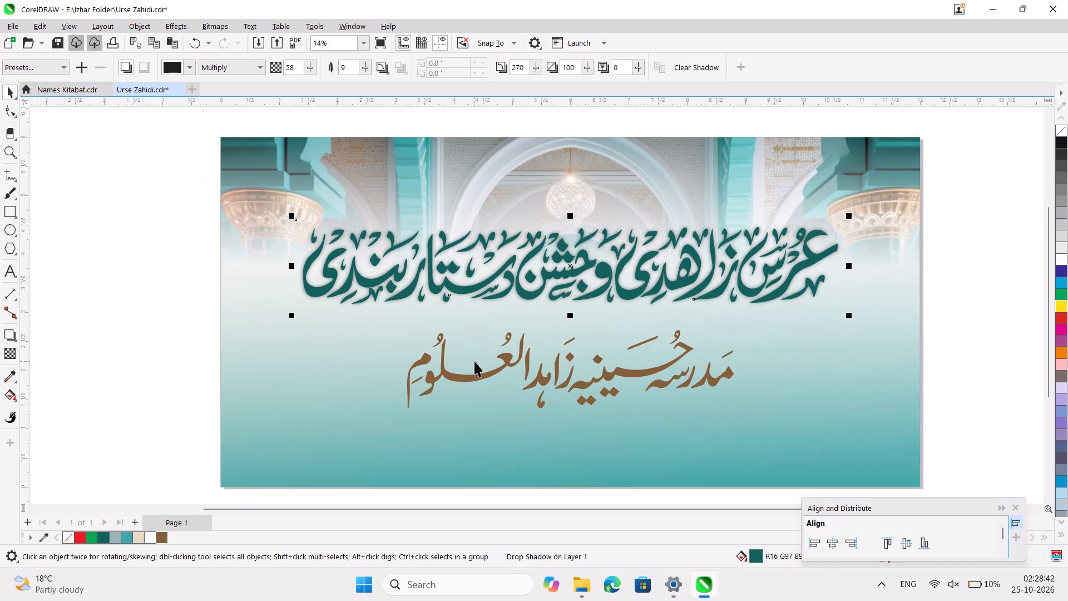
Add a one-step outside contour around the large teal Urdu title with an offset of about 0.033 ft.
left_click(16, 338)
left_click(51, 349)
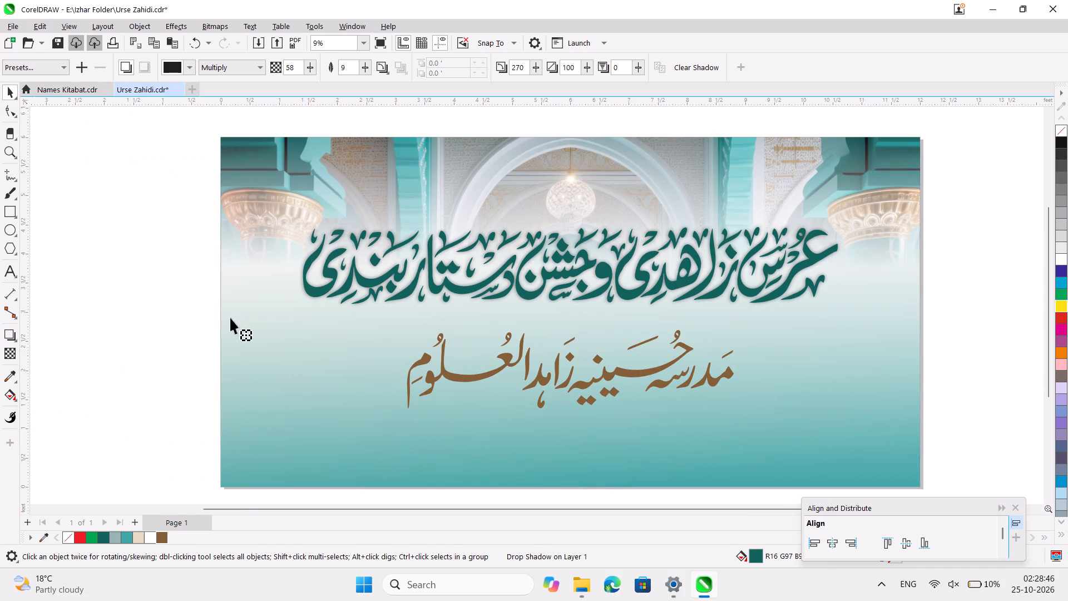
scroll(539, 269, "up", 4, "ctrl")
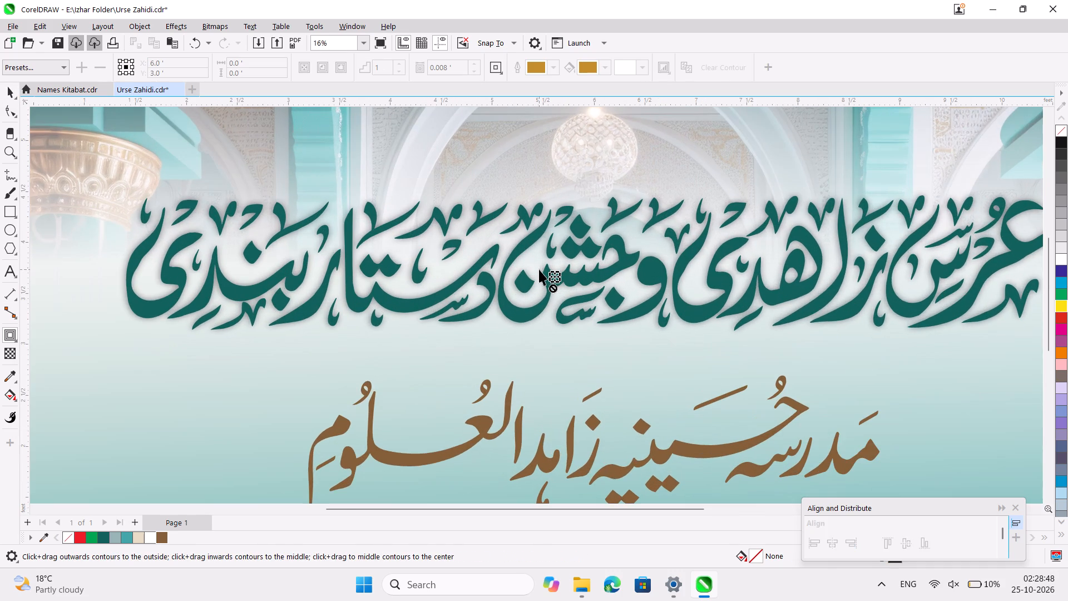
scroll(539, 269, "up", 2)
left_click_drag(635, 181, 642, 187)
left_click(639, 184)
left_click_drag(639, 184, 580, 249)
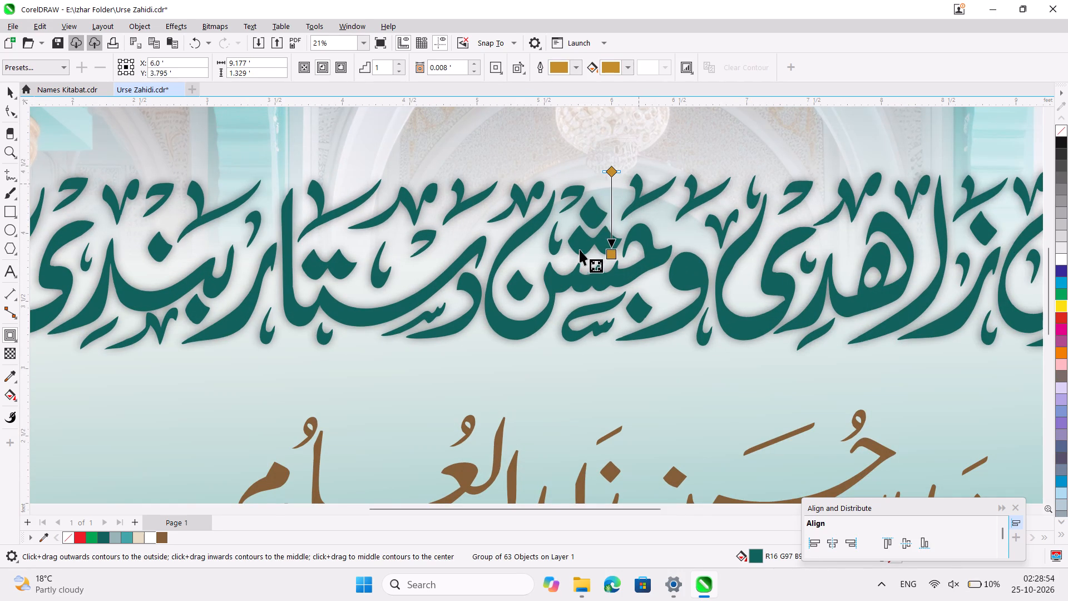
left_click_drag(580, 249, 576, 170)
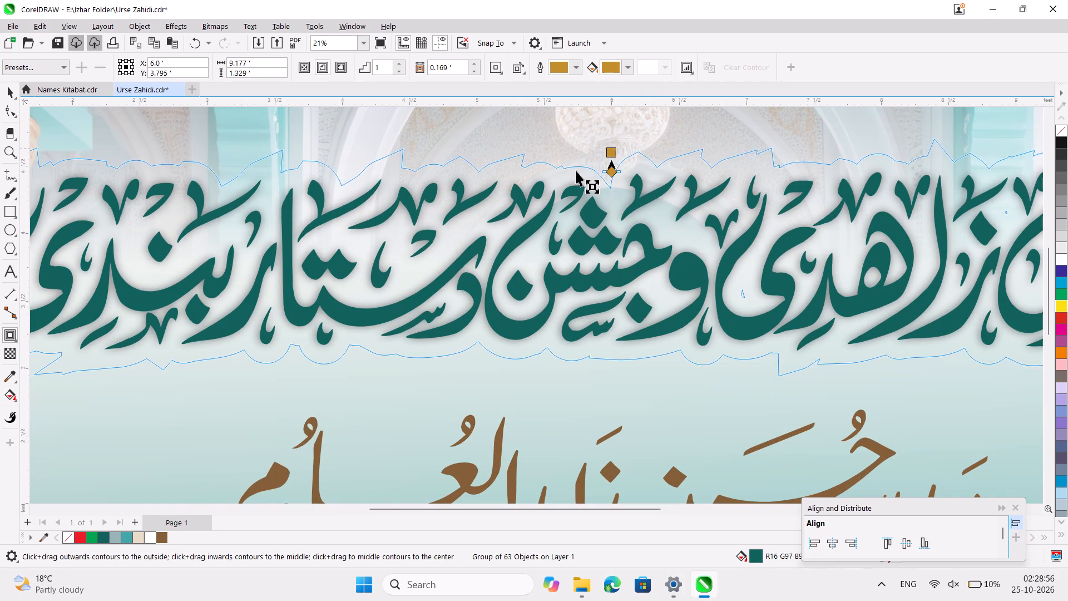
left_click_drag(576, 170, 576, 167)
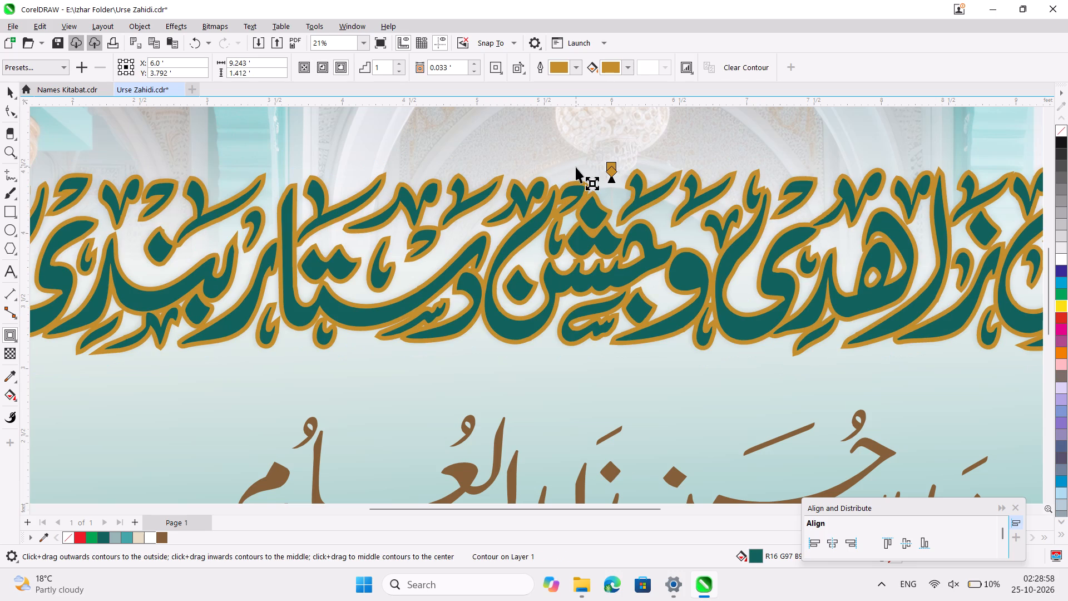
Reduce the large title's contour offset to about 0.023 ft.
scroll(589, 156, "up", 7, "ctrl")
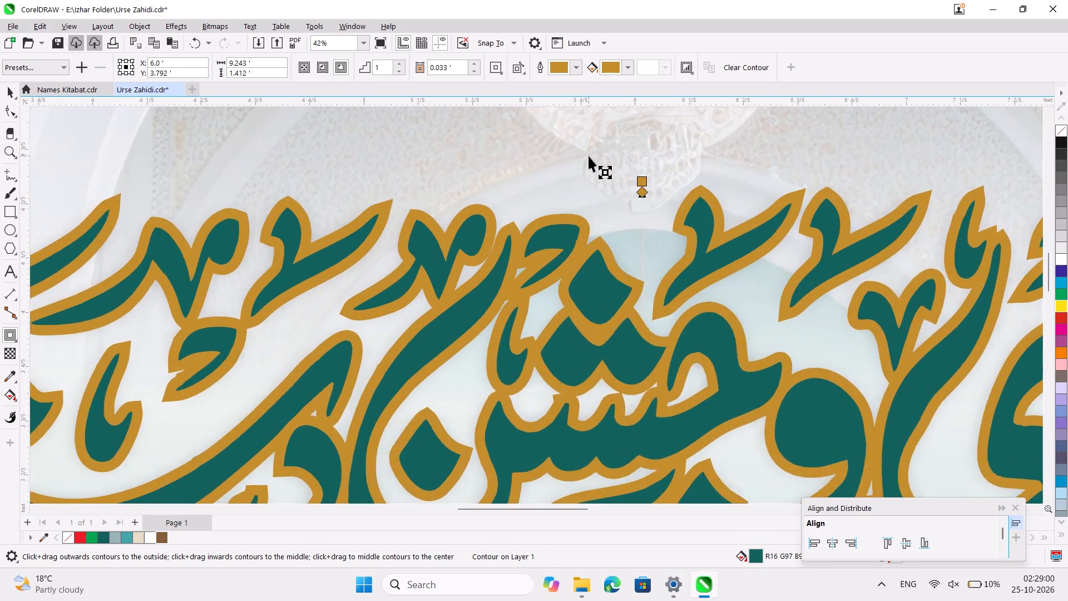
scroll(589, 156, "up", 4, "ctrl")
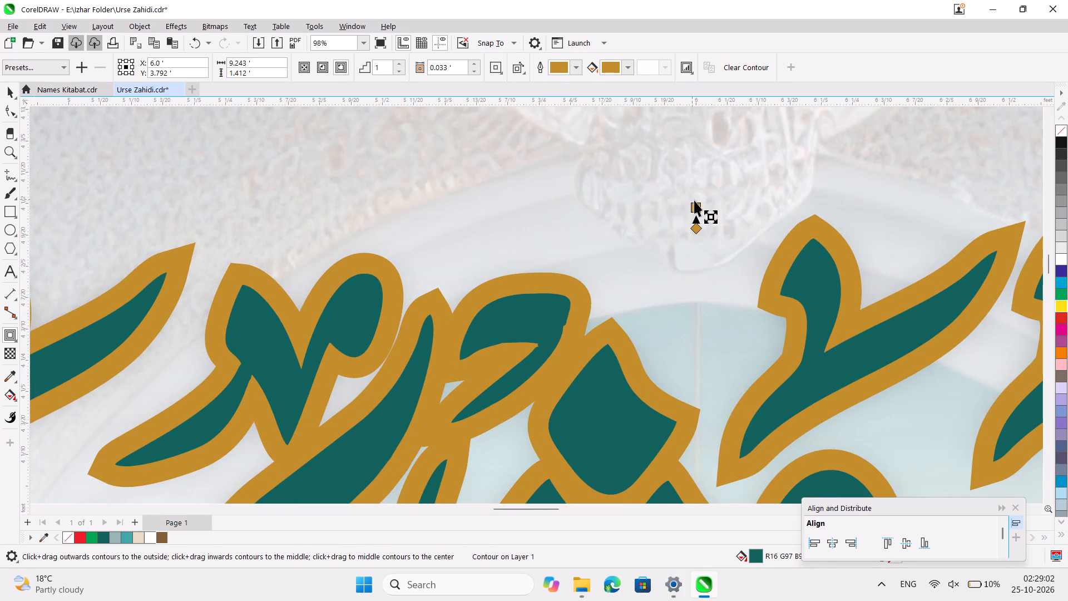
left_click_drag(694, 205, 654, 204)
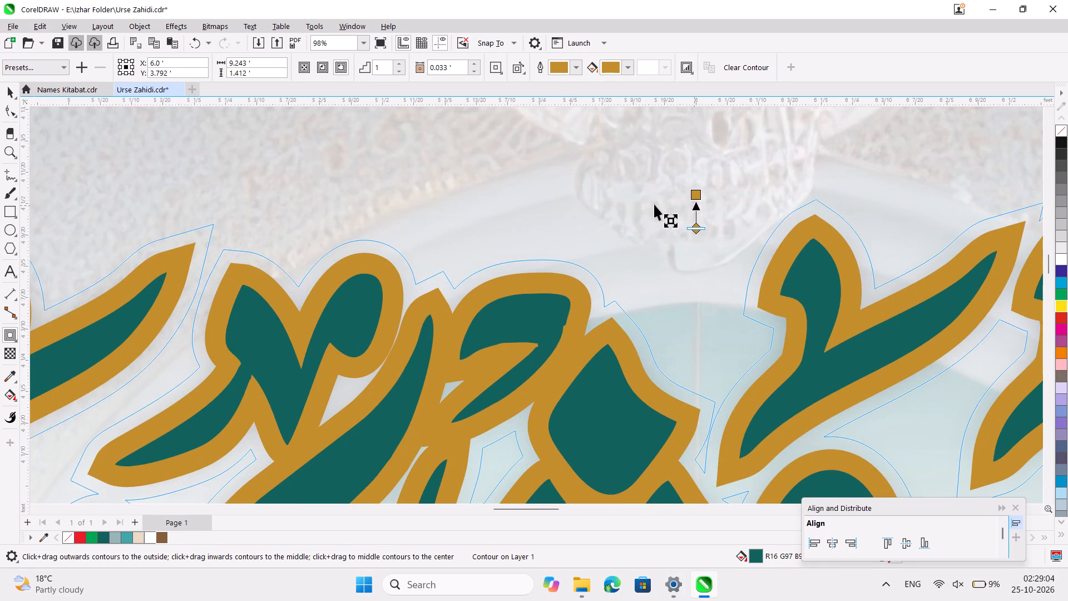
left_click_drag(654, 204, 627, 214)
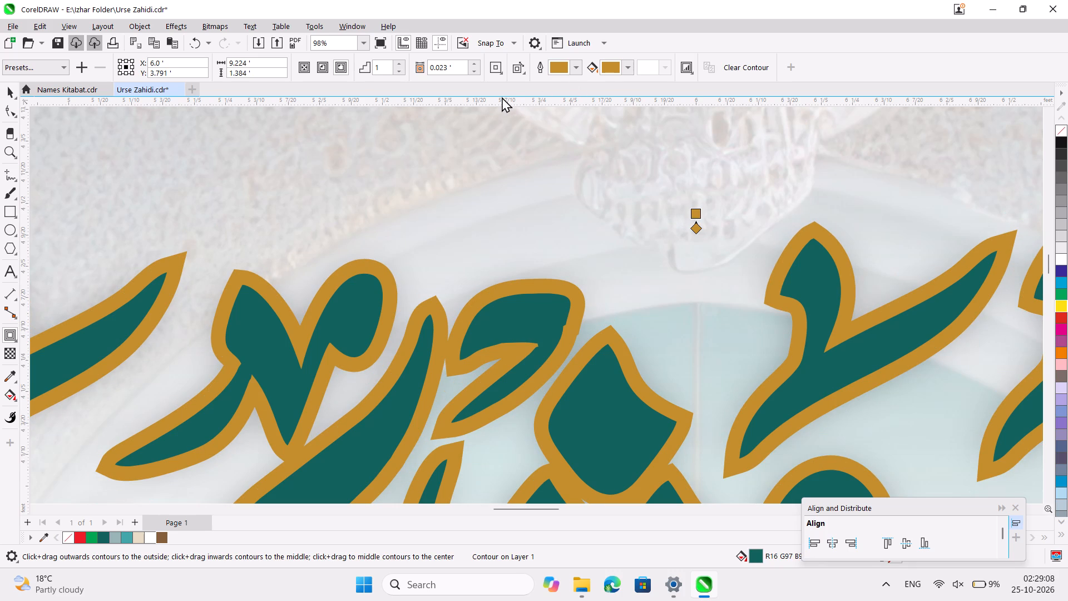
Change the large title's contour corner style to round corners.
left_click(498, 72)
left_click(506, 105)
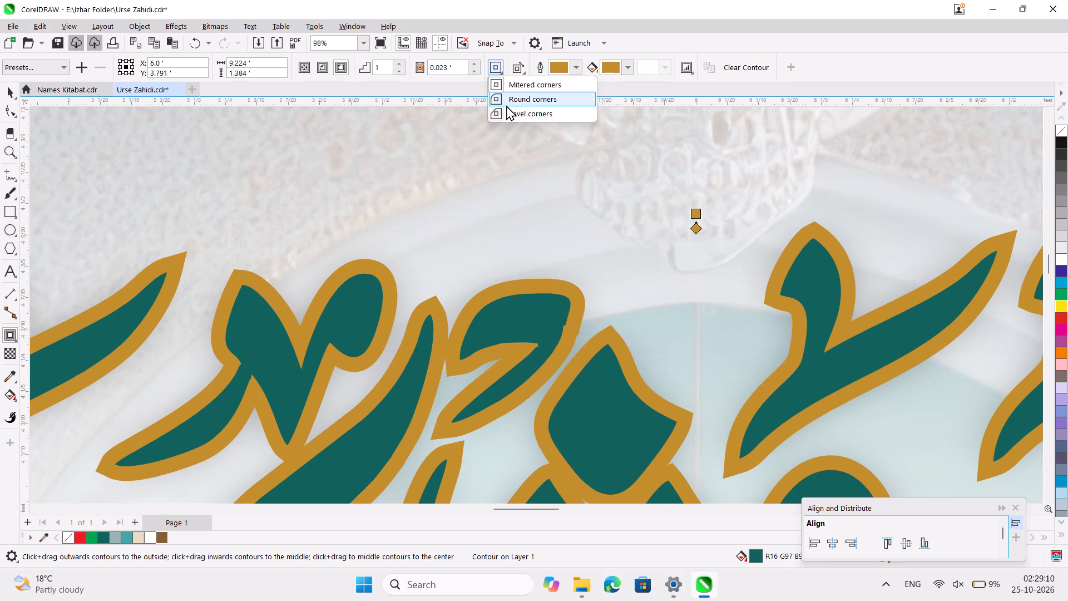
Change the contour's fill colour around the large title to white, CMYK 0, 0, 0, 0.
scroll(651, 109, "down", 7, "ctrl")
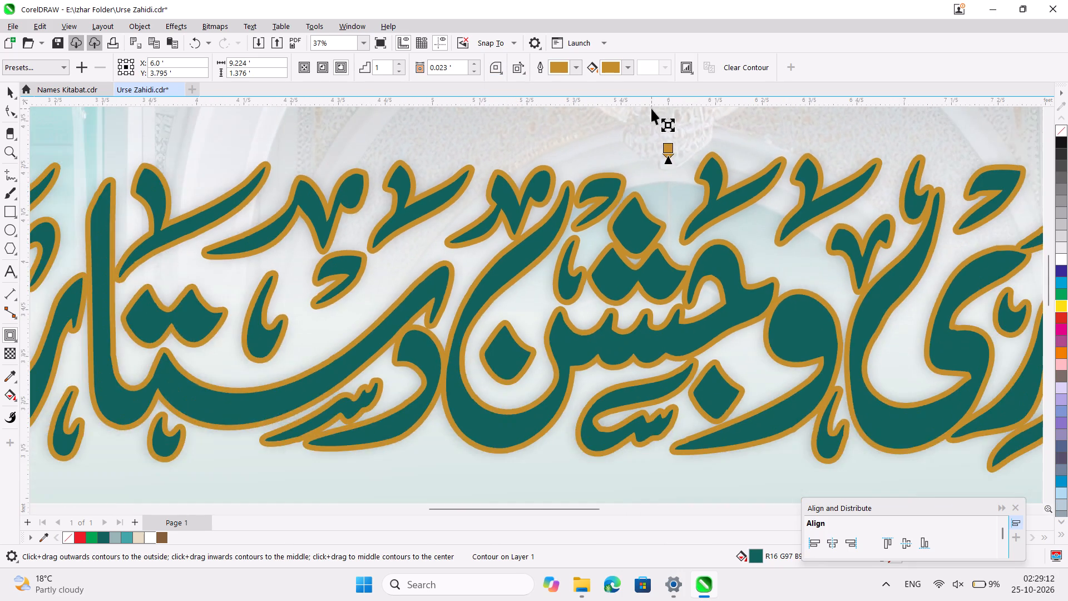
scroll(651, 109, "down", 4, "ctrl")
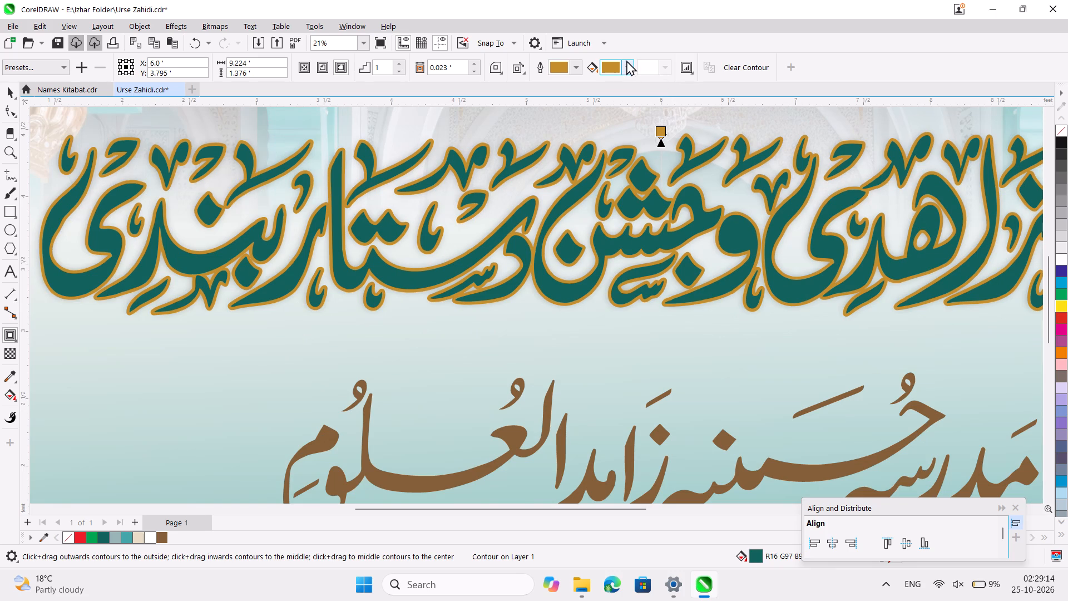
left_click(627, 63)
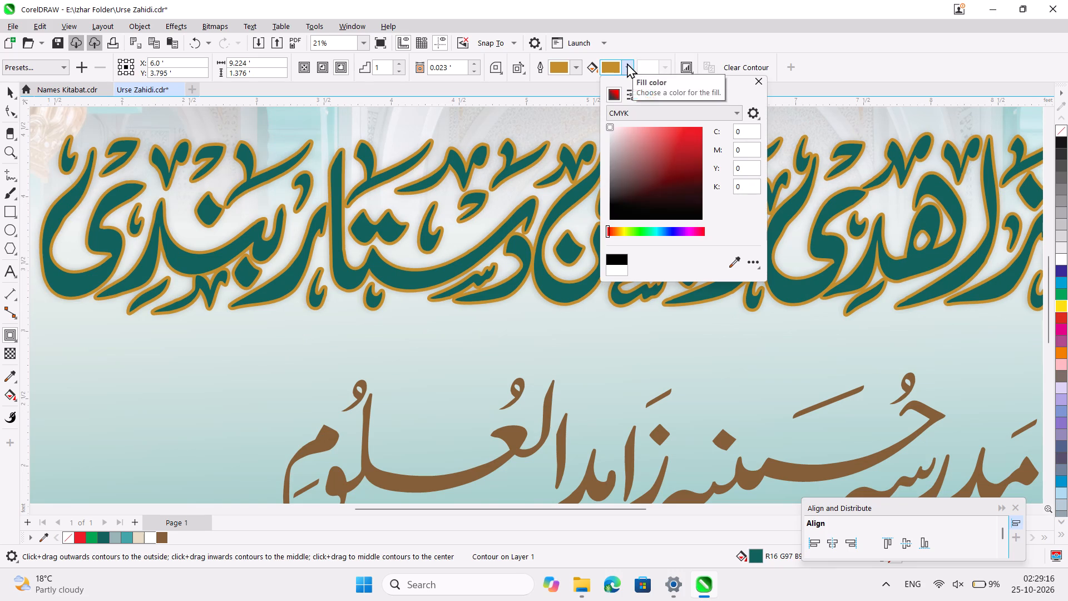
left_click(618, 269)
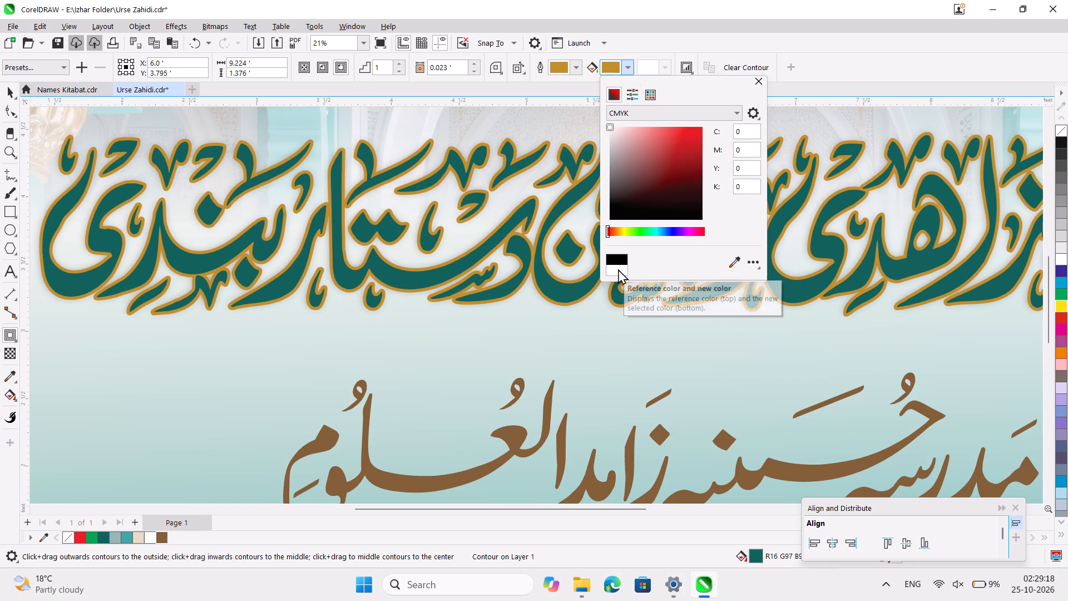
left_click(611, 125)
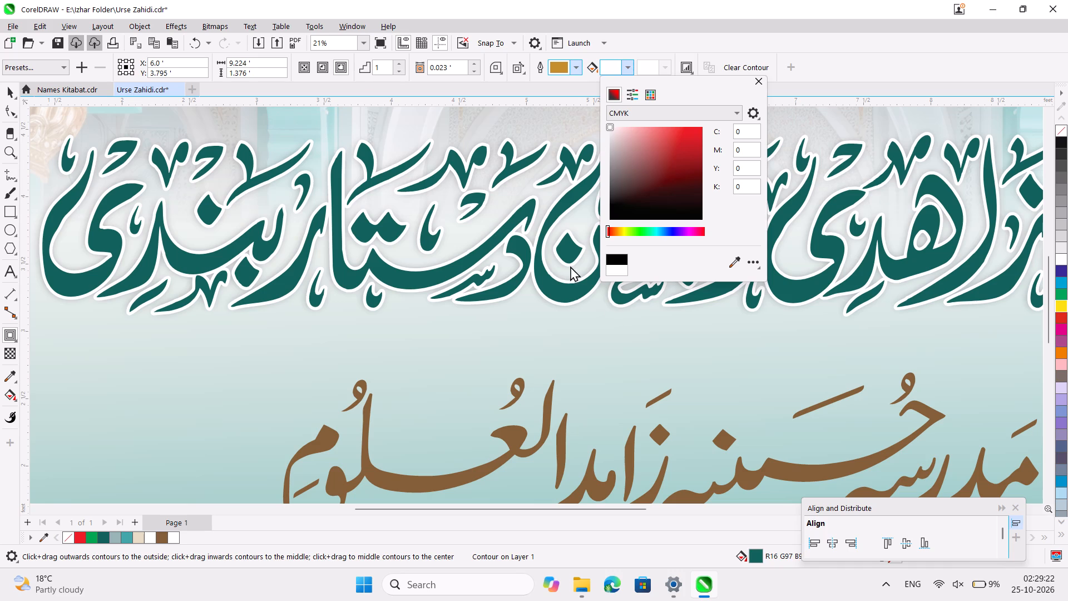
left_click(760, 81)
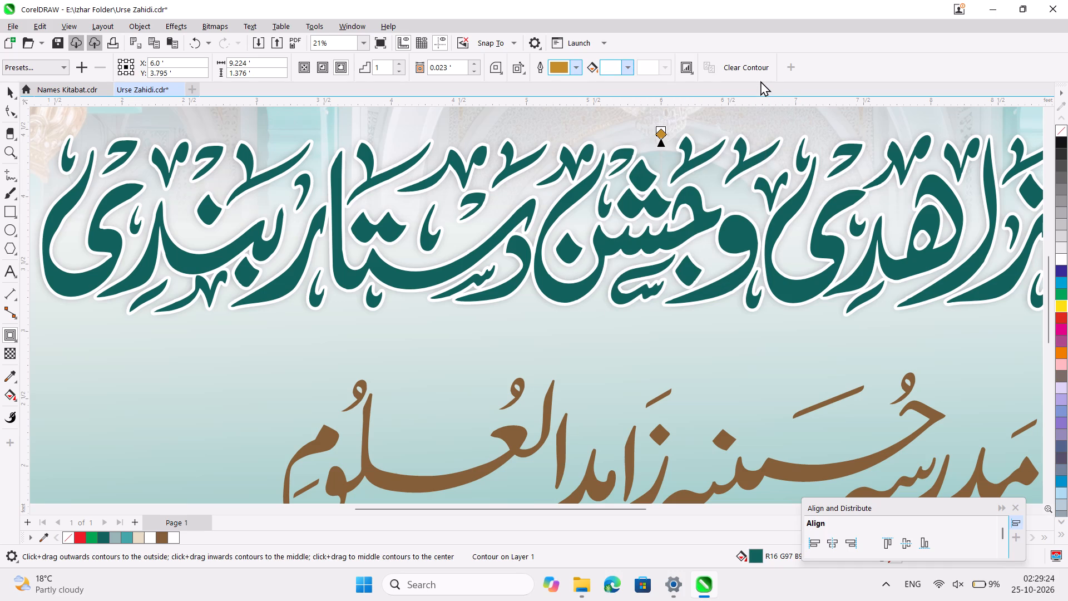
Widen the large title's white contour to an offset of about 0.029 ft and deselect it.
scroll(662, 278, "down", 6, "ctrl")
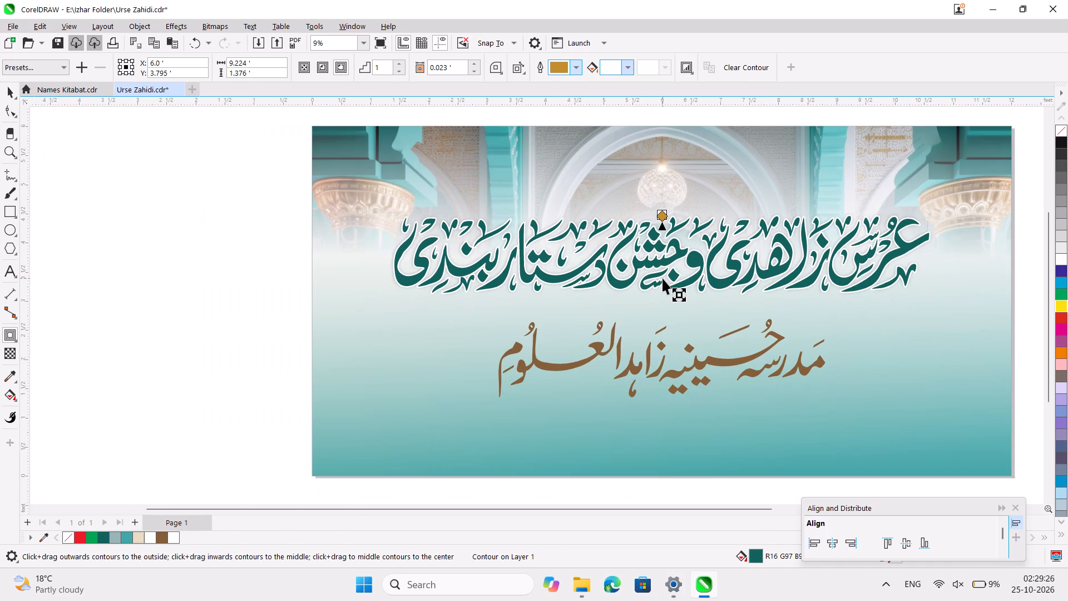
scroll(662, 278, "up", 10, "ctrl")
scroll(662, 278, "up", 2)
scroll(678, 243, "up", 5, "ctrl")
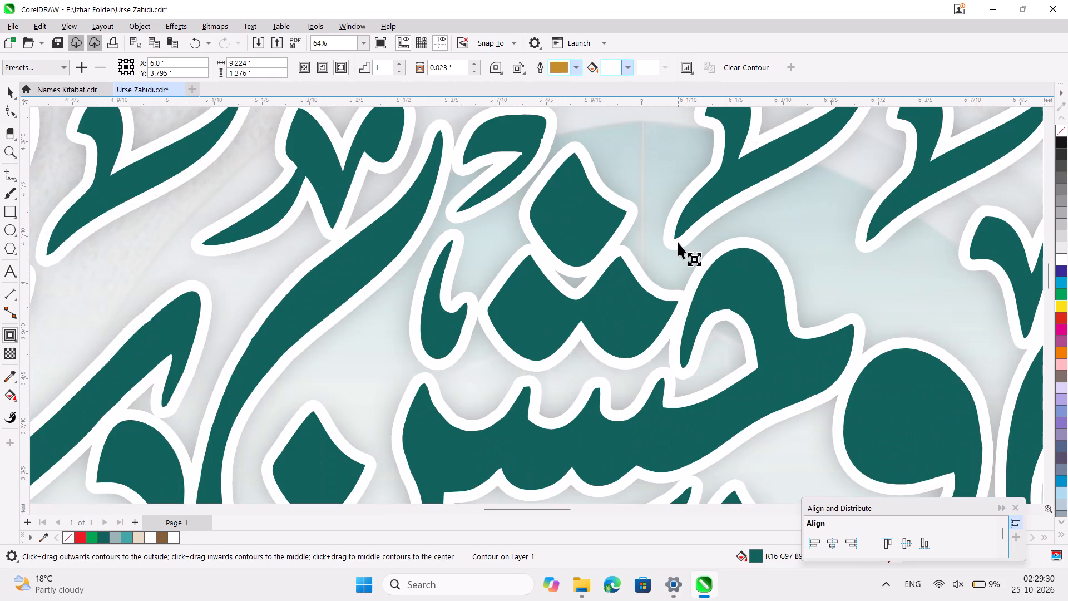
scroll(678, 243, "up", 3, "ctrl")
scroll(678, 243, "up", 4)
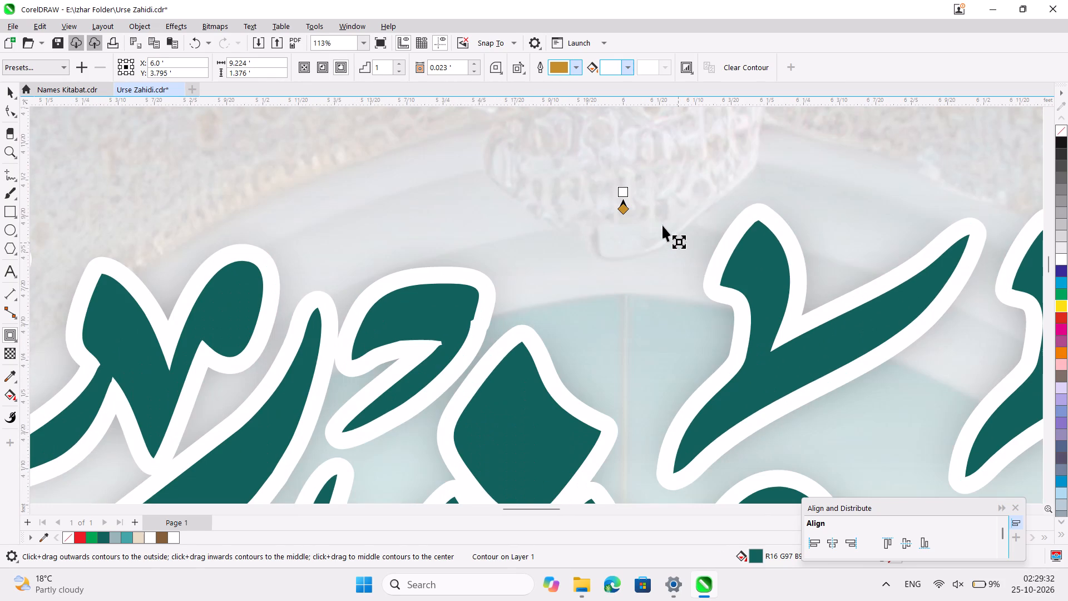
scroll(660, 225, "up", 4, "ctrl")
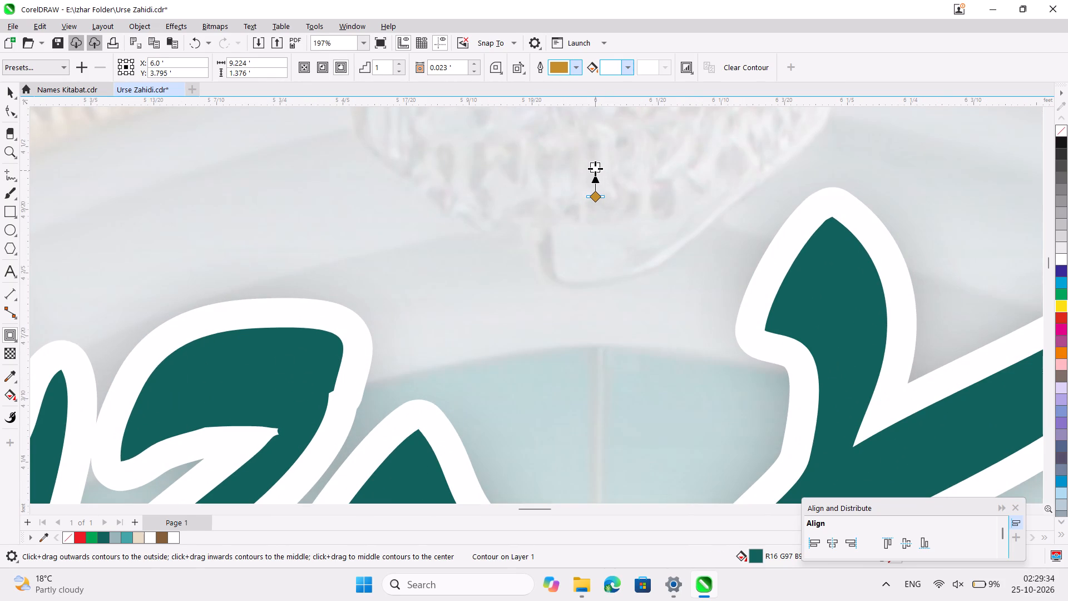
left_click_drag(595, 168, 589, 147)
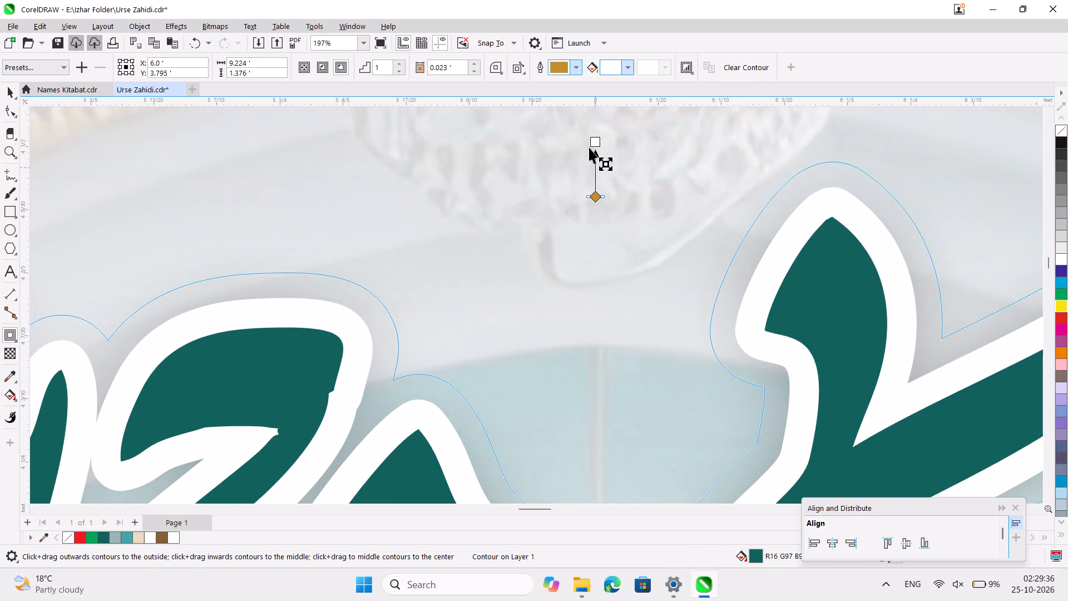
left_click_drag(589, 147, 568, 160)
scroll(568, 160, "down", 6, "ctrl")
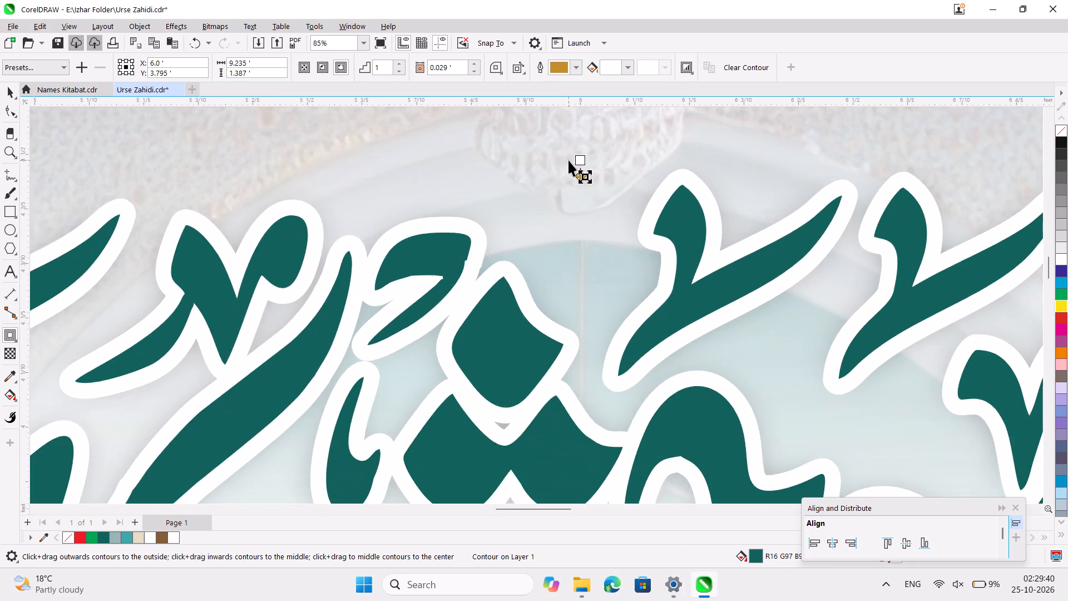
scroll(568, 160, "down", 14, "ctrl")
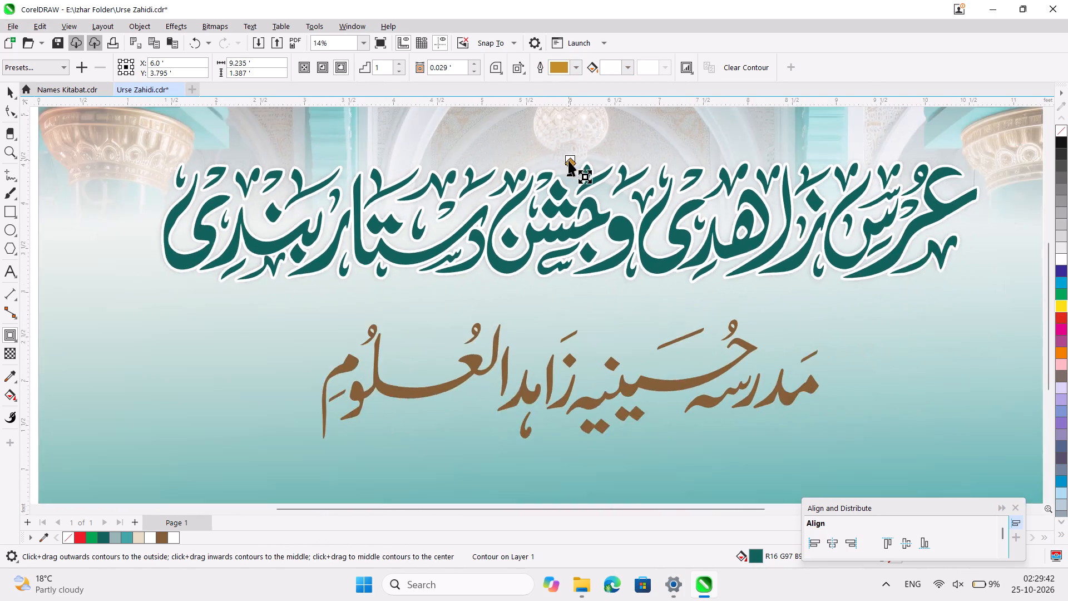
scroll(568, 160, "down", 3, "ctrl")
left_click(8, 88)
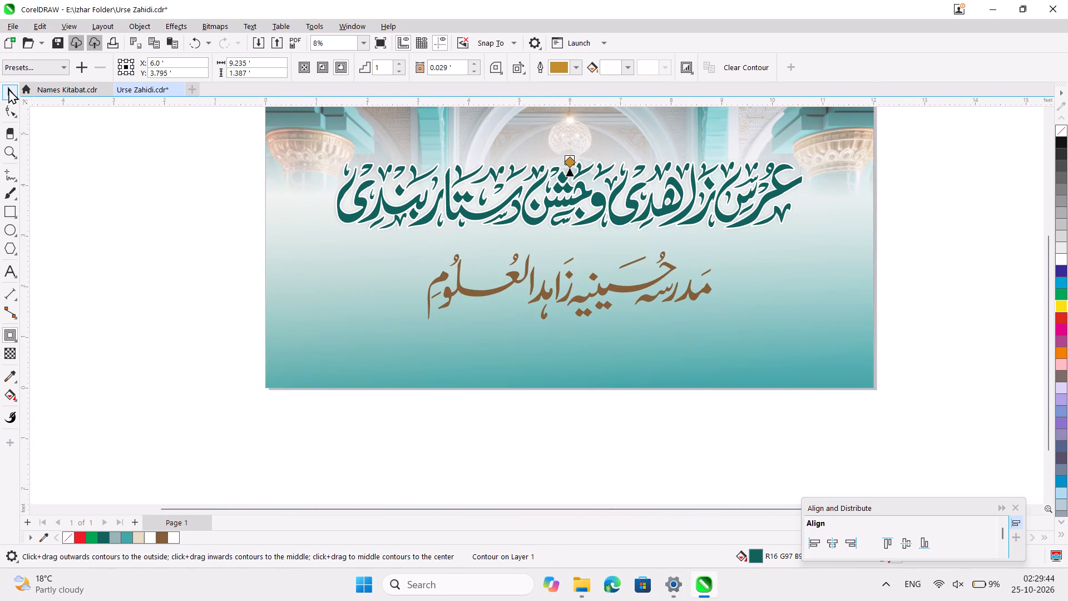
left_click(196, 227)
Save the banner document.
scroll(601, 236, "up", 1)
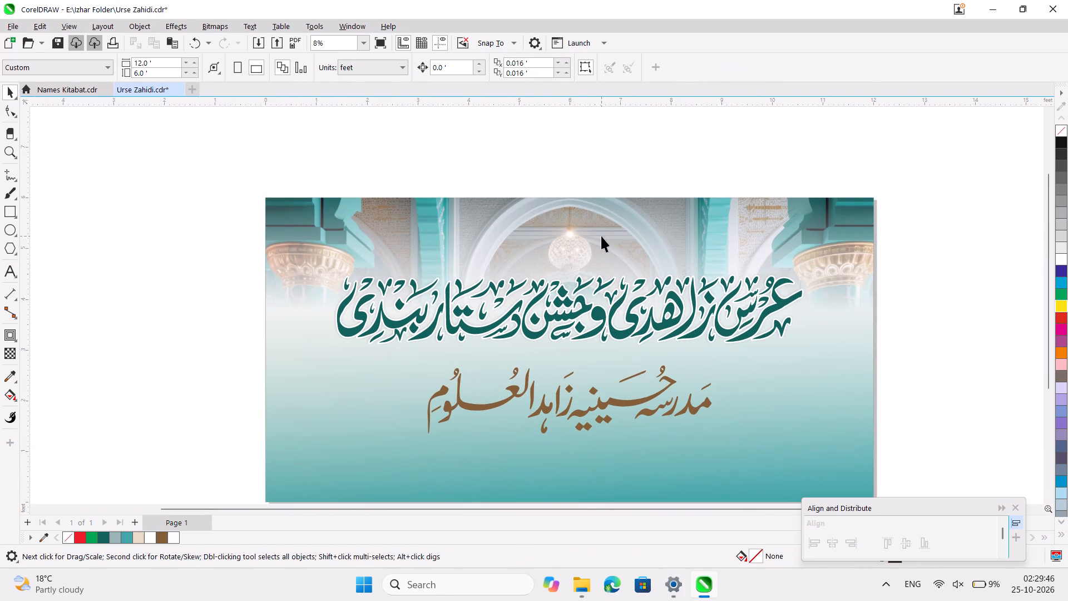
left_click(969, 274)
key("ctrl+s")
Break the large title's drop shadow apart into a separate object and deselect it.
scroll(745, 343, "up", 3, "ctrl")
left_click(749, 336)
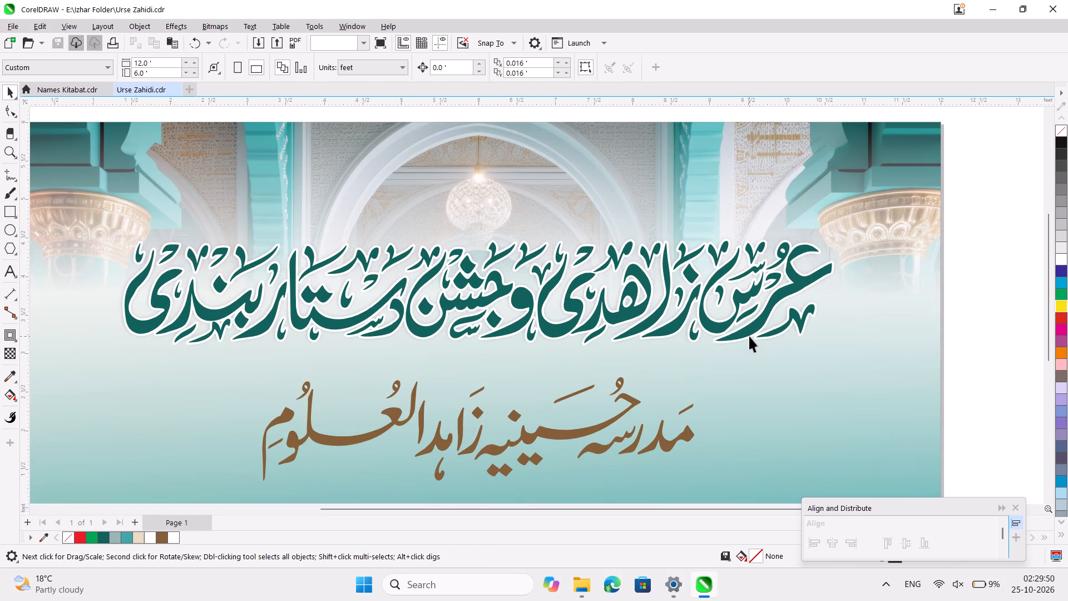
left_click(14, 333)
left_click(9, 328)
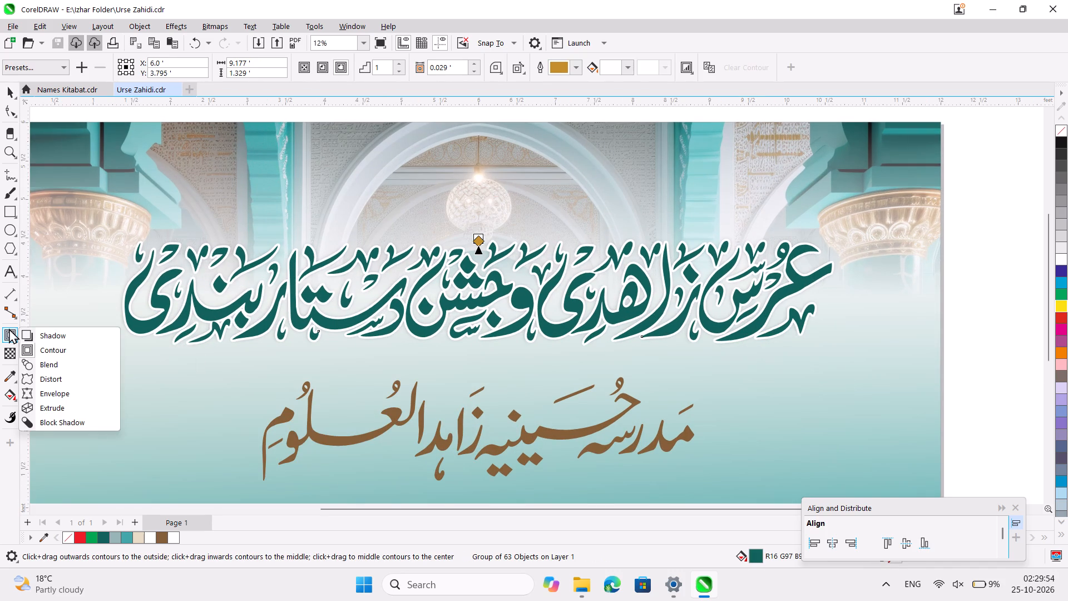
left_click(66, 338)
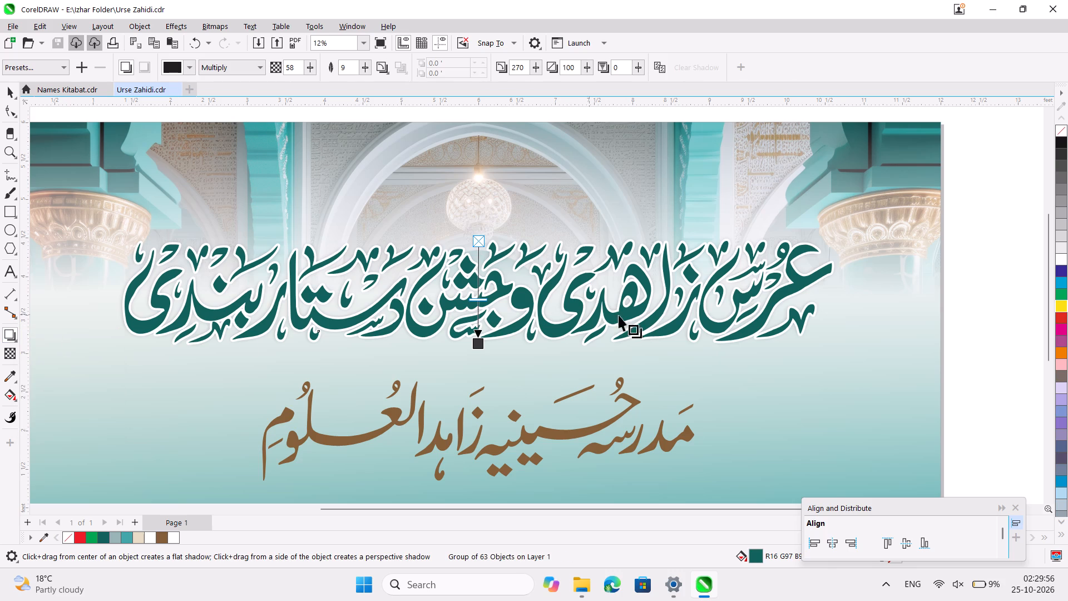
left_click(955, 255)
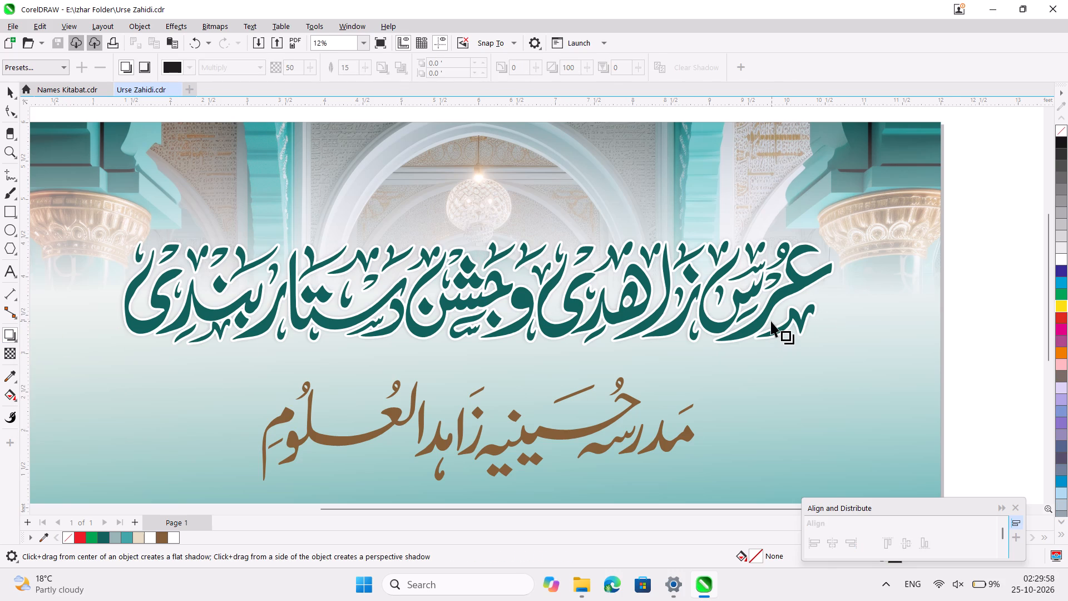
left_click(769, 321)
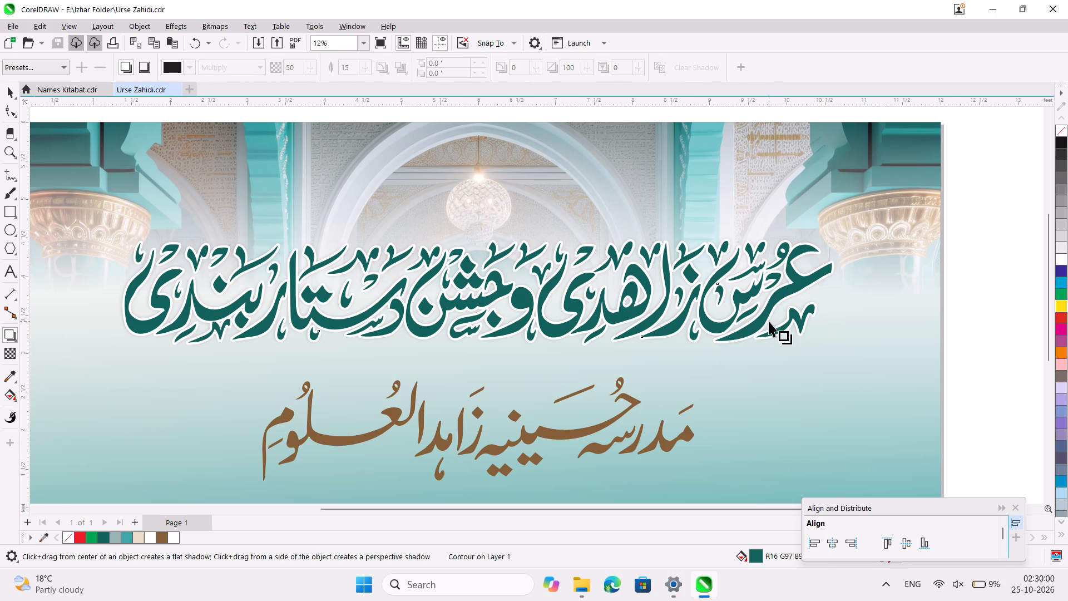
scroll(805, 304, "up", 3, "ctrl")
left_click(819, 270)
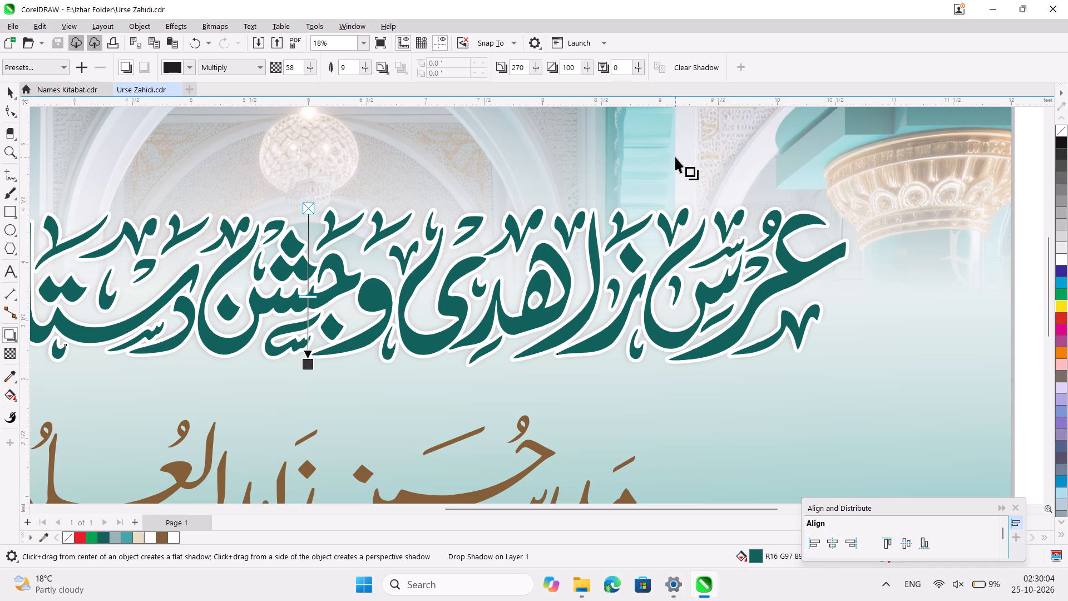
key("ctrl+k")
scroll(675, 157, "down", 4, "ctrl")
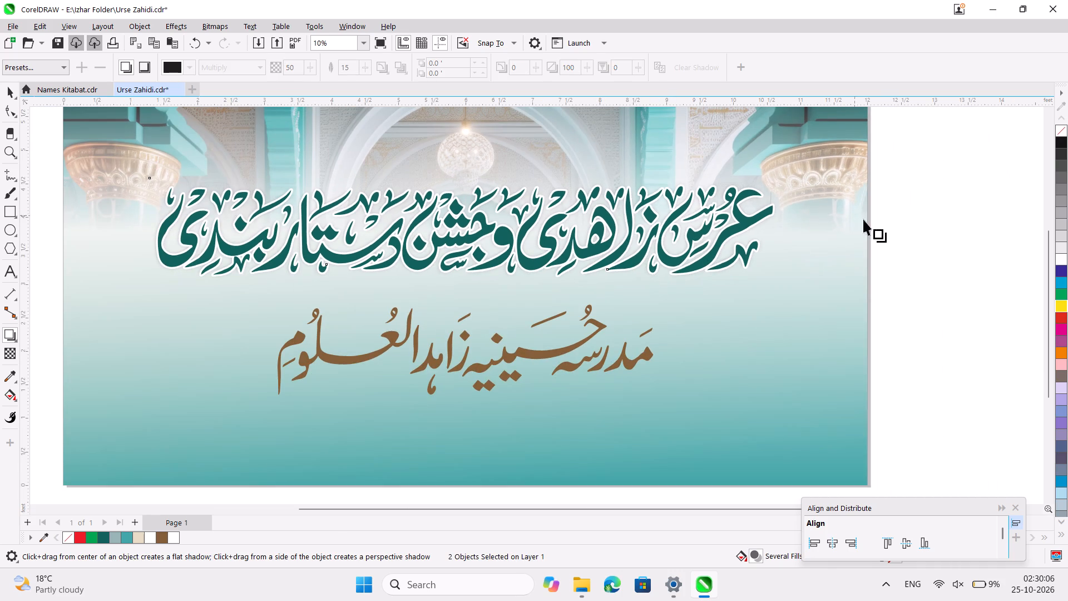
key("ctrl+space")
left_click(896, 234)
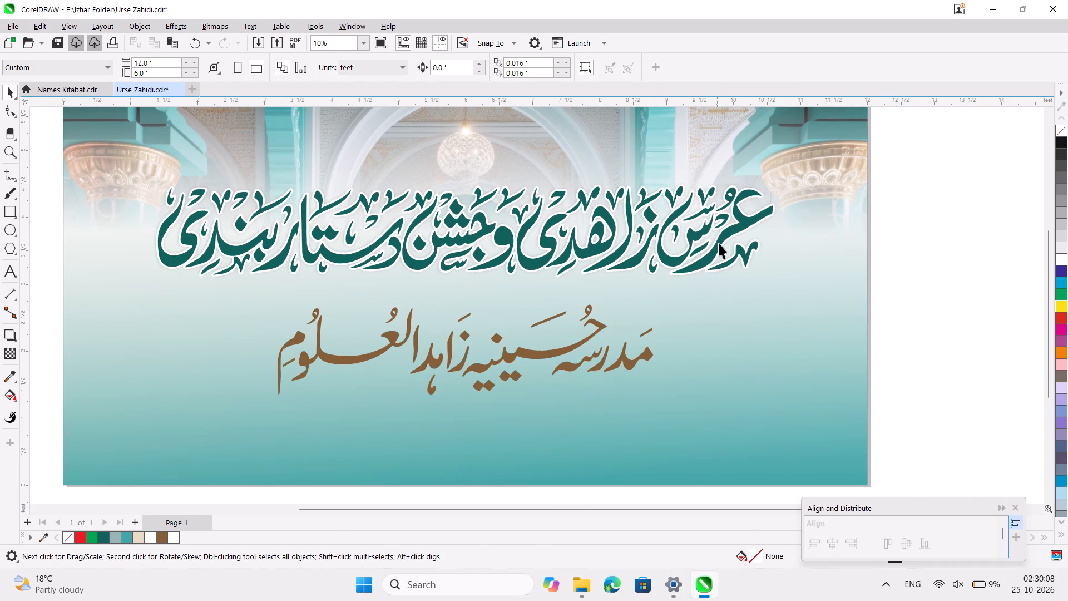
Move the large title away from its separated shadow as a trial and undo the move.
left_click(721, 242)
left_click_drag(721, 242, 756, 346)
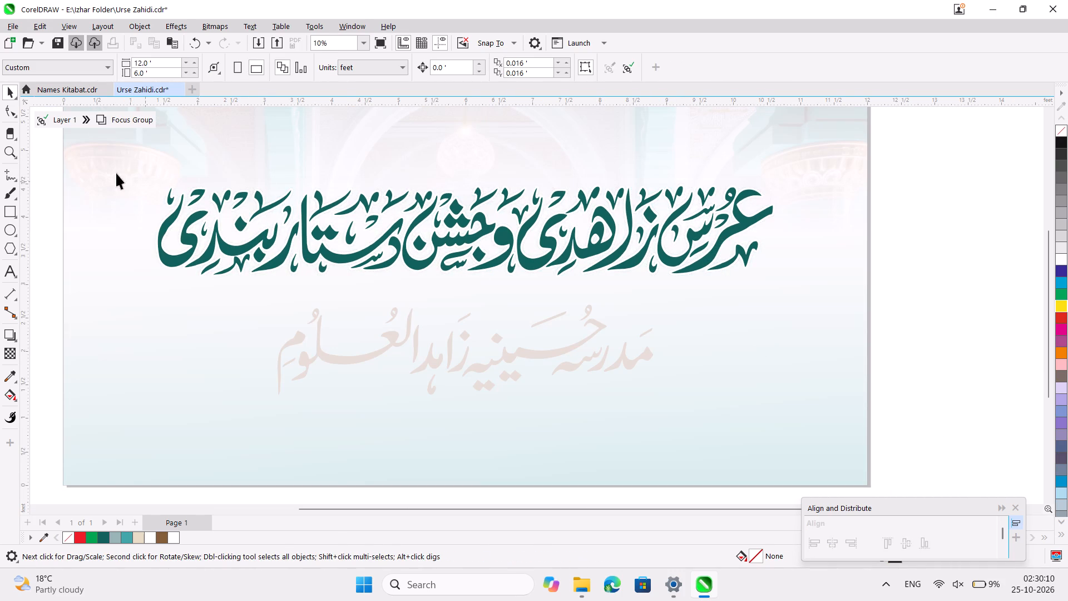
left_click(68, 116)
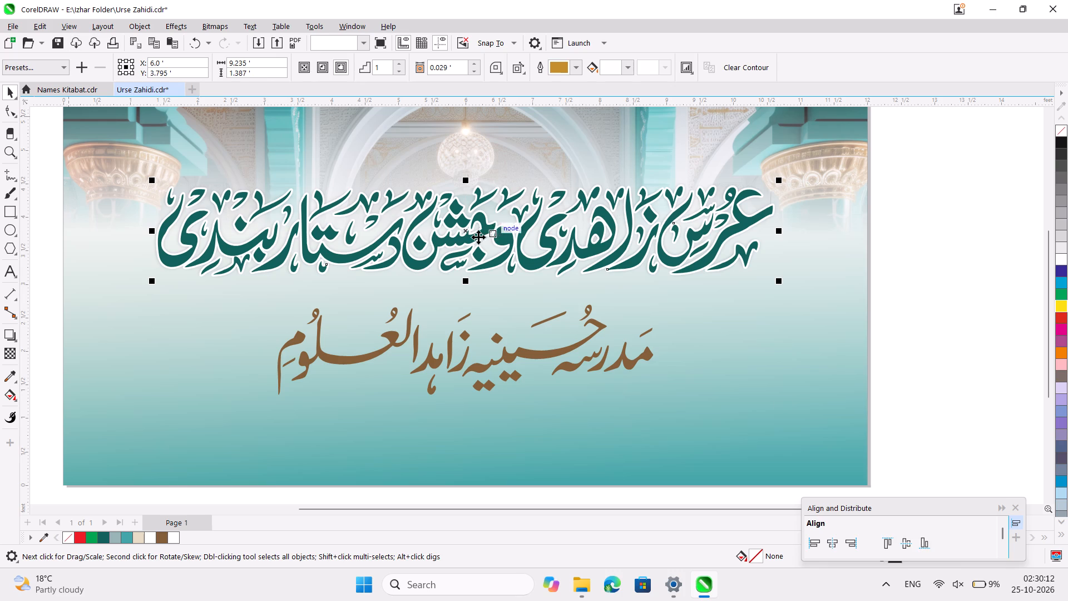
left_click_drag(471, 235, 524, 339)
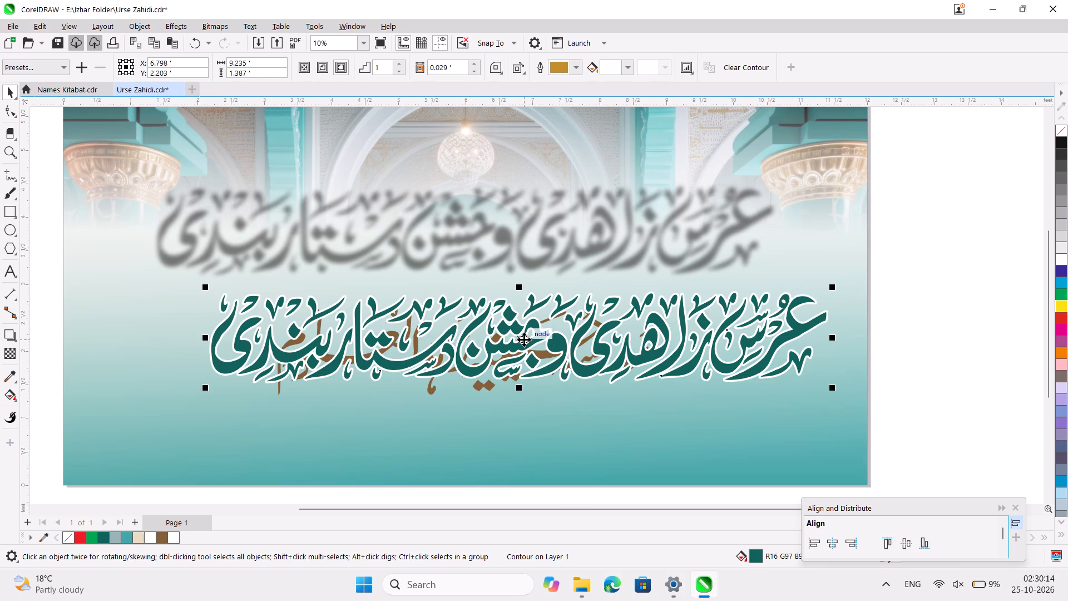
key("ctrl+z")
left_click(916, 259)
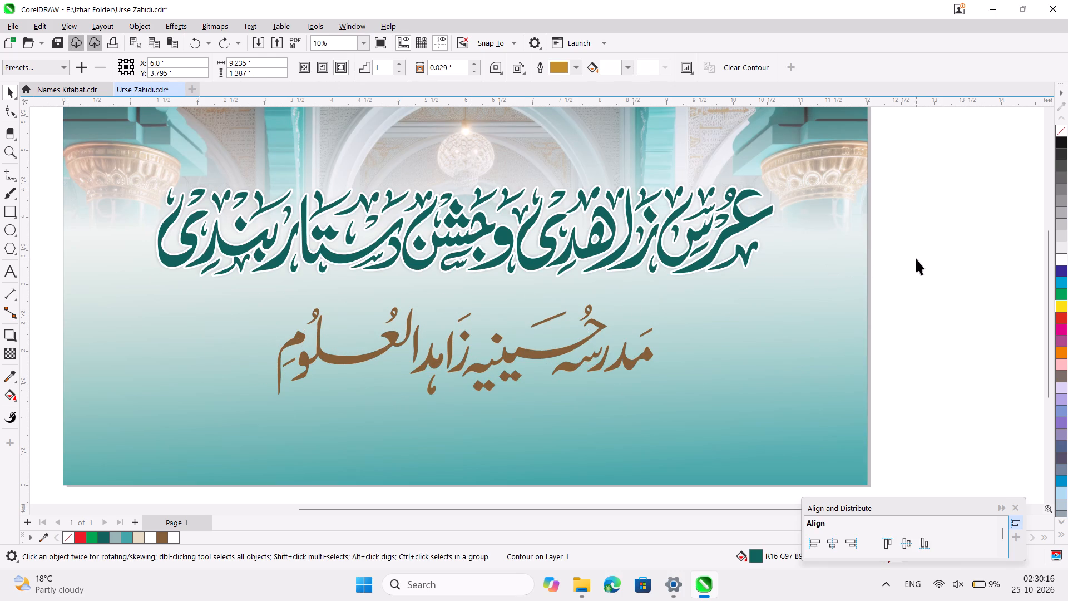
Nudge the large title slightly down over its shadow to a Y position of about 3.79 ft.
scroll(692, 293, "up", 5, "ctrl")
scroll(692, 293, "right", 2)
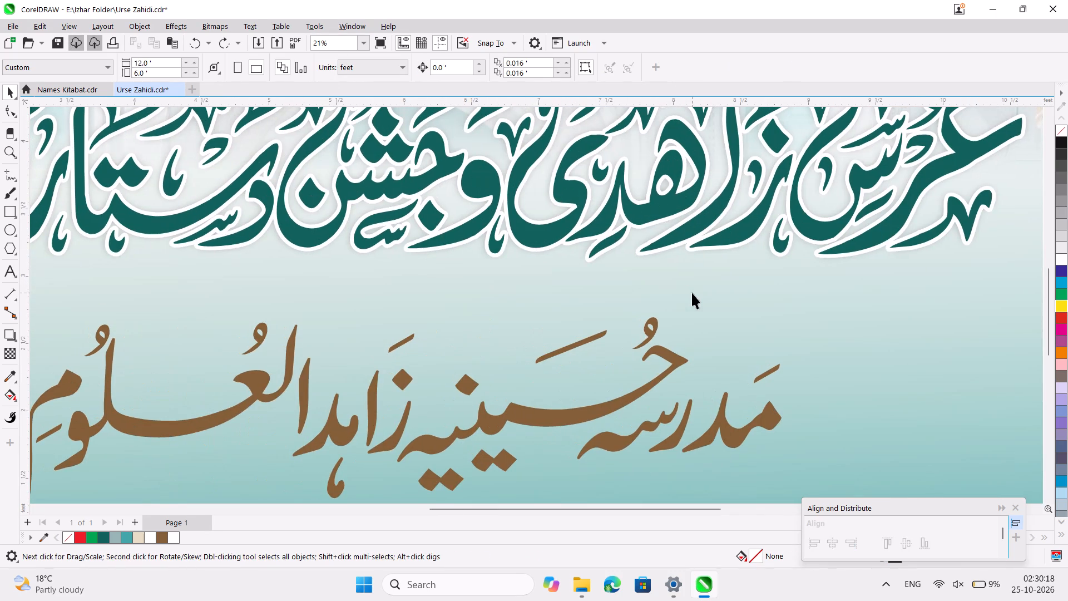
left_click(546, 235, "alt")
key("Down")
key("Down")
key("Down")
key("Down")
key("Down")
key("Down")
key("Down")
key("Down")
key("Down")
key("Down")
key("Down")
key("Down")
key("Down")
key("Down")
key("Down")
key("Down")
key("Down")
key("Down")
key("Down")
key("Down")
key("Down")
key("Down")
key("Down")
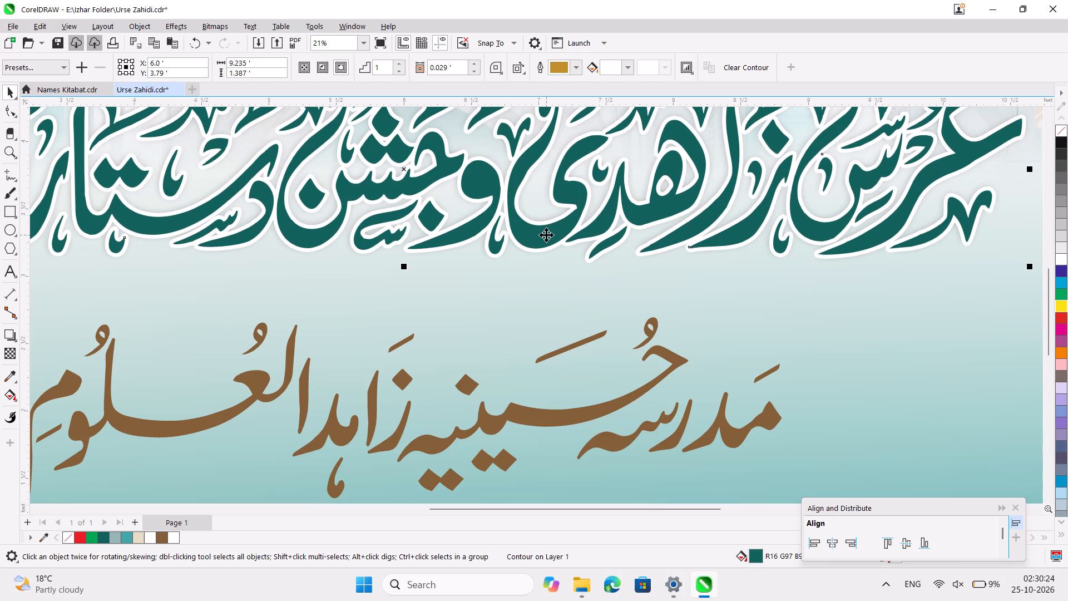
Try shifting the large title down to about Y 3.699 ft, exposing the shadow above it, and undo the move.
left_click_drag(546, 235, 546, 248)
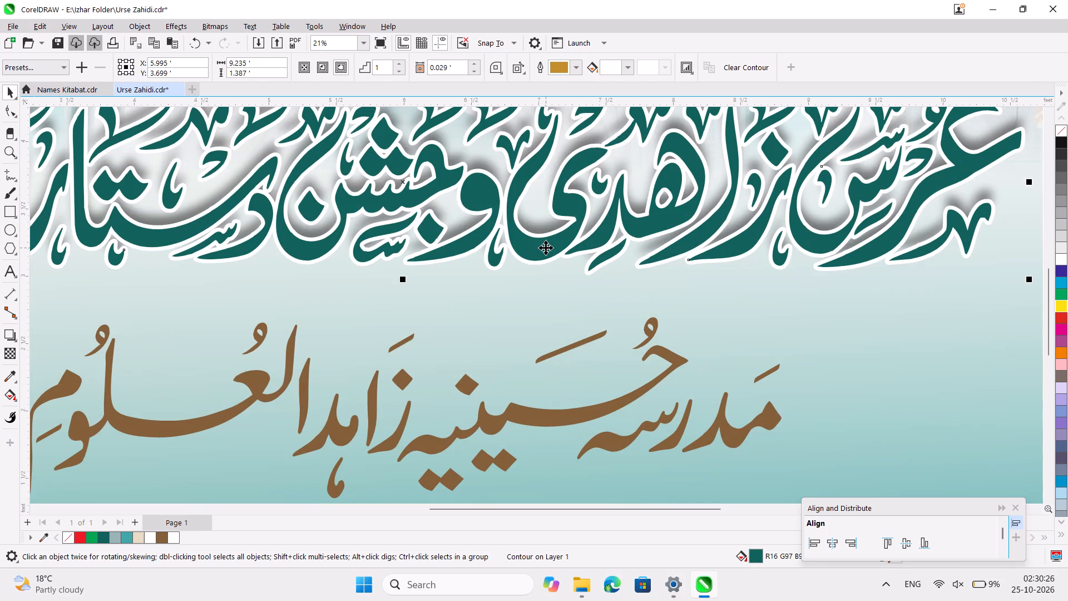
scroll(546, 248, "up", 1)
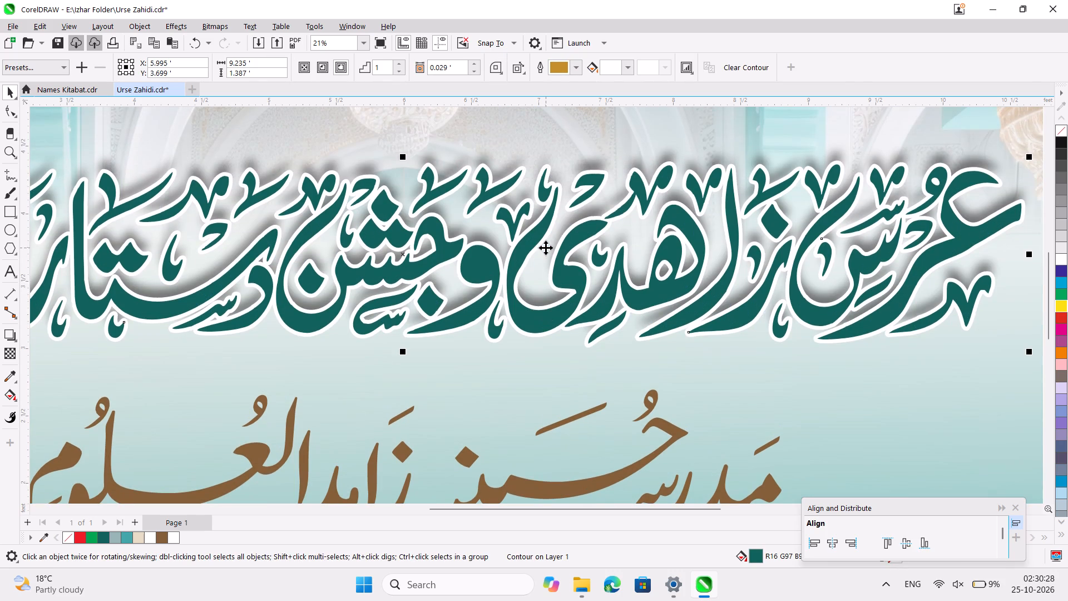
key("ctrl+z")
Offset the large title slightly upward from its separated shadow, to about X 5.994 ft, Y 3.829 ft, and deselect it.
scroll(546, 248, "up", 5, "ctrl")
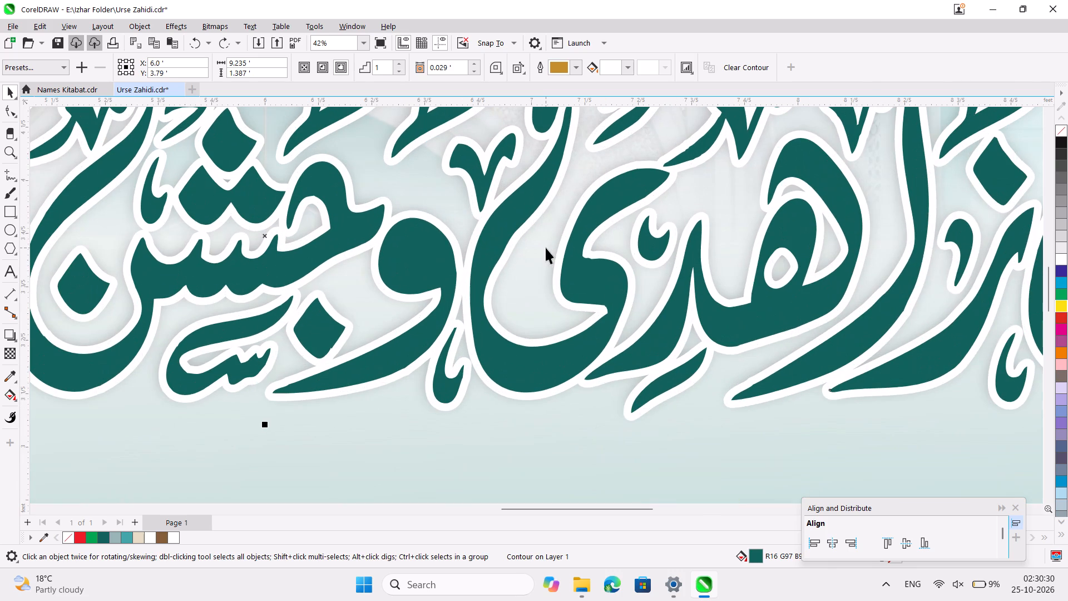
left_click_drag(513, 348, 513, 339)
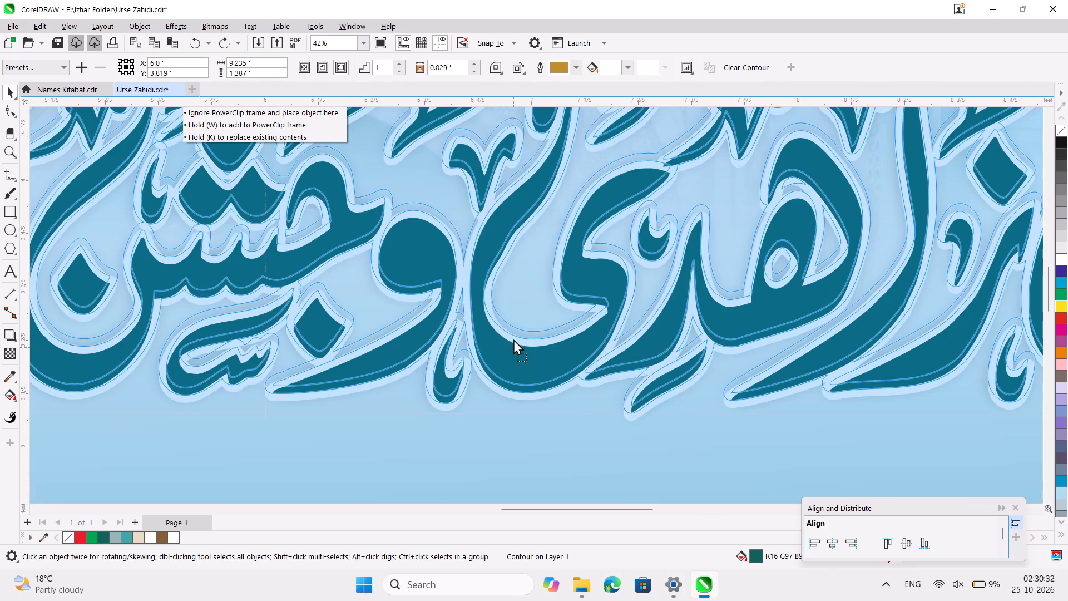
left_click_drag(513, 339, 513, 340)
scroll(513, 340, "down", 4, "ctrl")
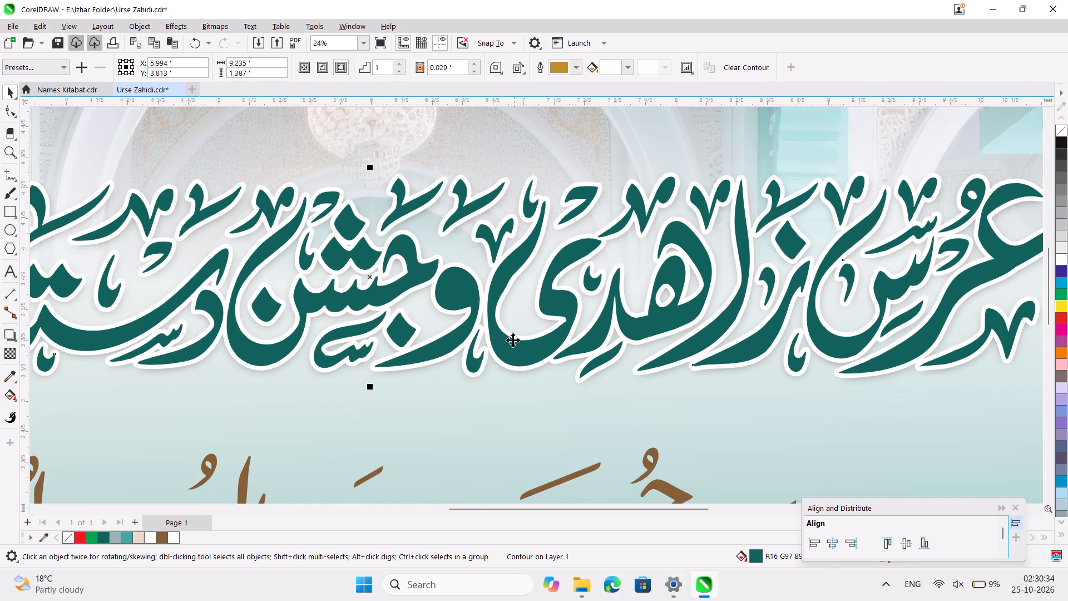
scroll(513, 340, "up", 7, "ctrl")
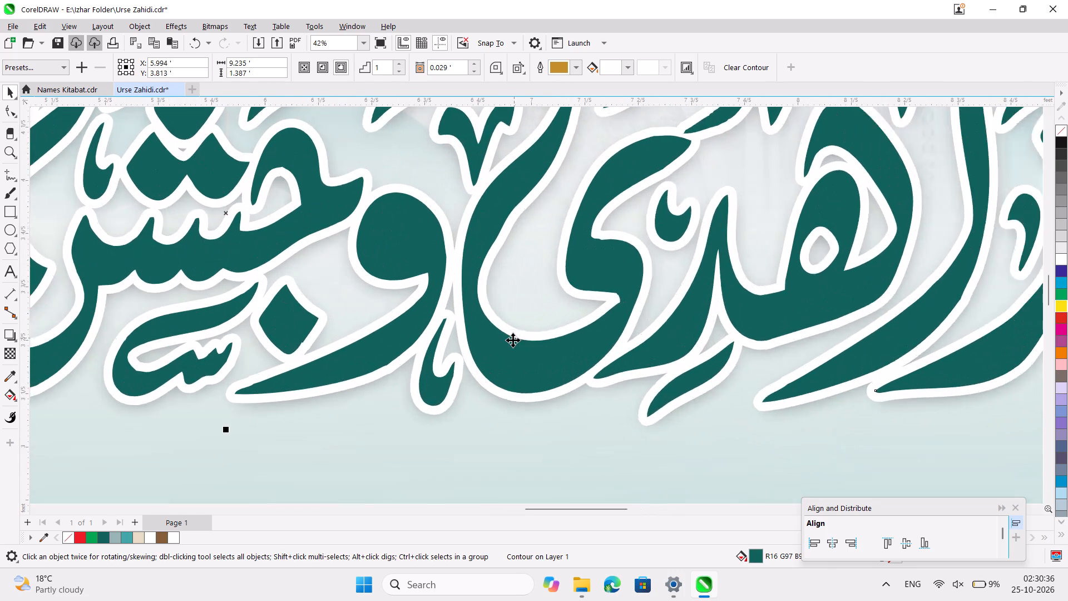
scroll(513, 340, "up", 3, "ctrl")
left_click_drag(516, 387, 516, 383)
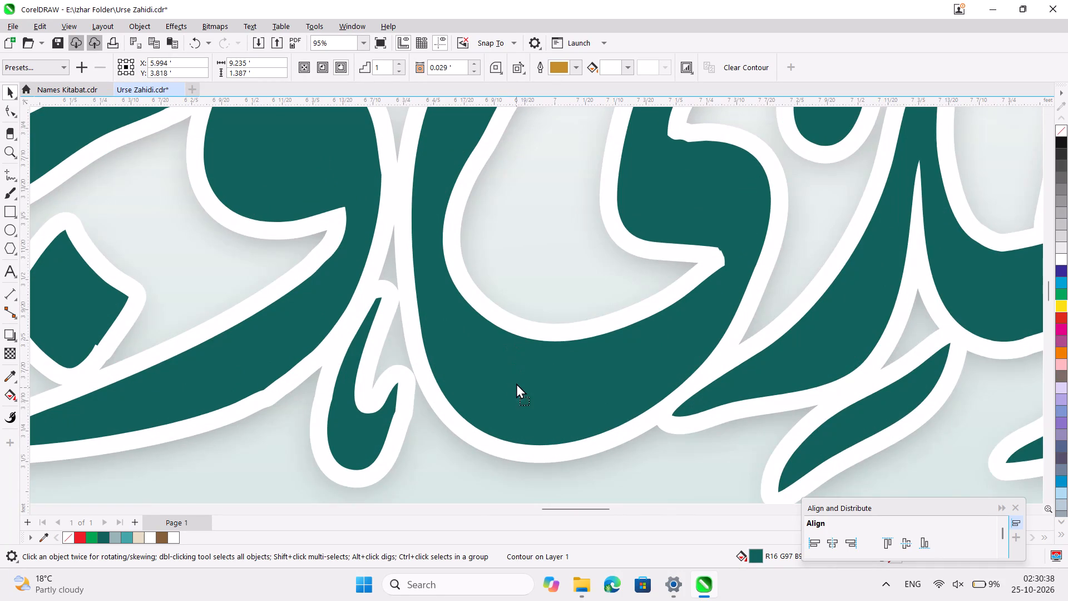
left_click_drag(516, 383, 516, 378)
scroll(516, 378, "down", 2, "ctrl")
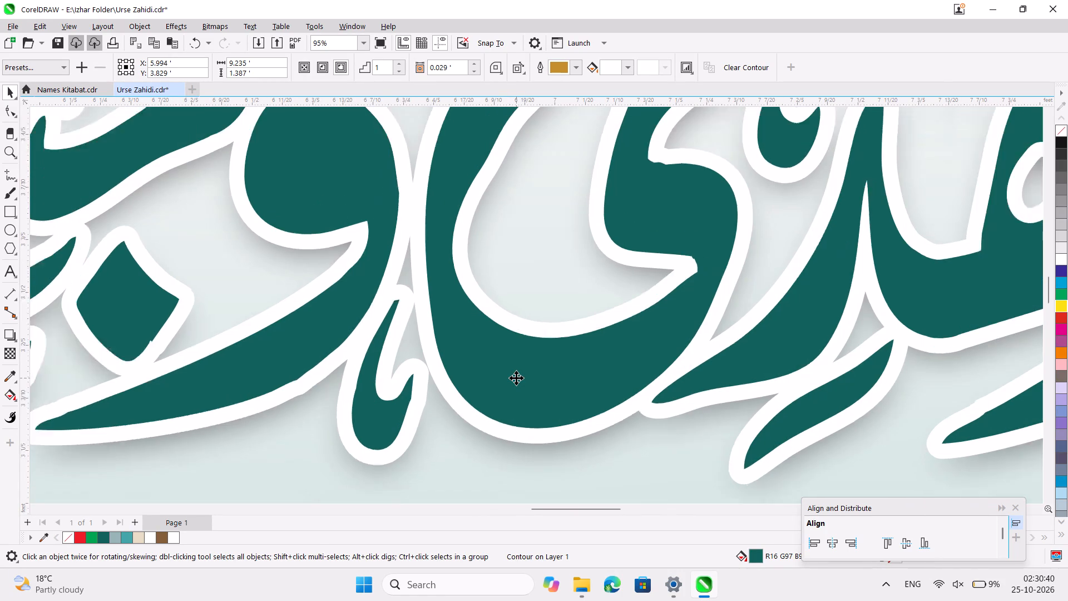
scroll(516, 378, "down", 10, "ctrl")
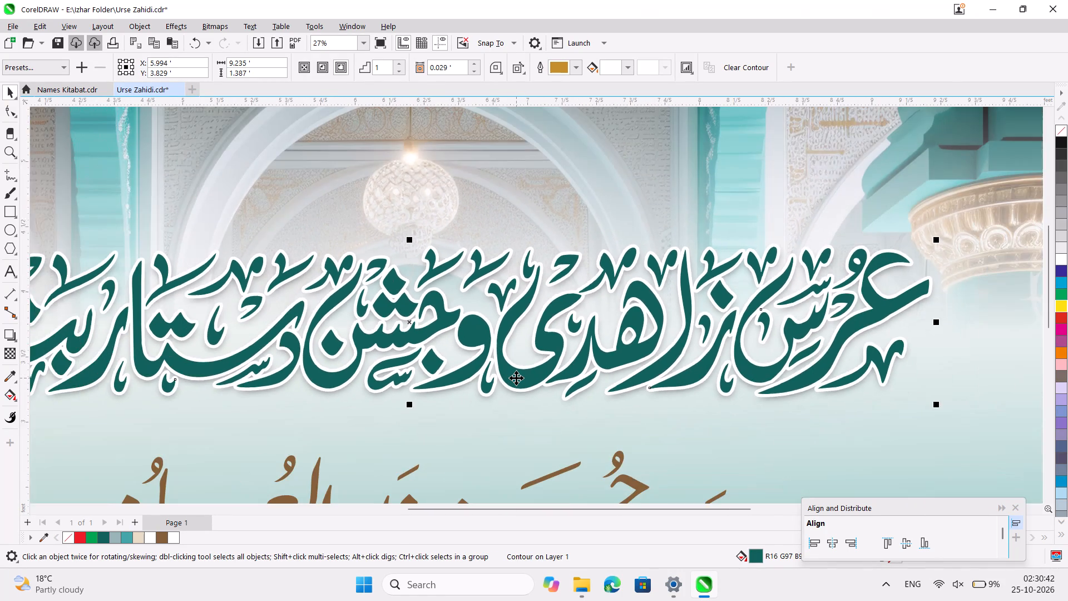
scroll(516, 378, "down", 10, "ctrl")
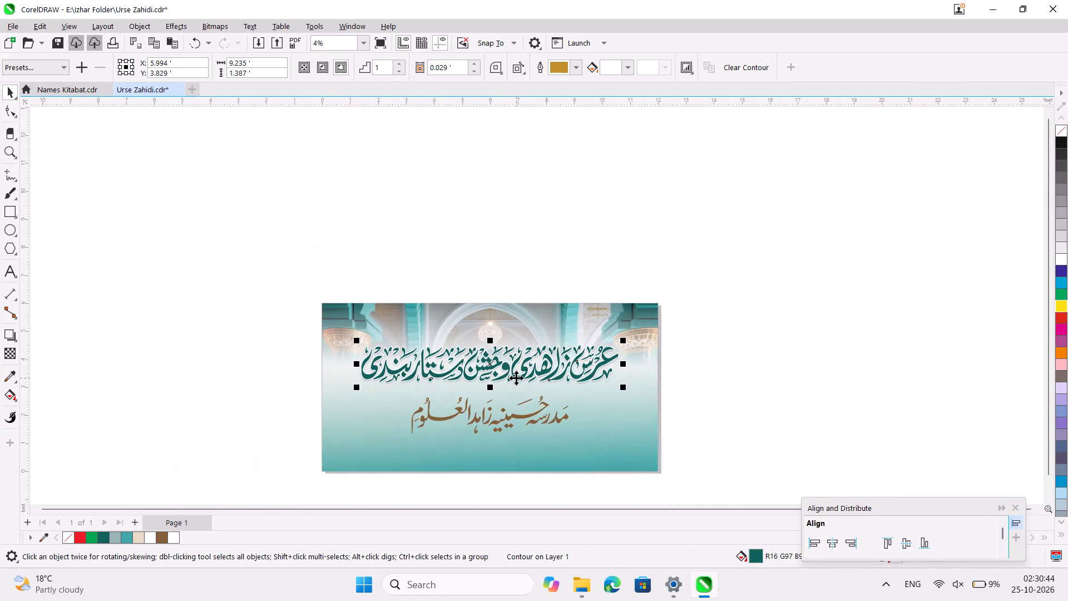
left_click(115, 179)
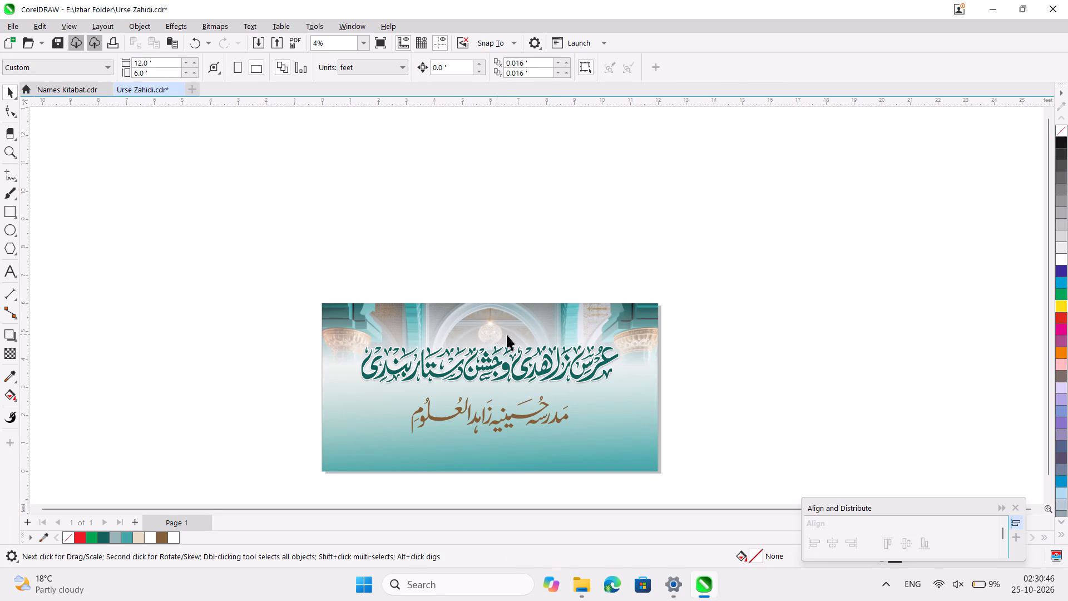
Save the banner document and dismiss the low-battery notice.
scroll(507, 334, "up", 4, "ctrl")
scroll(507, 334, "right", 1)
scroll(507, 334, "down", 1)
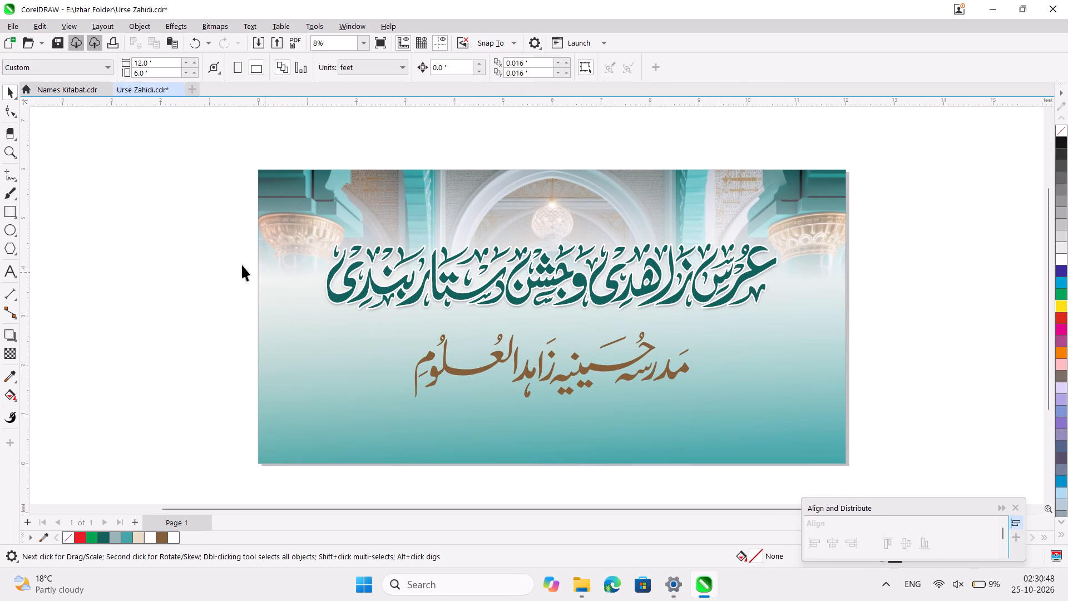
key("ctrl+s")
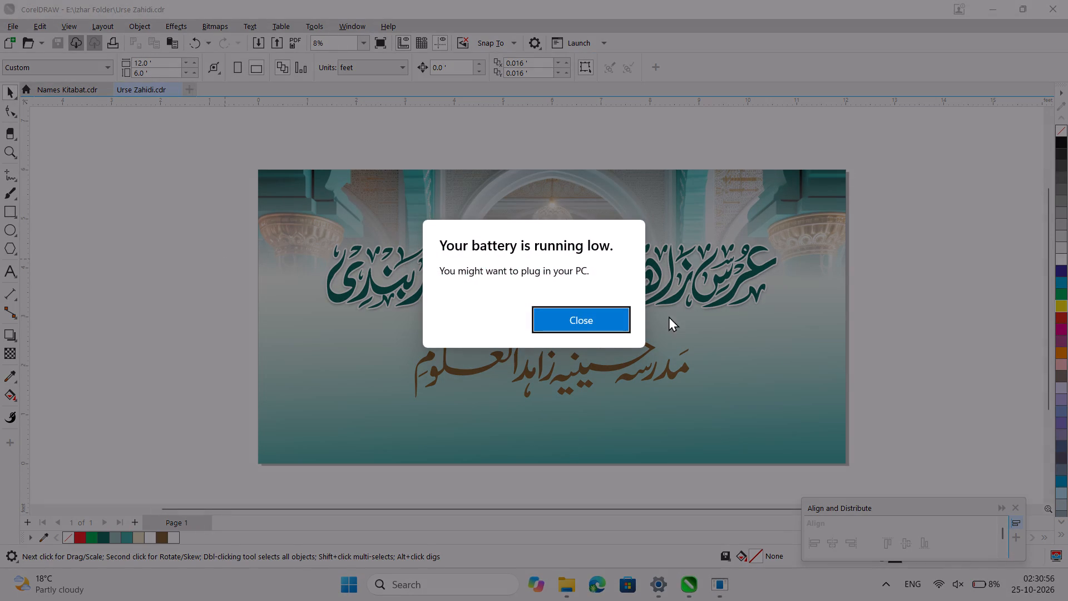
left_click(555, 313)
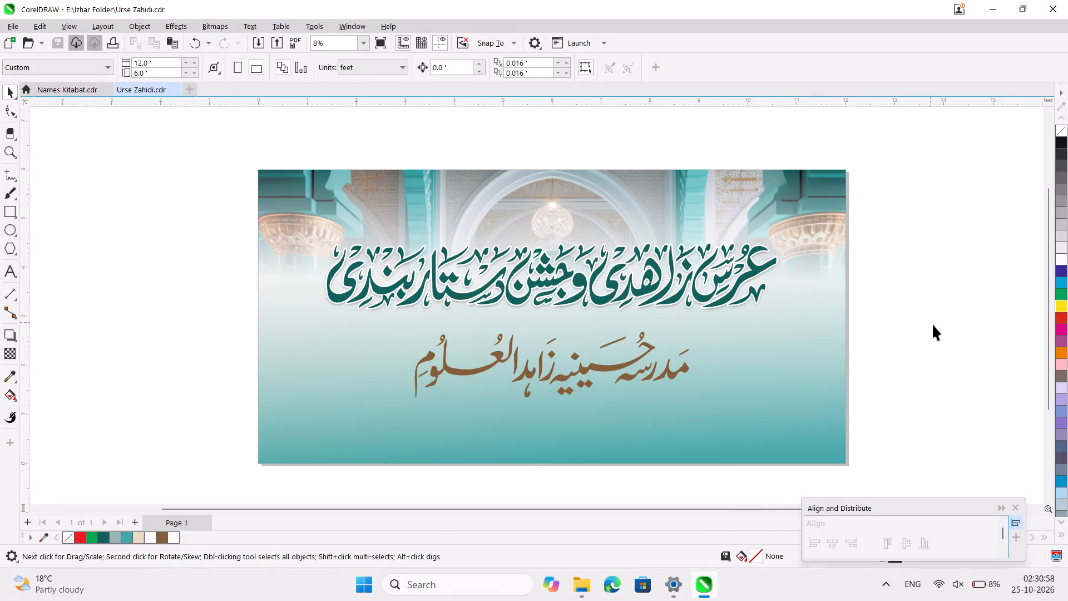
left_click(933, 324)
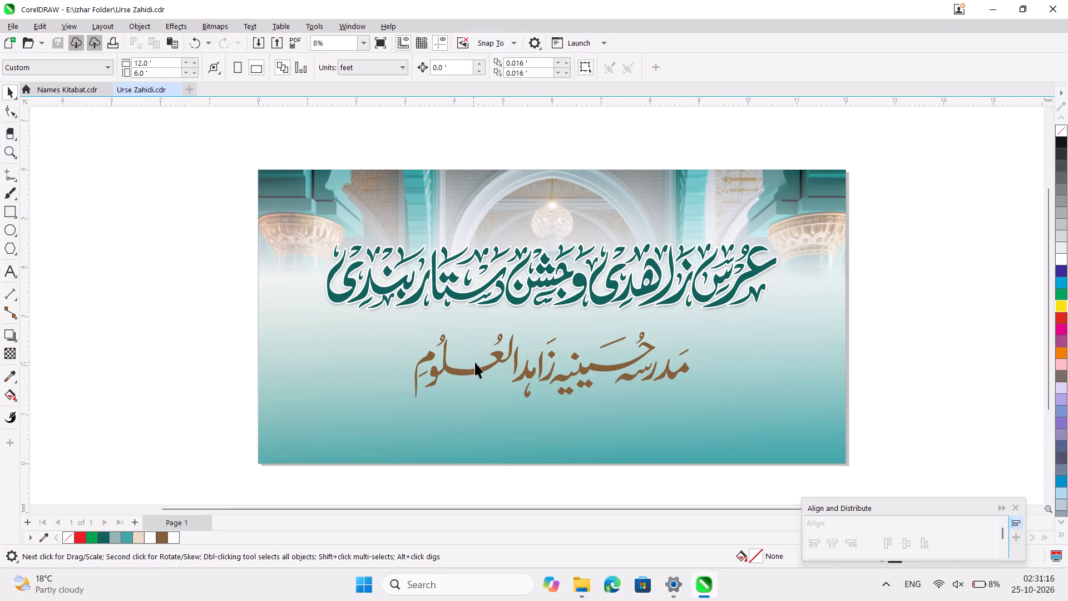
Recolour the smaller brown title with a red fill and a red hairline outline.
left_click(497, 358)
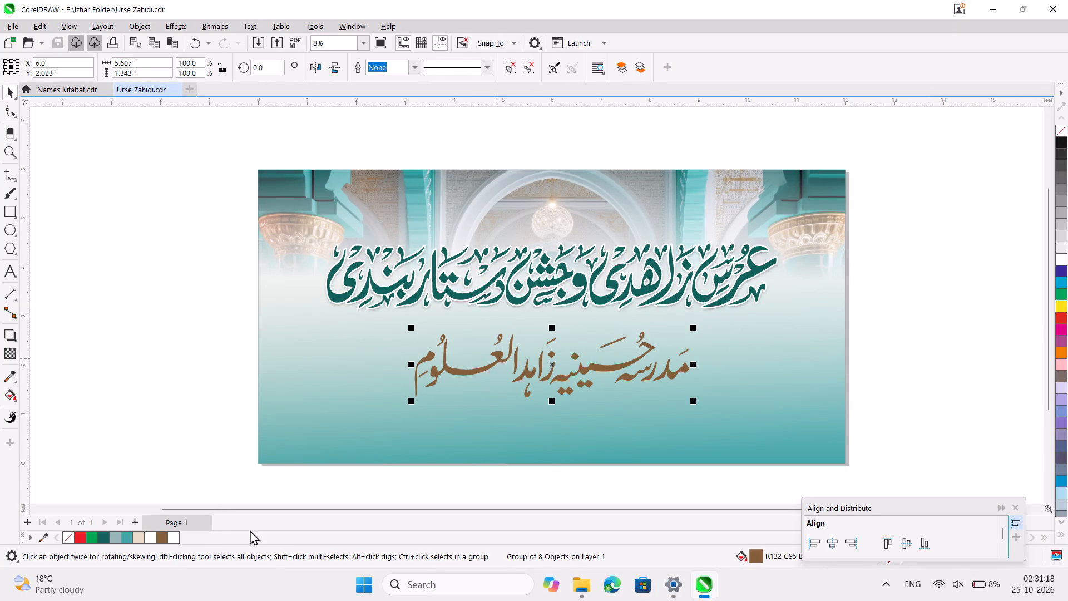
left_click(162, 536)
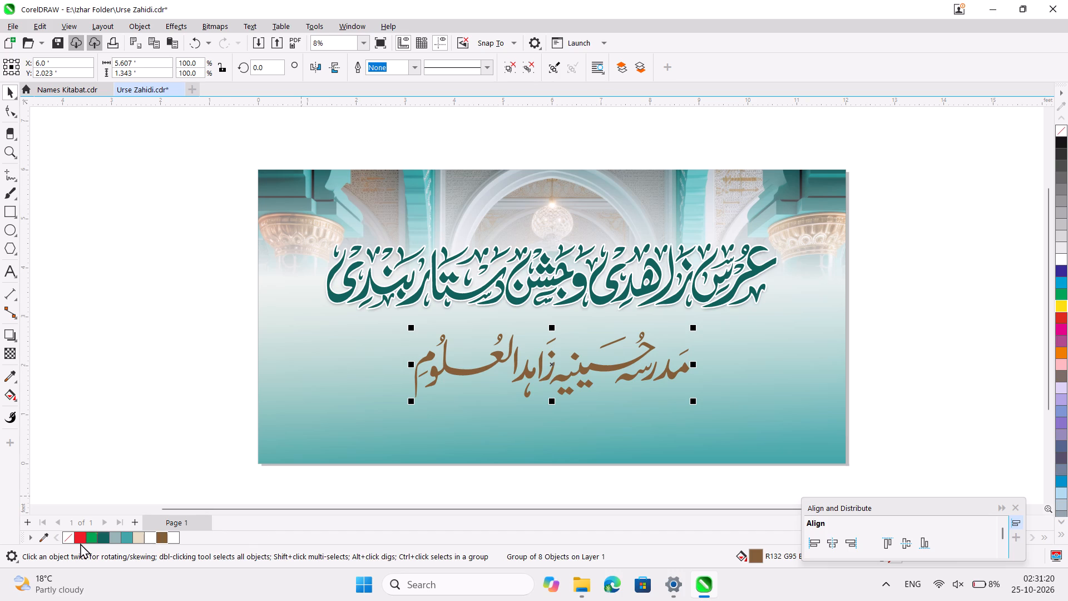
left_click(78, 539)
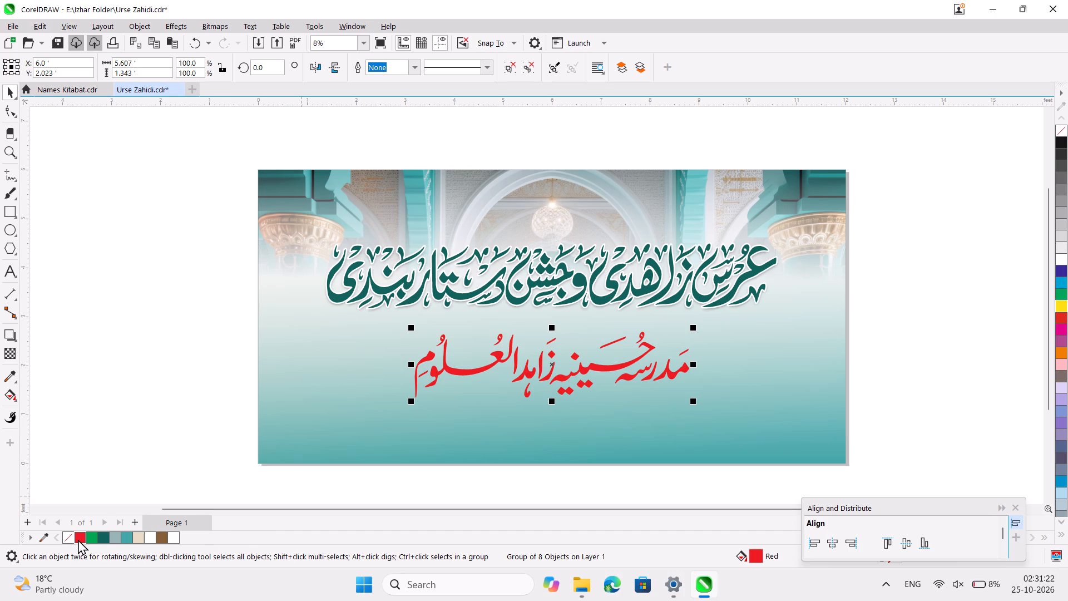
left_click(162, 541)
right_click(81, 538)
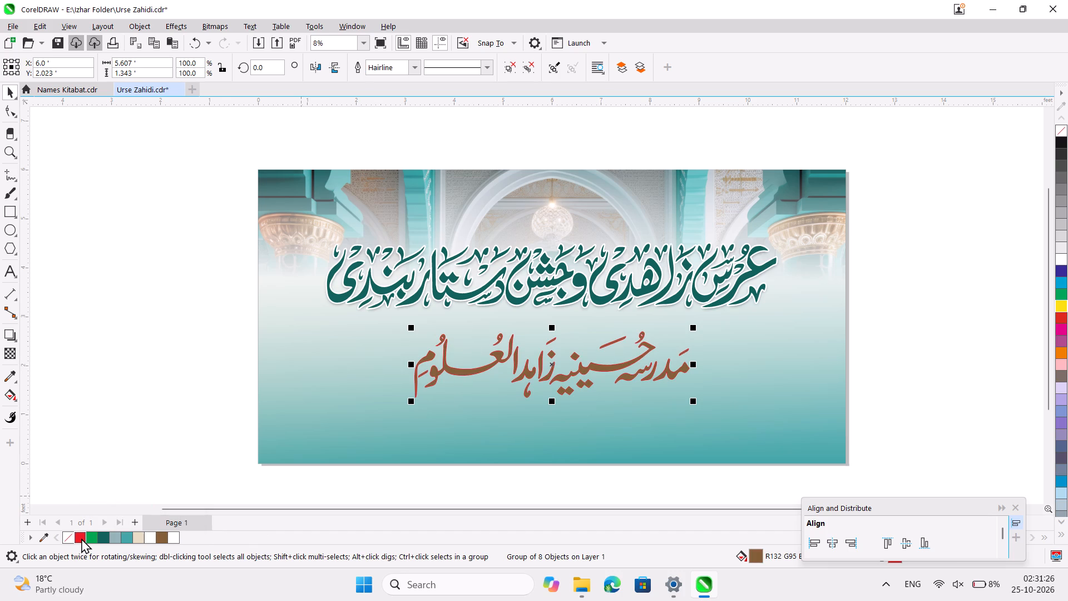
left_click(81, 538)
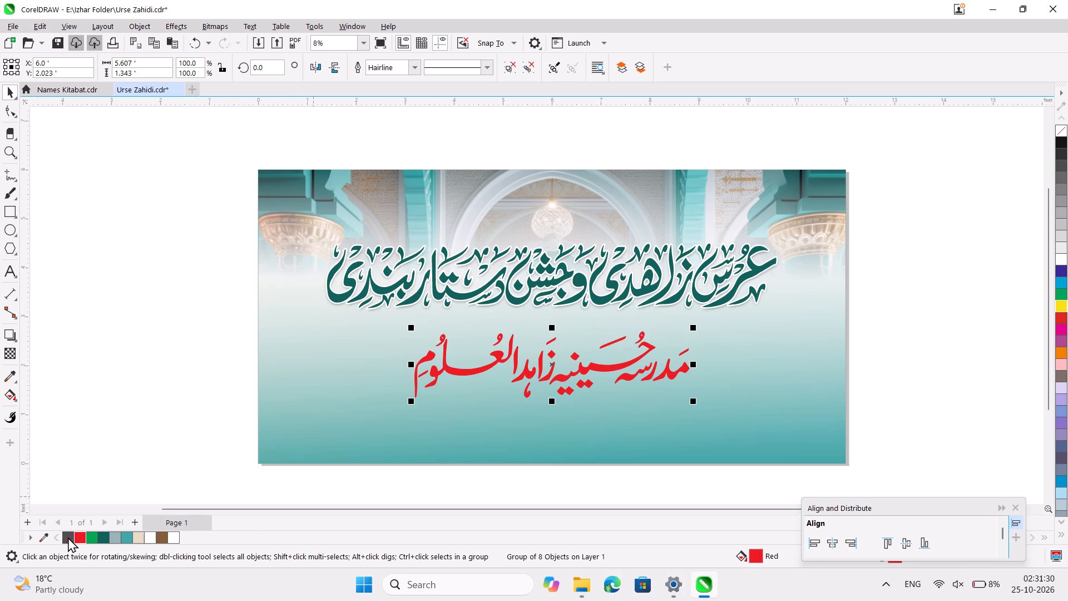
Remove the smaller red title's outline, change its fill back to the brown document colour, and deselect it.
right_click(68, 537)
left_click(95, 376)
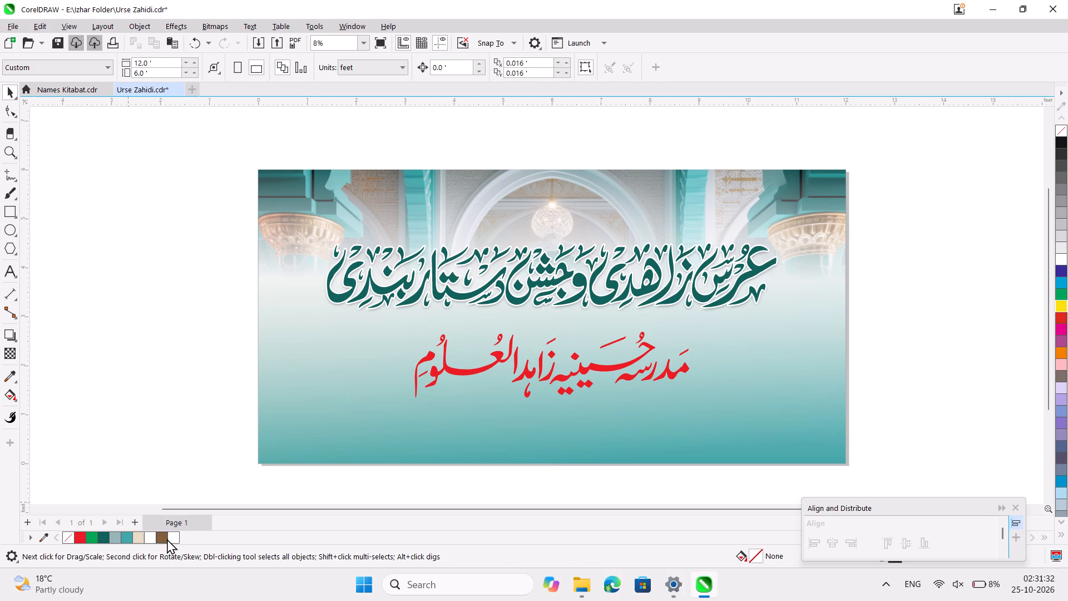
left_click(167, 539)
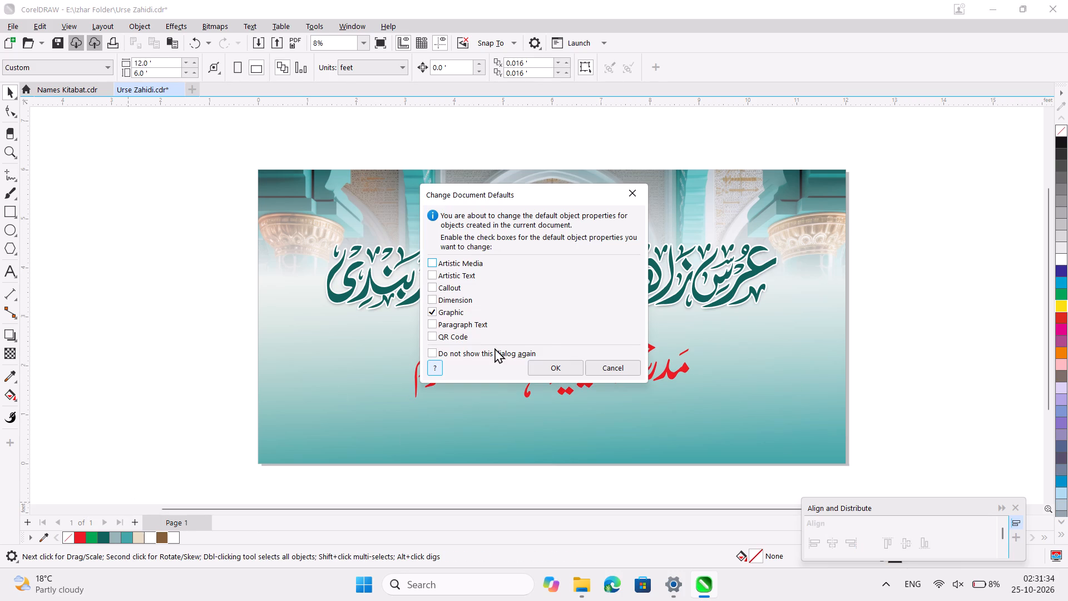
left_click(618, 361)
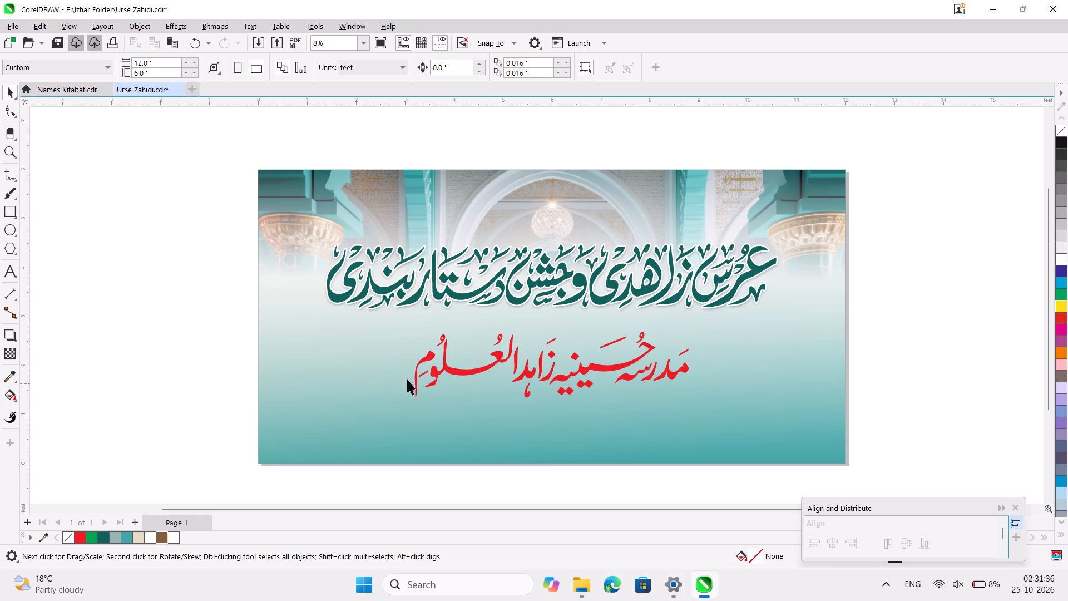
left_click(451, 367)
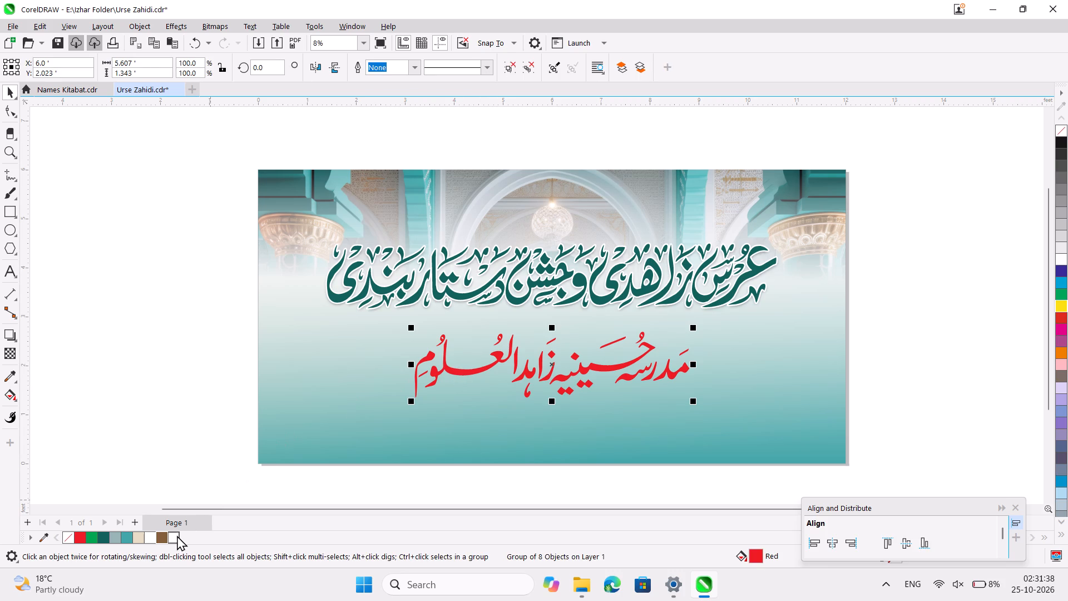
left_click(161, 538)
left_click(170, 430)
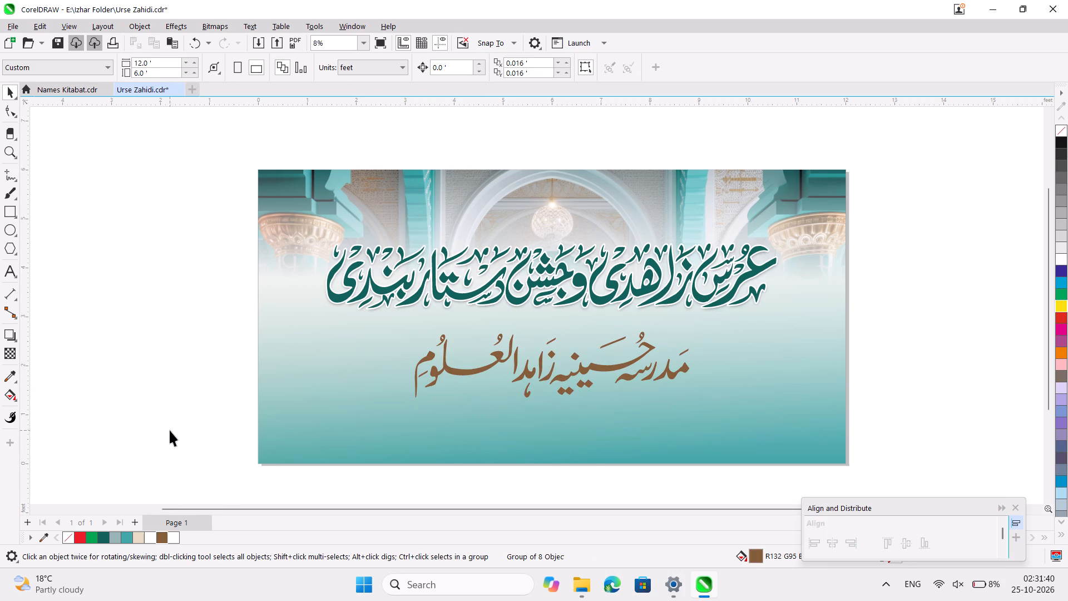
Save the banner document.
key("ctrl+s")
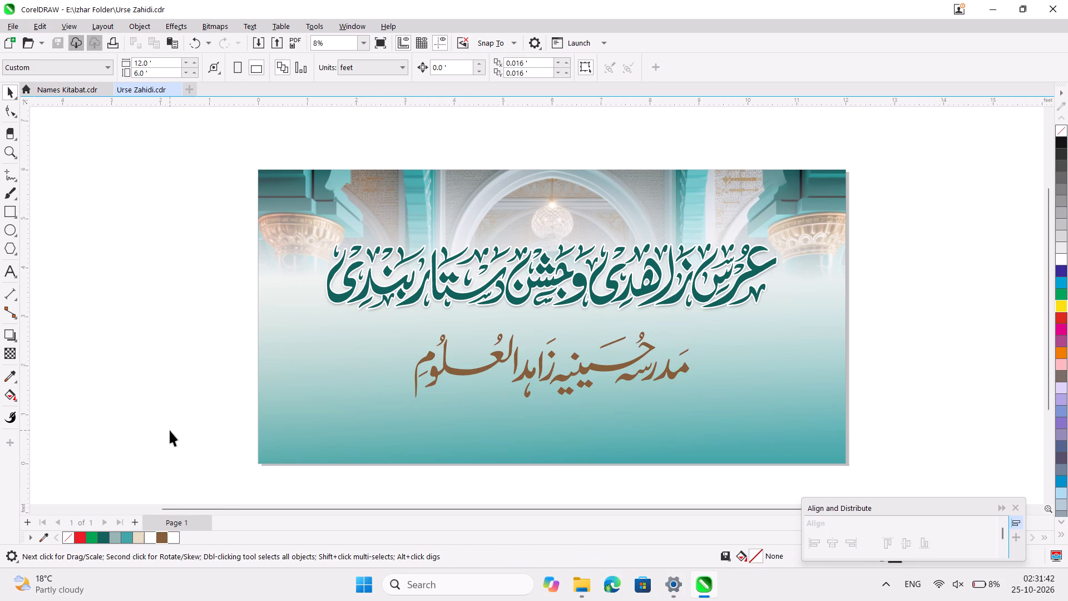
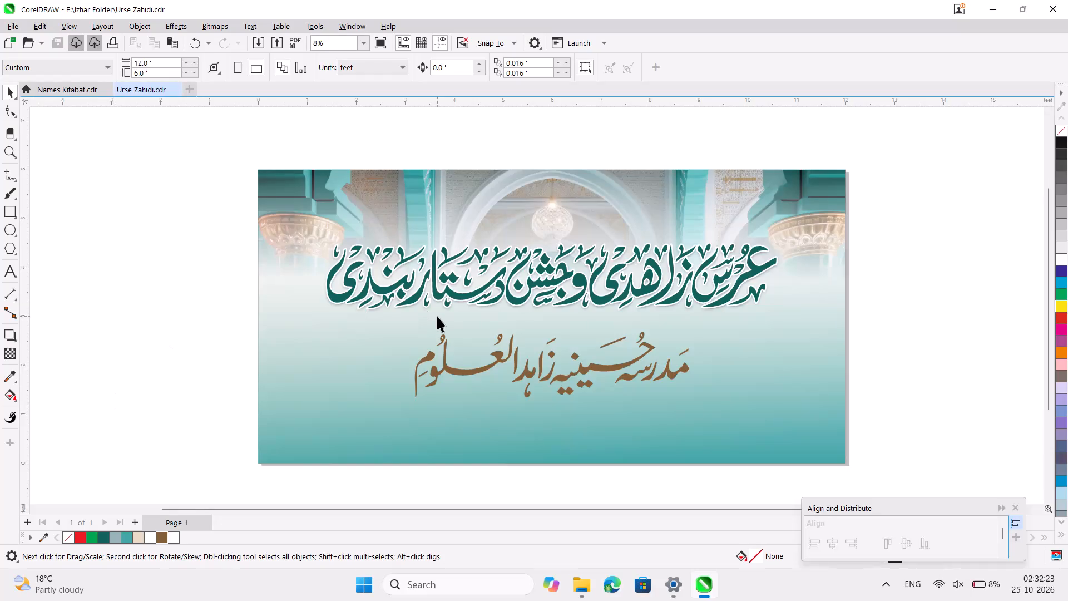
Examine the banner's green and brown Urdu titles against the background, both close up and across the whole page.
scroll(437, 316, "up", 4, "ctrl")
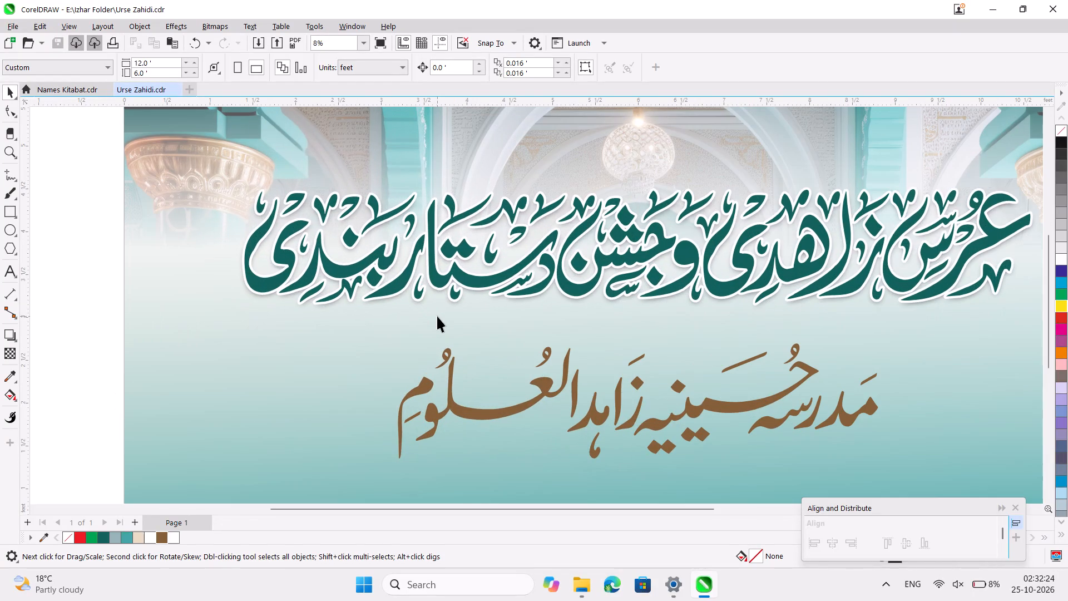
scroll(437, 316, "down", 4, "ctrl")
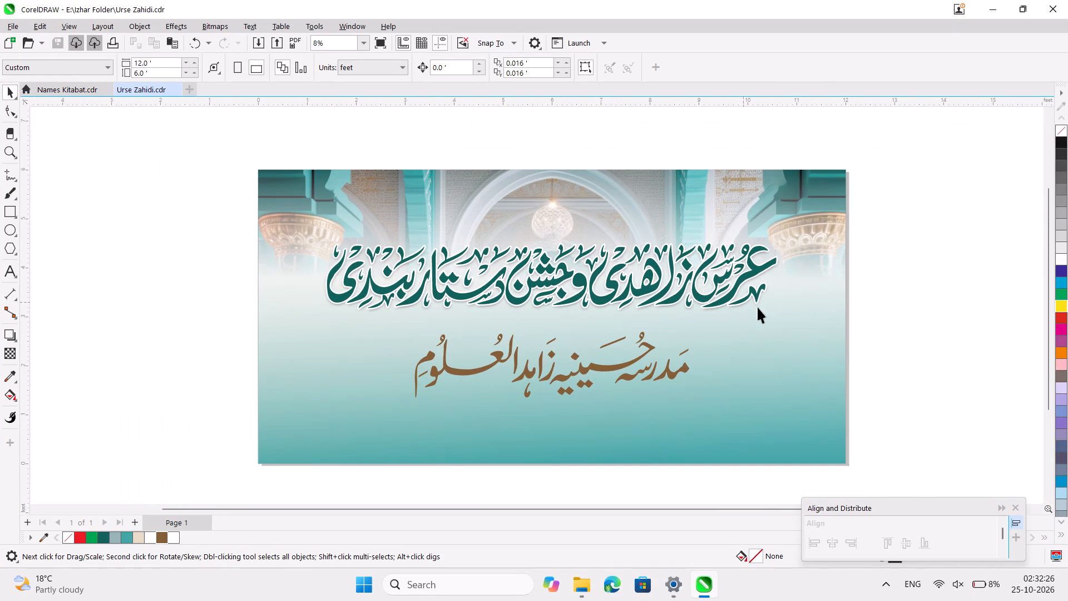
left_click(595, 367)
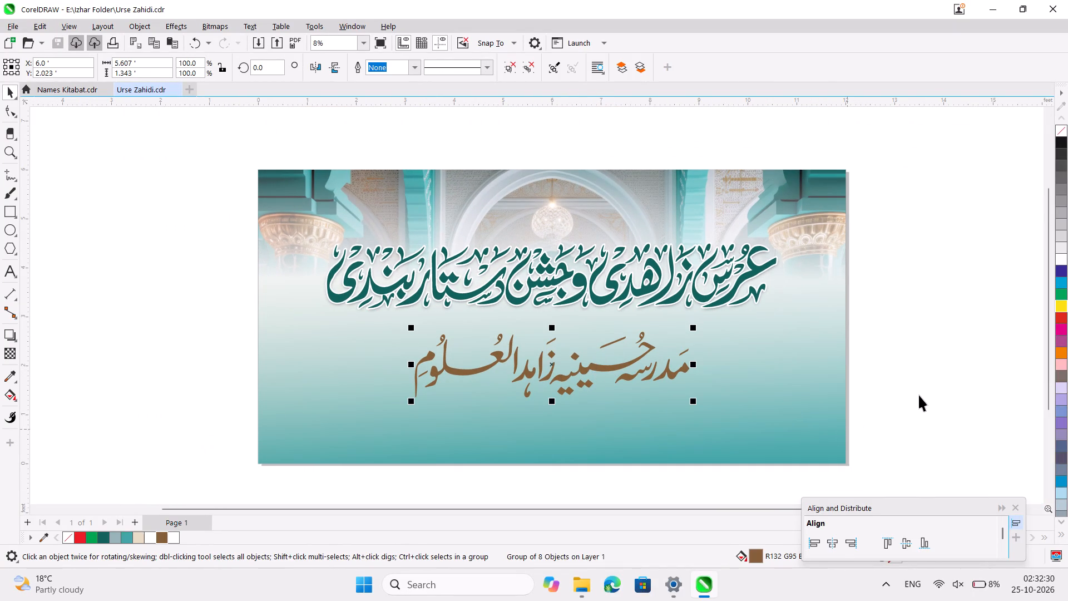
left_click(919, 395)
left_click(602, 371)
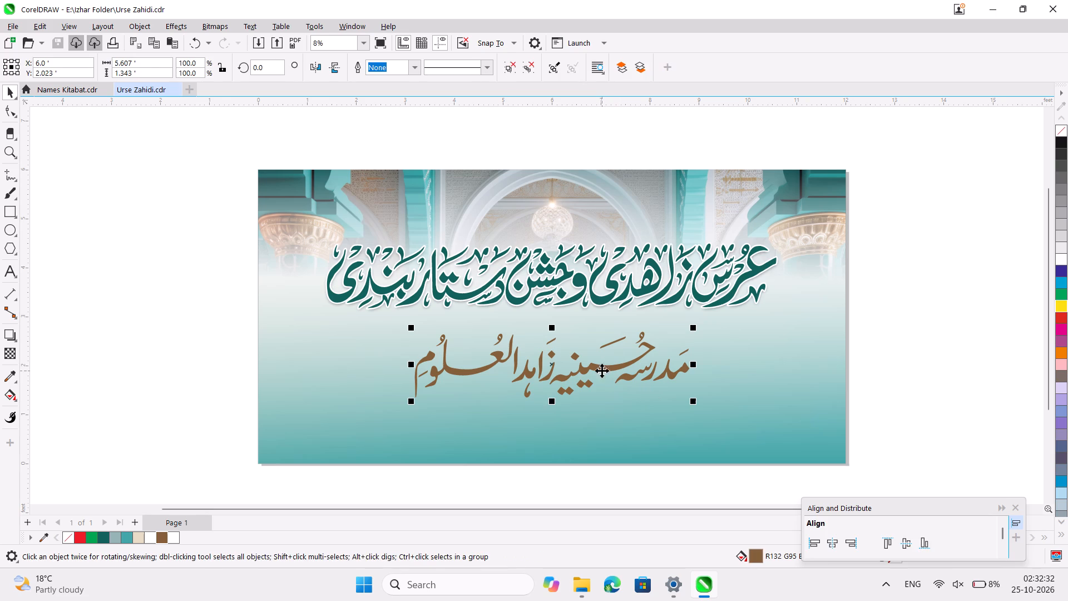
left_click(964, 347)
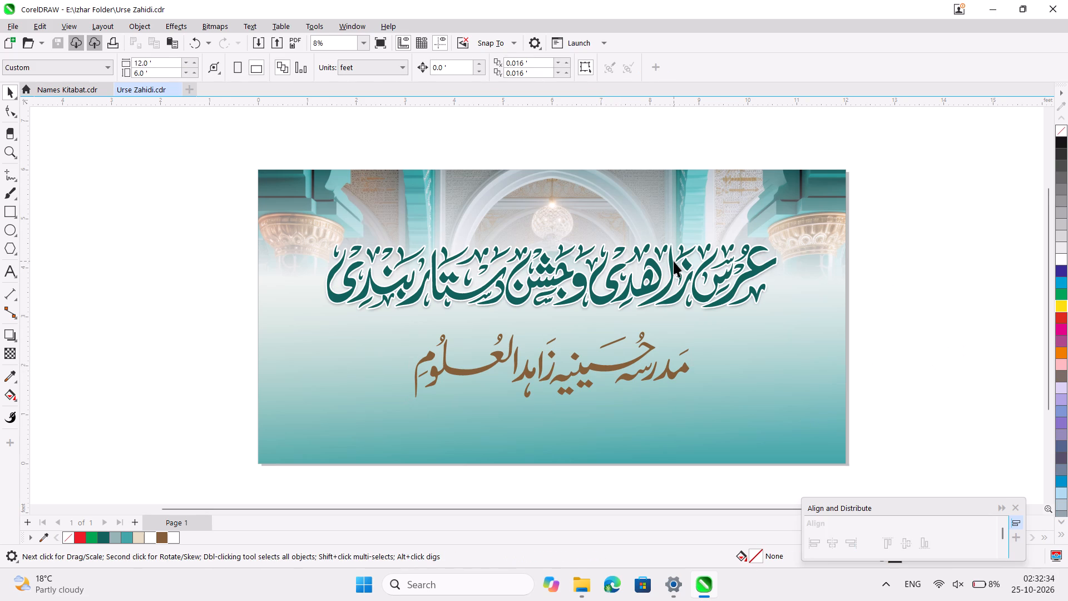
scroll(674, 261, "up", 4, "ctrl")
scroll(674, 261, "down", 3, "ctrl")
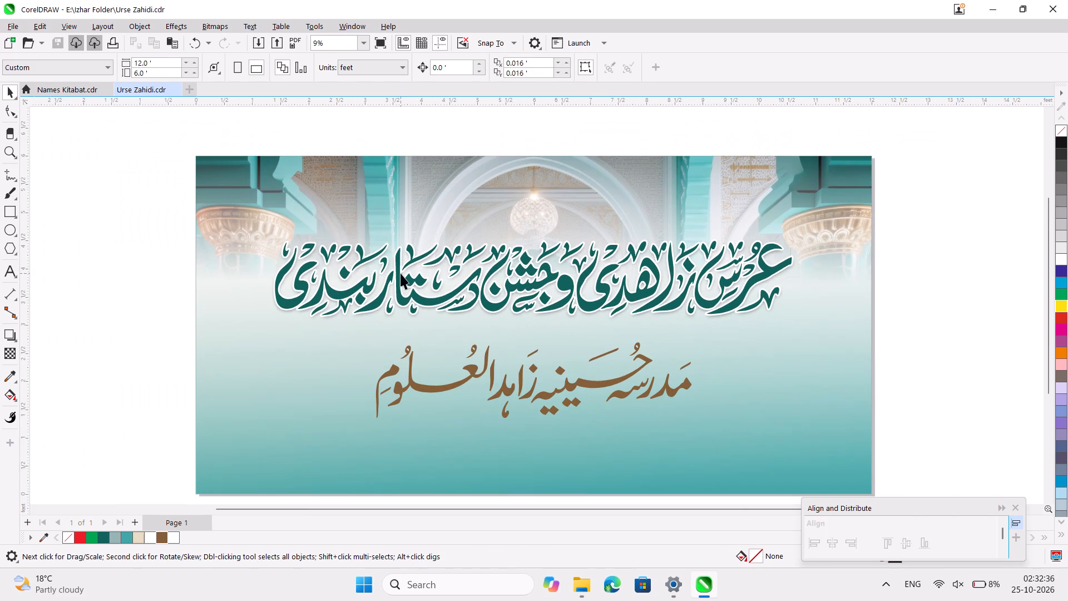
scroll(400, 273, "up", 8, "ctrl")
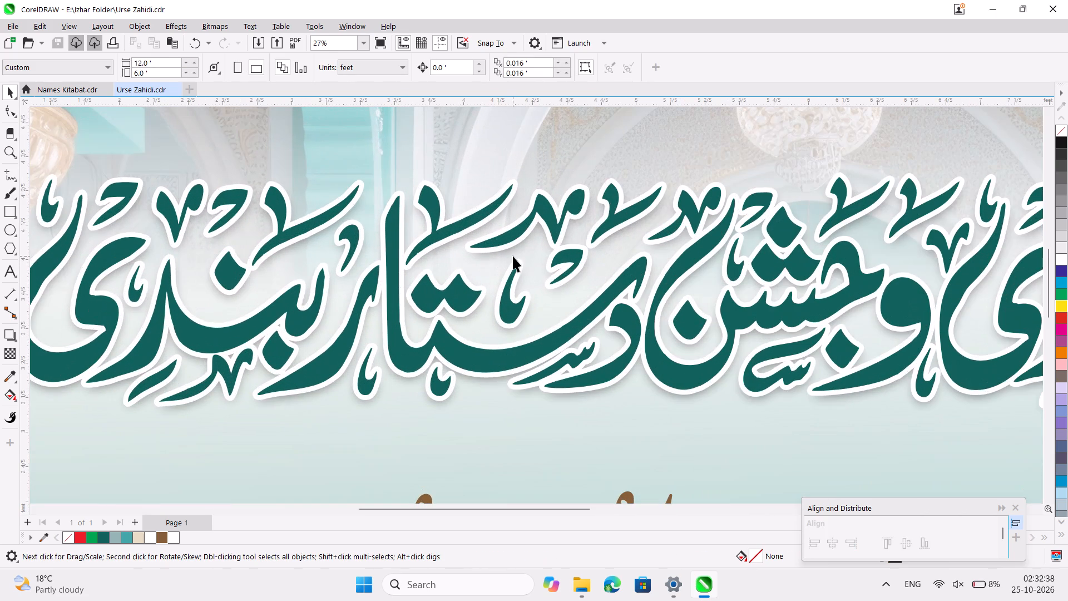
scroll(513, 256, "down", 4, "ctrl")
scroll(440, 287, "down", 4, "ctrl")
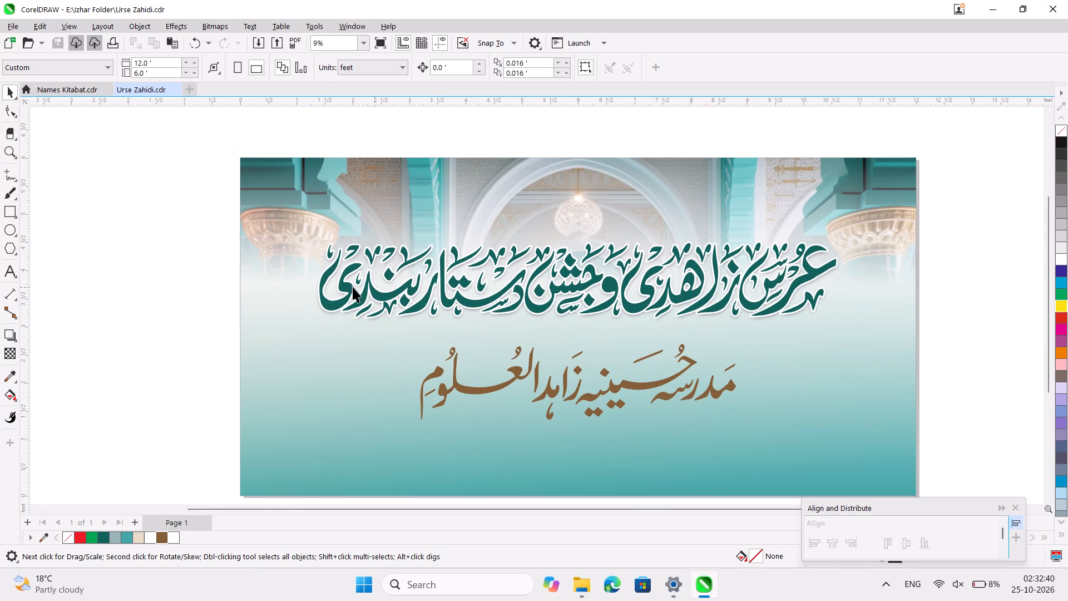
left_click(141, 299)
Switch to File Explorer, look through Downloads for artwork, and open the Bold pattern folder on USB Drive (G:).
left_click(589, 592)
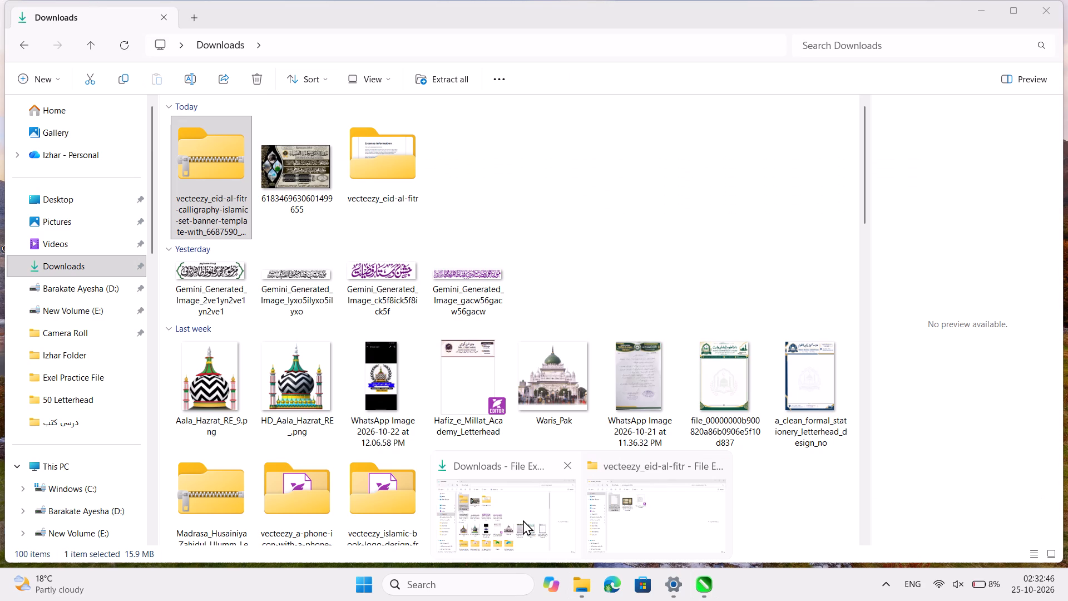
left_click(523, 520)
left_click(530, 224)
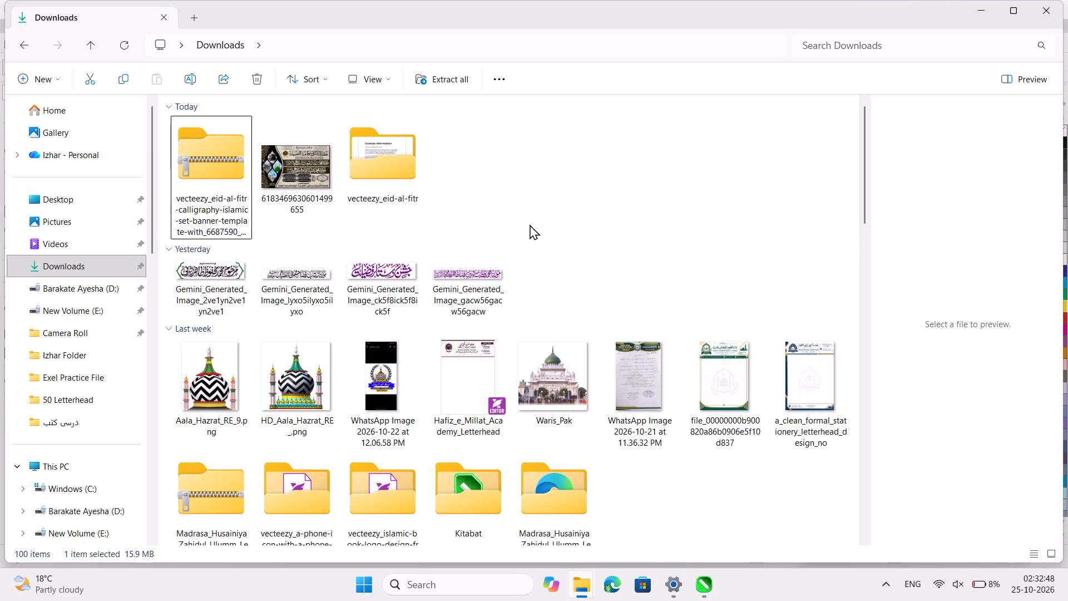
scroll(530, 224, "down", 3)
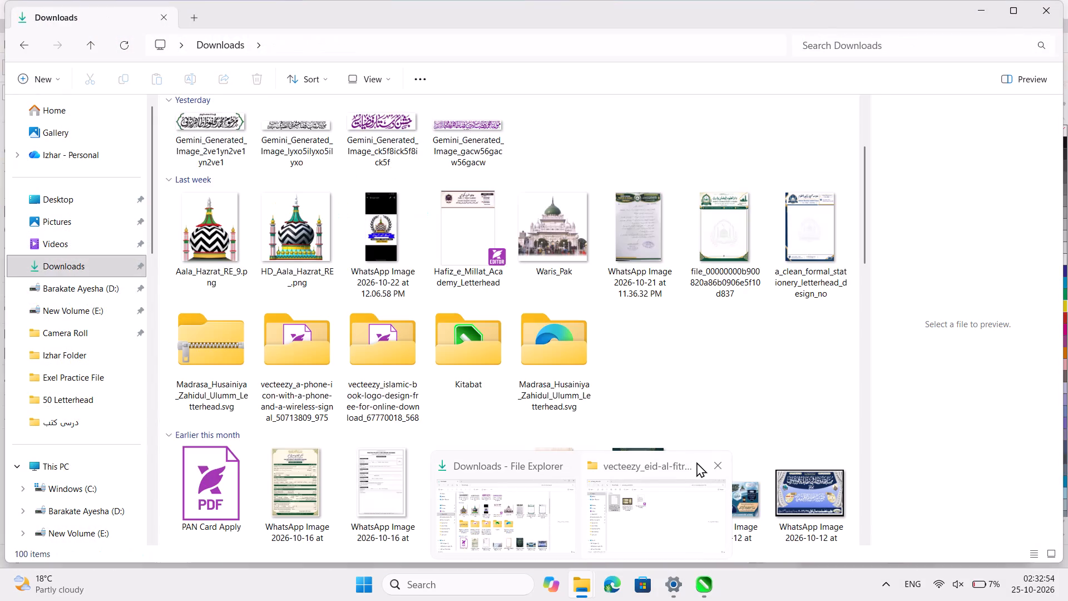
left_click(713, 464)
left_click(580, 515)
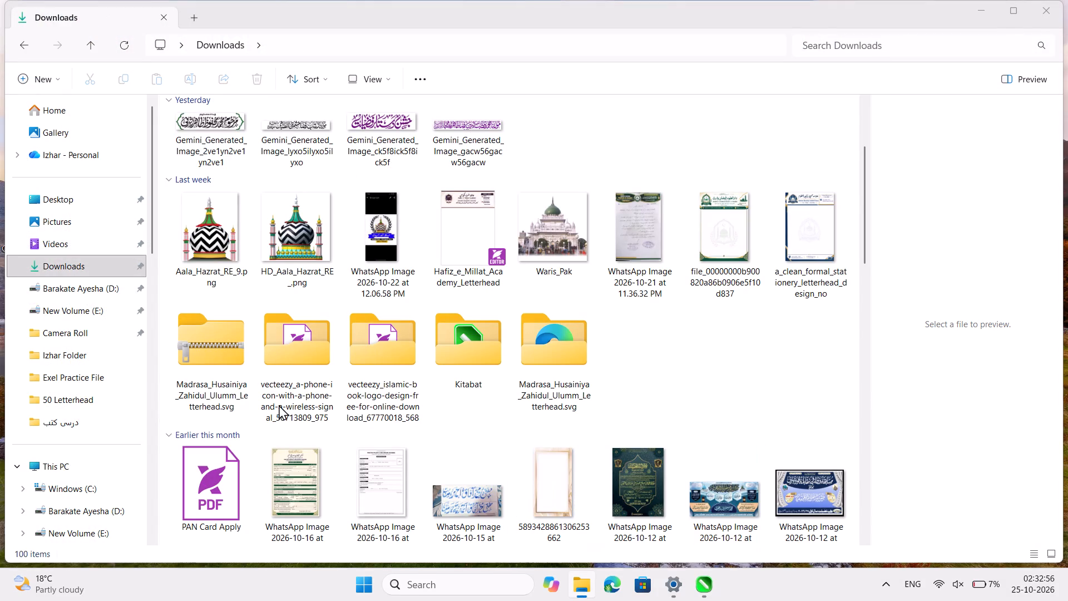
scroll(106, 416, "down", 5)
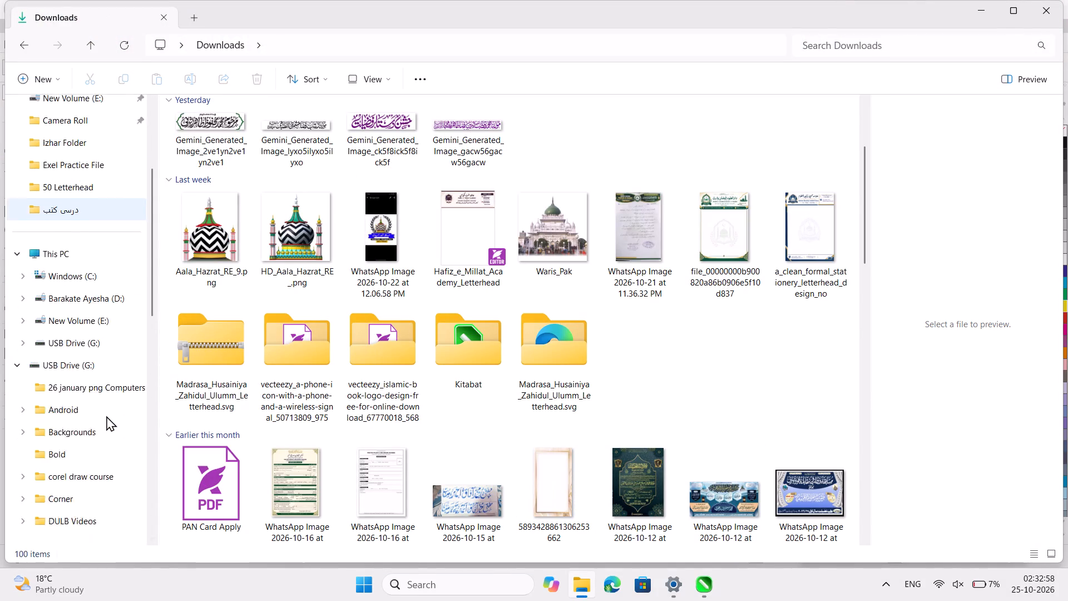
left_click(106, 365)
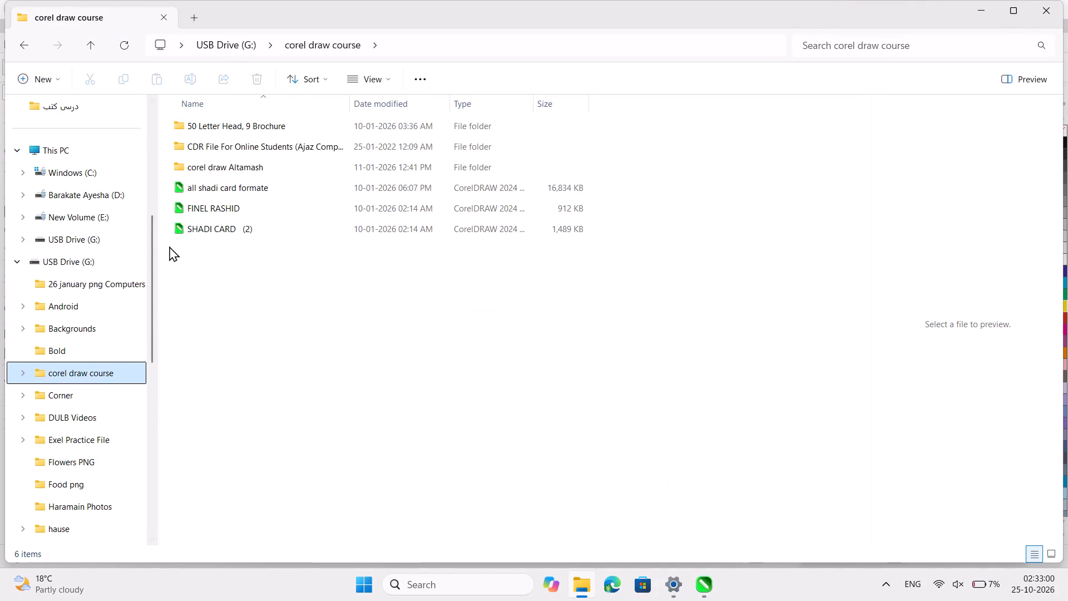
left_click(101, 353)
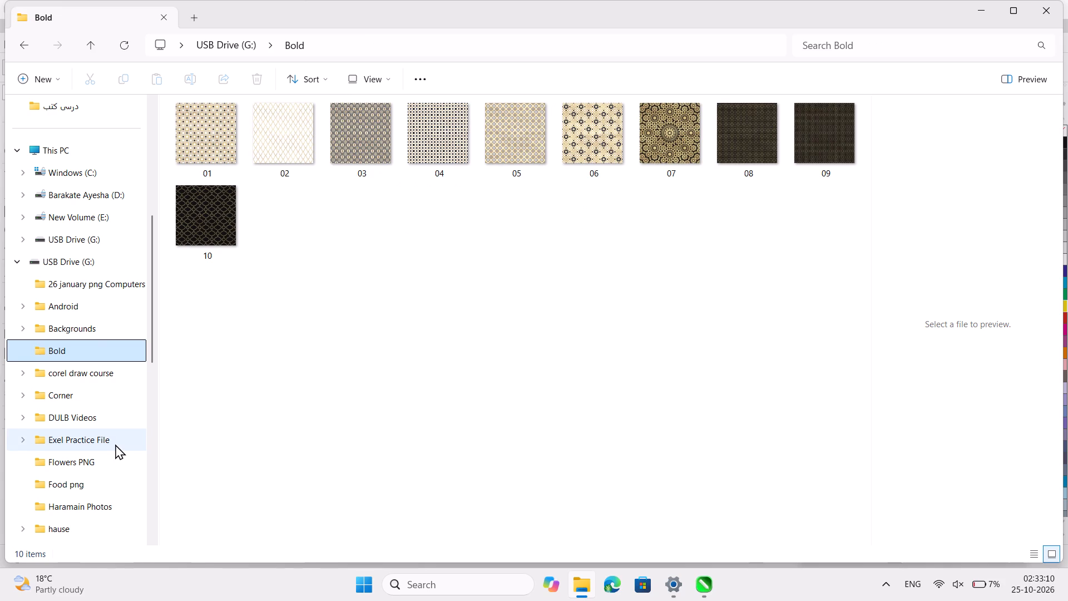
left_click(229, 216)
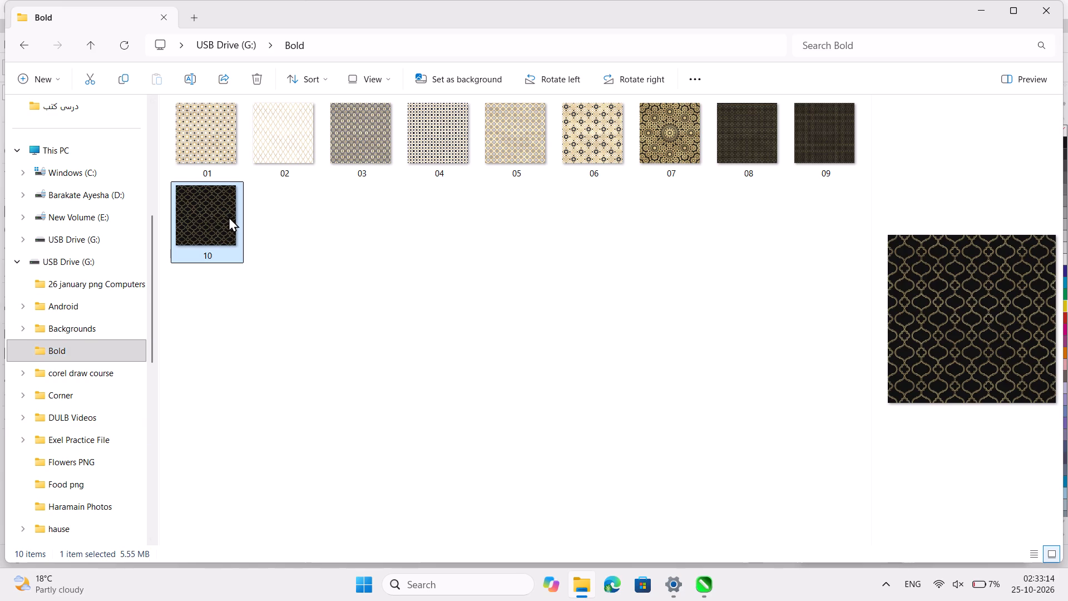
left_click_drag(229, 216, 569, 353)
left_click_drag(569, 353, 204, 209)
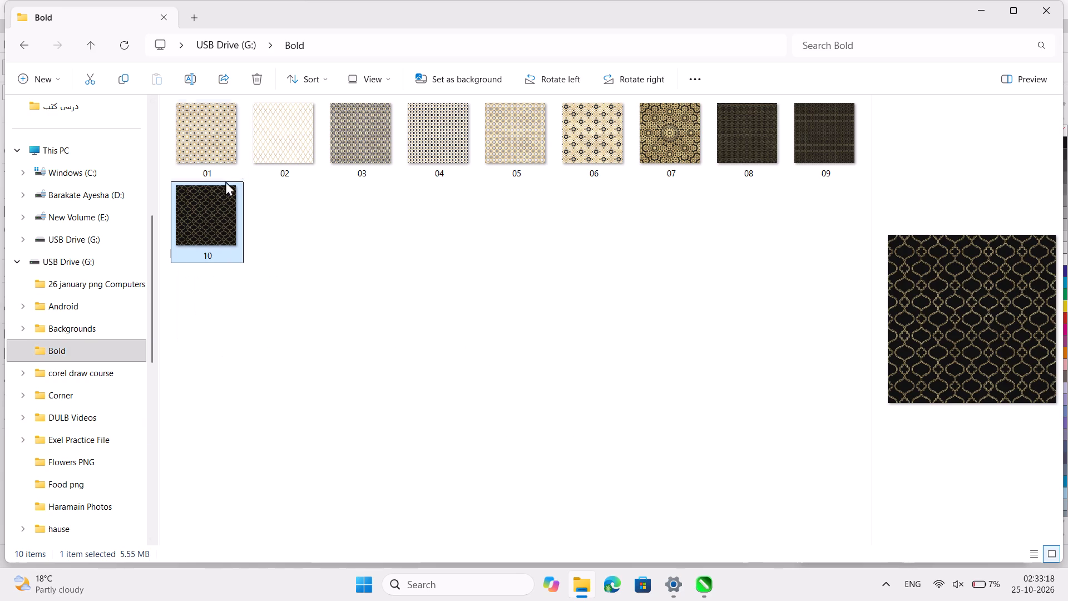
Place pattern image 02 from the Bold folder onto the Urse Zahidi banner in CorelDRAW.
left_click_drag(267, 128, 711, 572)
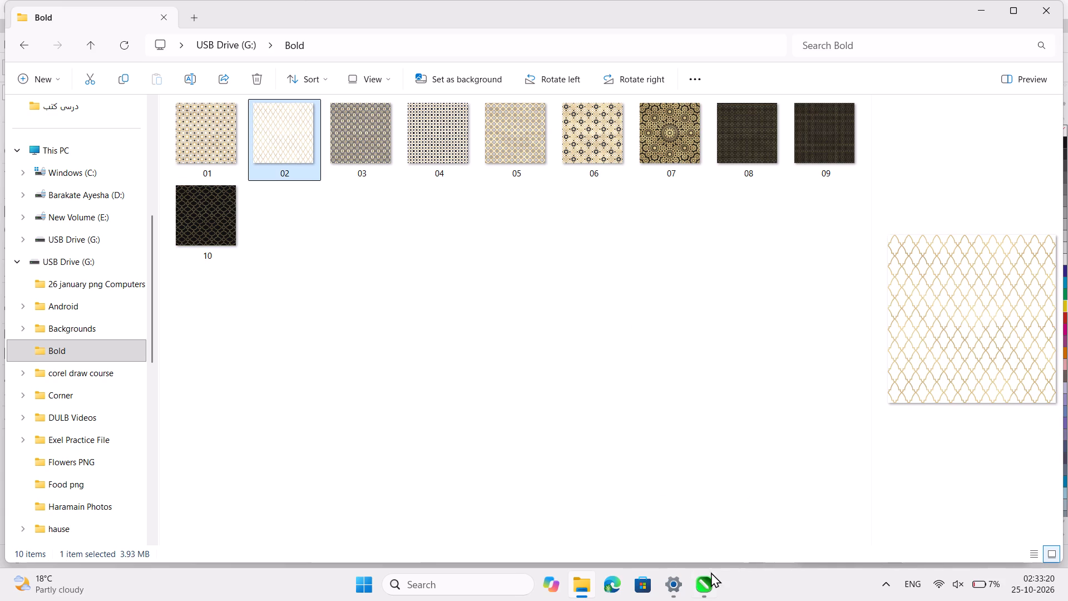
left_click_drag(711, 572, 626, 363)
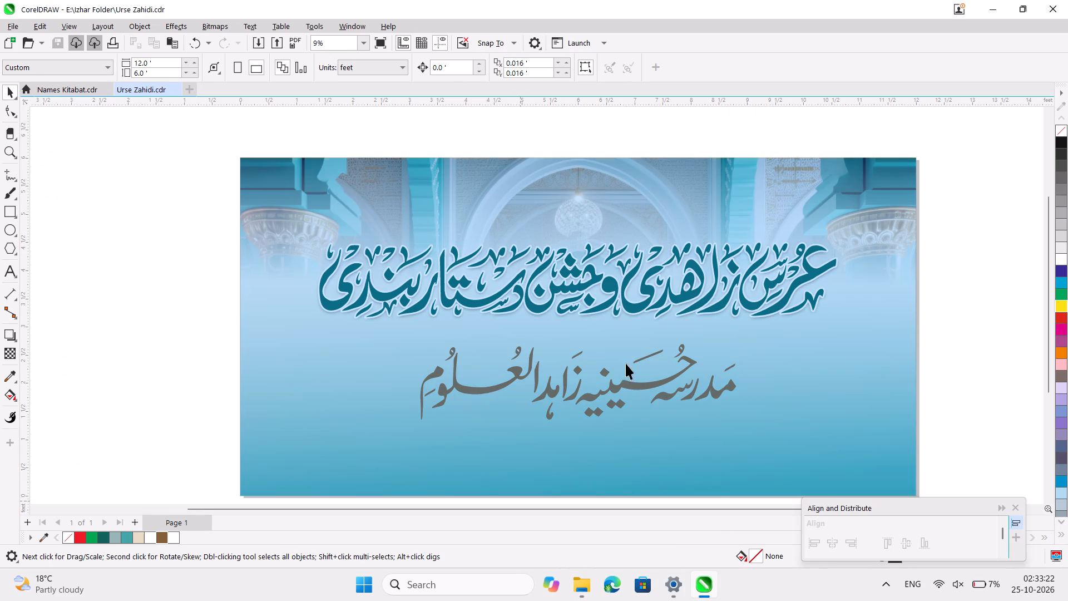
Enlarge the placed lattice pattern proportionally to about 2.67 ft square.
scroll(626, 363, "up", 3, "ctrl")
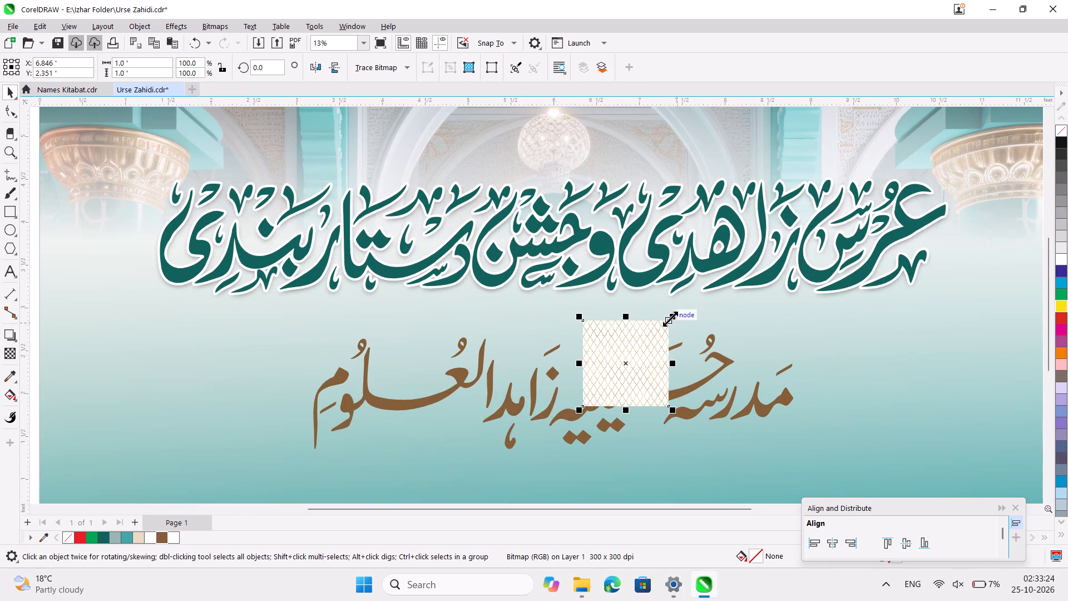
left_click(670, 318)
left_click(666, 324)
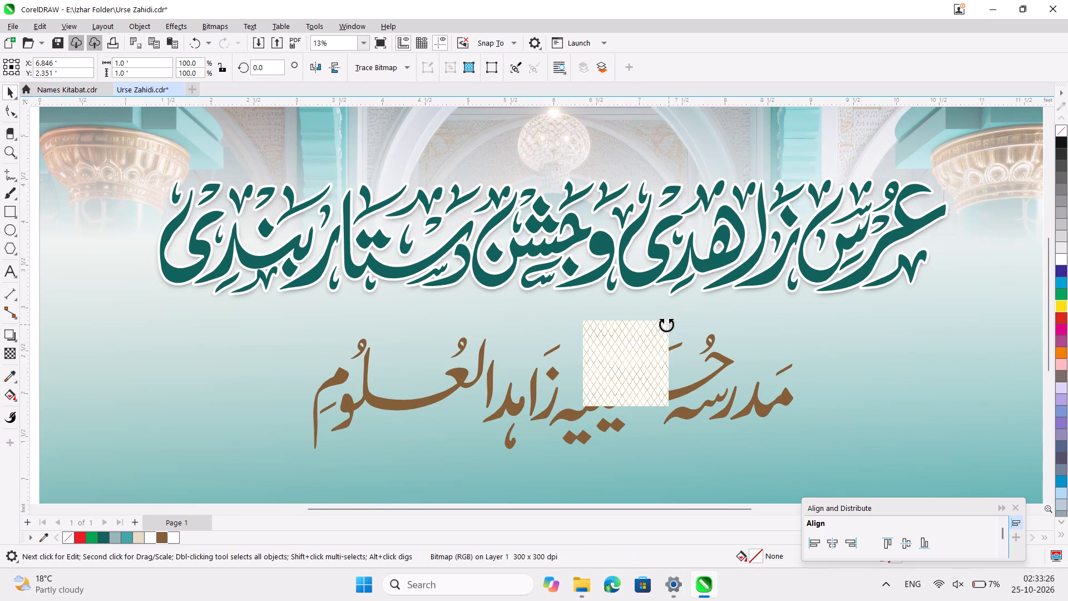
left_click_drag(672, 317, 843, 174)
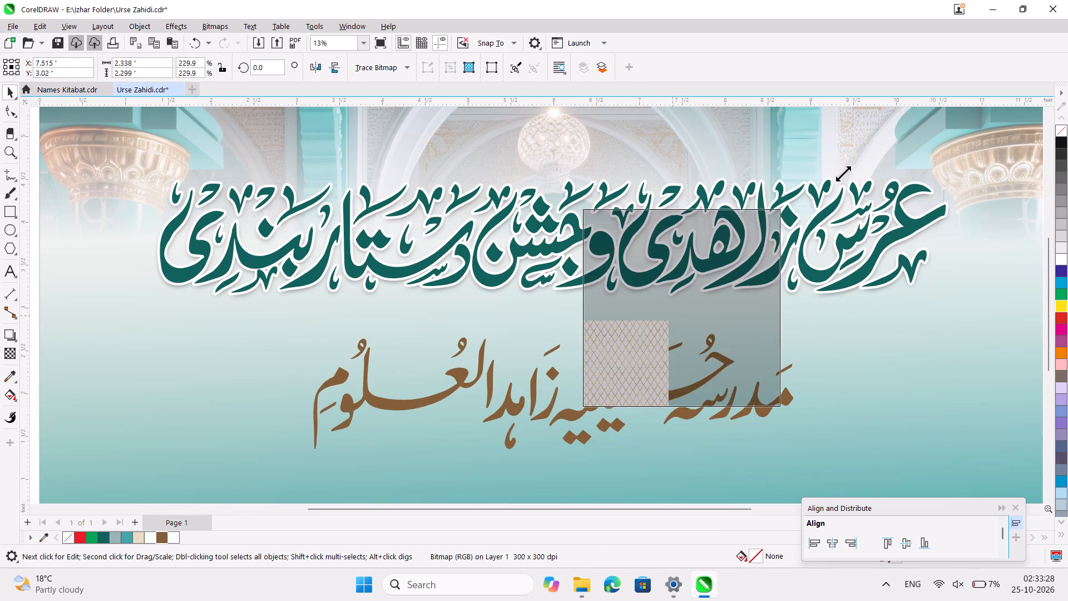
left_click_drag(843, 174, 847, 172)
Move the lattice pattern across the banner's left edge, mostly off the page, and give it a uniform transparency of 76.
left_click_drag(706, 259, 231, 343)
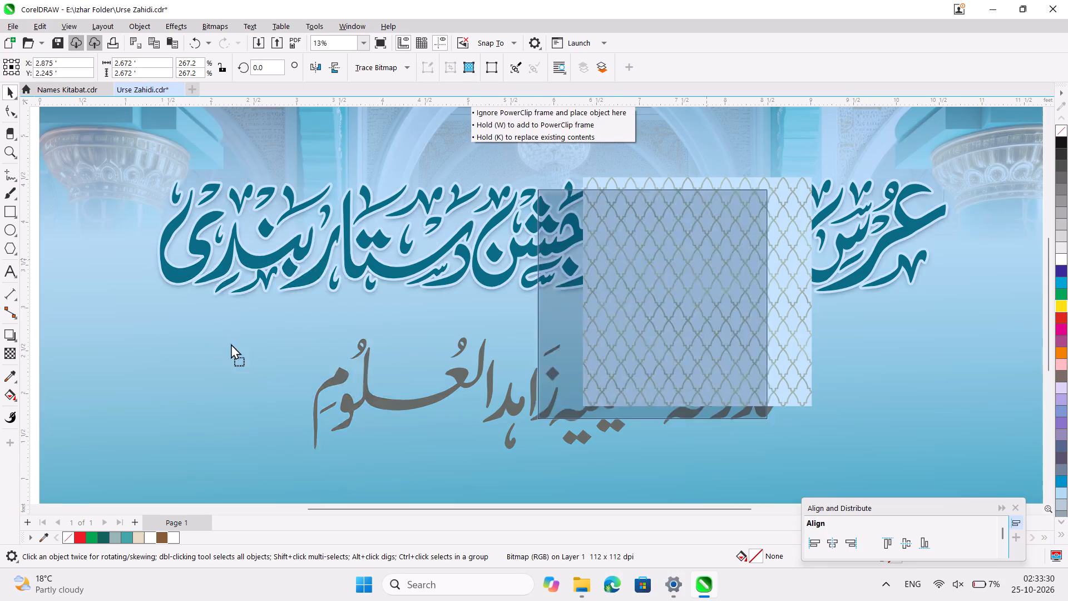
left_click_drag(231, 343, 185, 344)
scroll(185, 344, "down", 4, "ctrl")
scroll(185, 344, "right", 2)
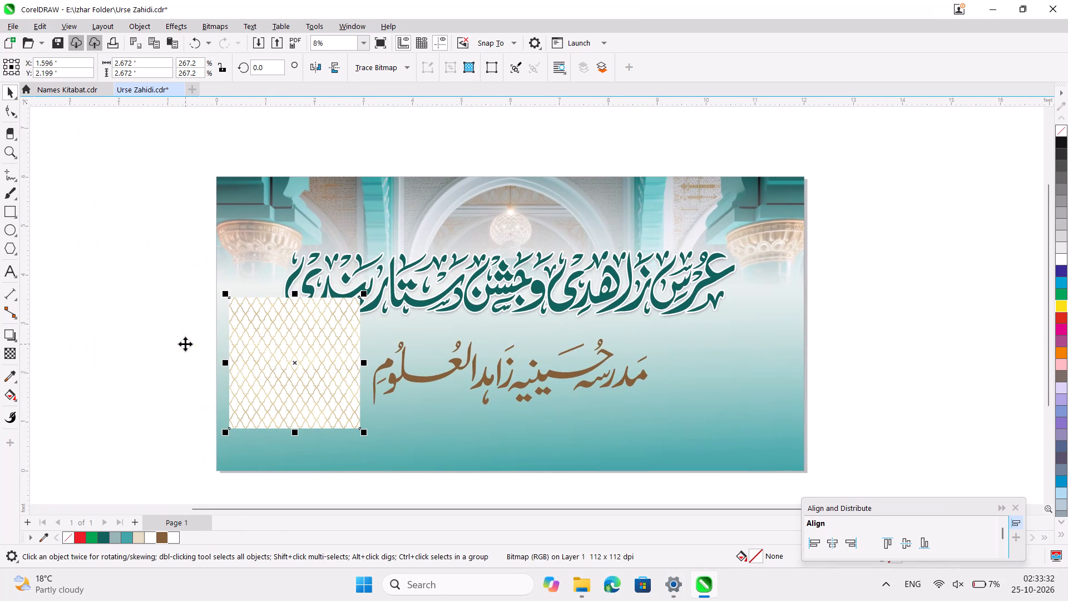
left_click_drag(275, 339, 166, 321)
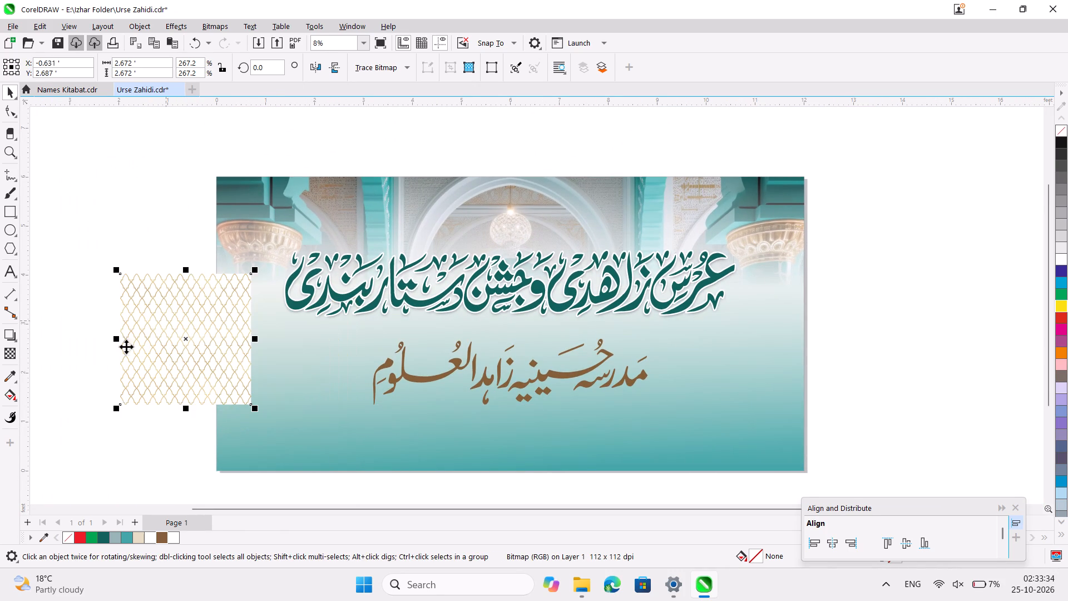
left_click(12, 361)
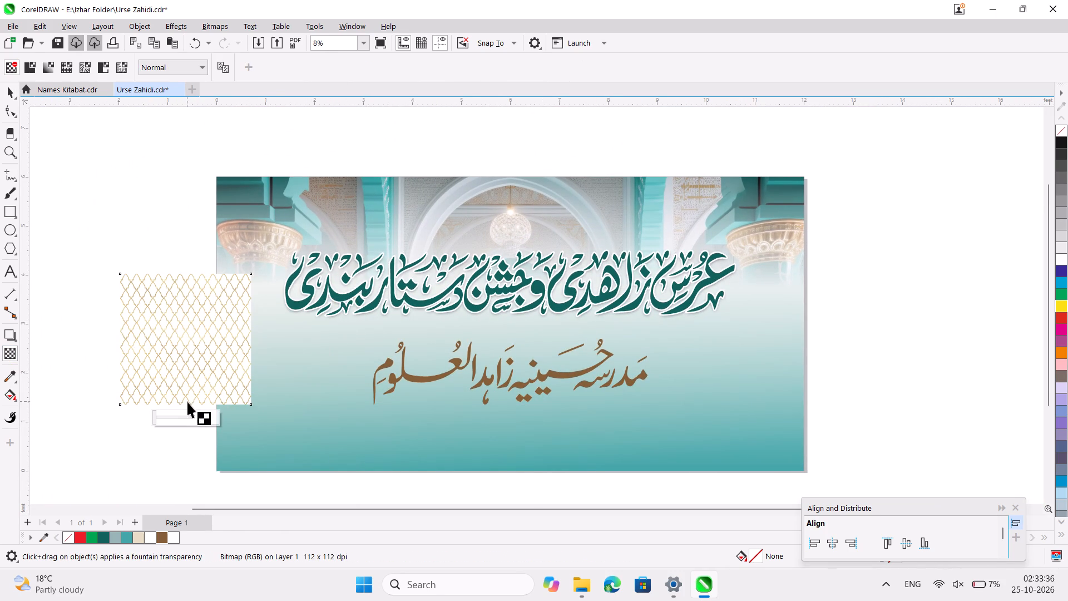
left_click(182, 416)
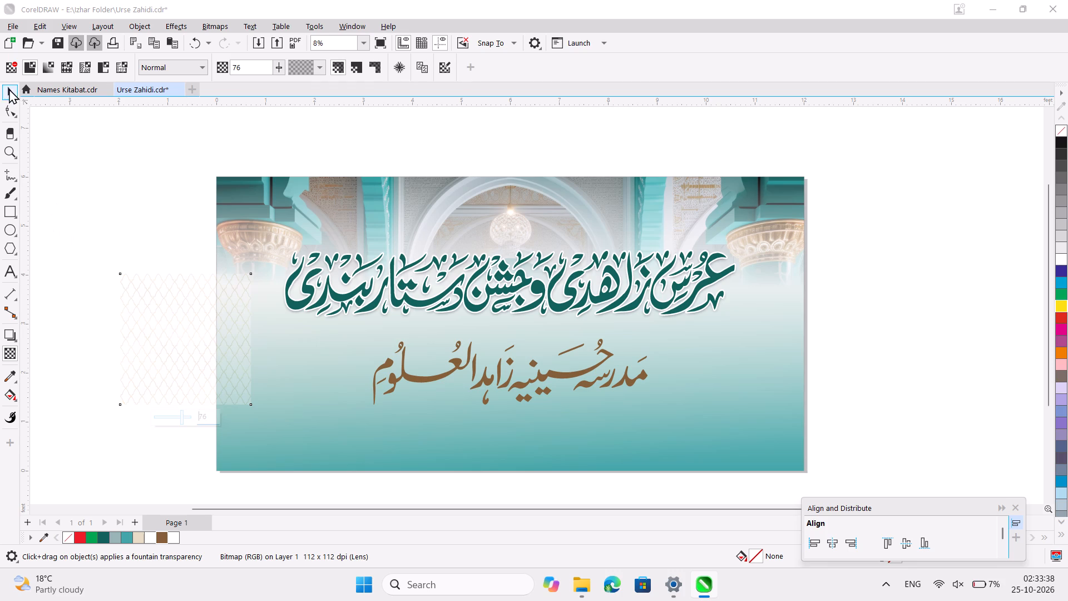
left_click(7, 87)
Position the transparent lattice pattern in the banner's lower-left corner, centred at about X 1.285 ft, Y 1.062 ft, and deselect it.
left_click_drag(200, 348, 291, 396)
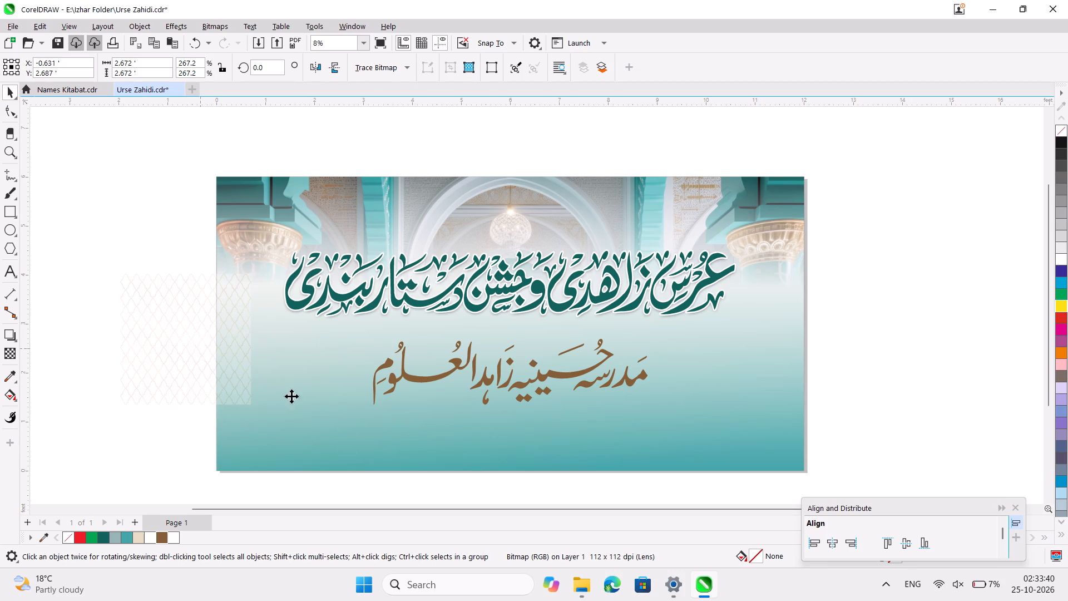
left_click_drag(291, 396, 352, 428)
left_click(153, 357)
scroll(369, 416, "up", 3, "ctrl")
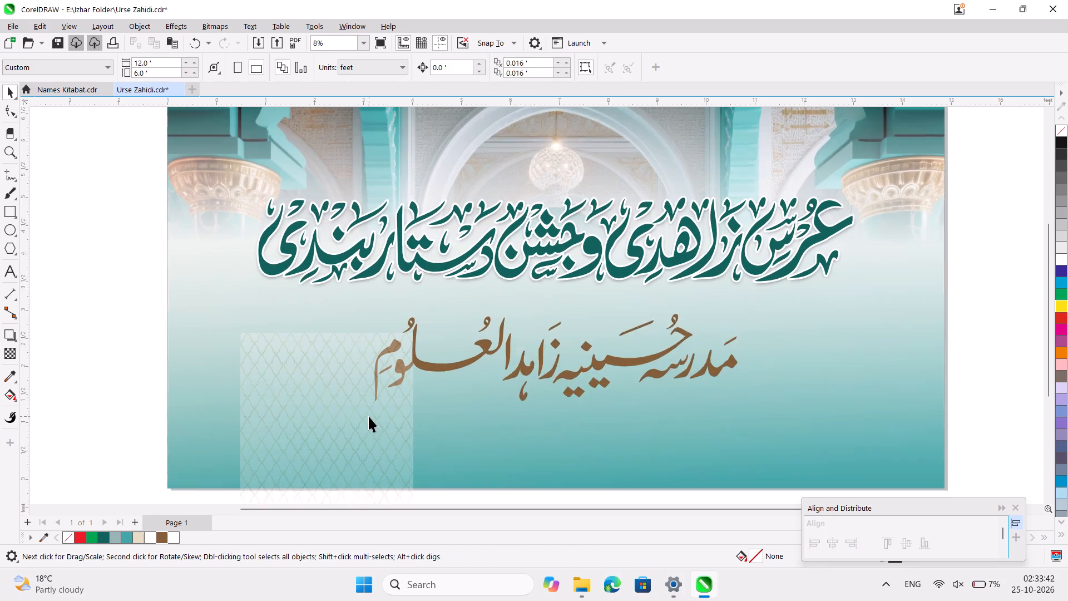
scroll(369, 416, "down", 1)
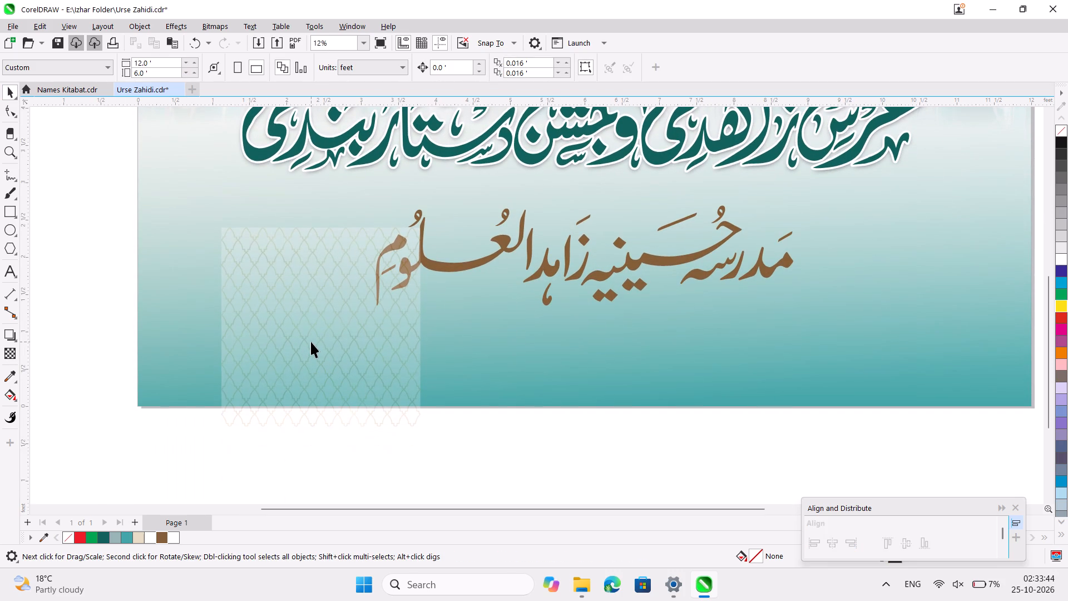
scroll(311, 342, "down", 5, "ctrl")
left_click(294, 312)
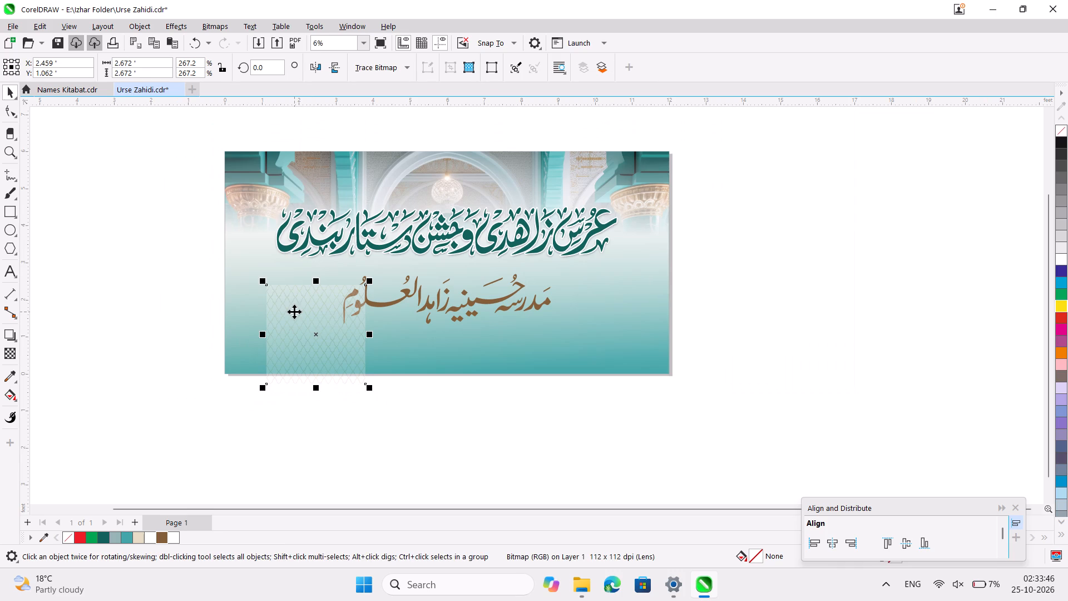
left_click_drag(294, 312, 250, 307)
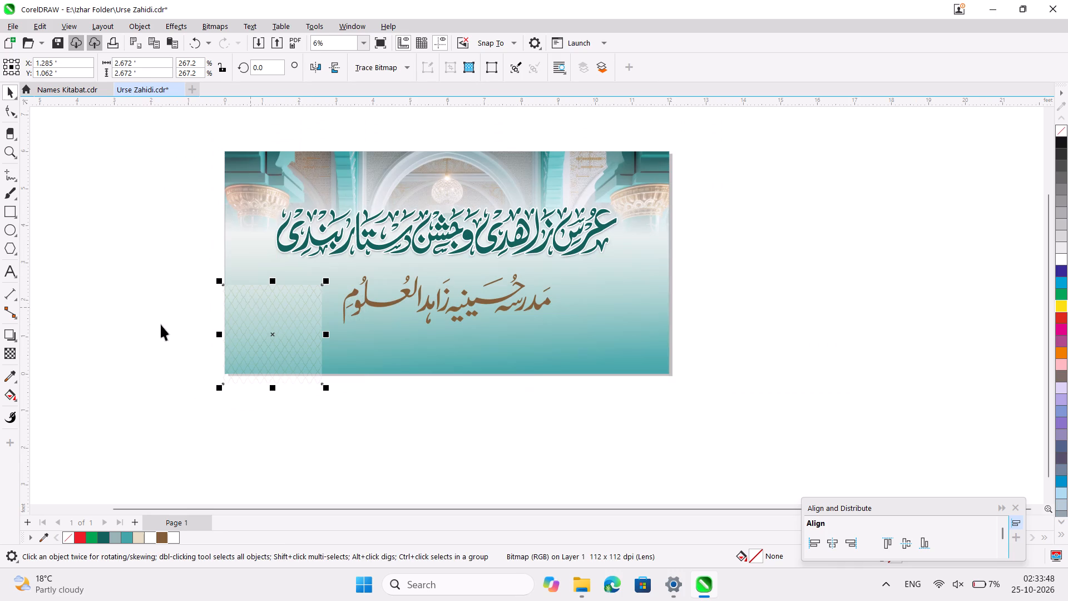
left_click(161, 324)
Delete the transparent lattice pattern from the banner's lower-left corner.
left_click(280, 320)
key("Delete")
left_click(167, 329)
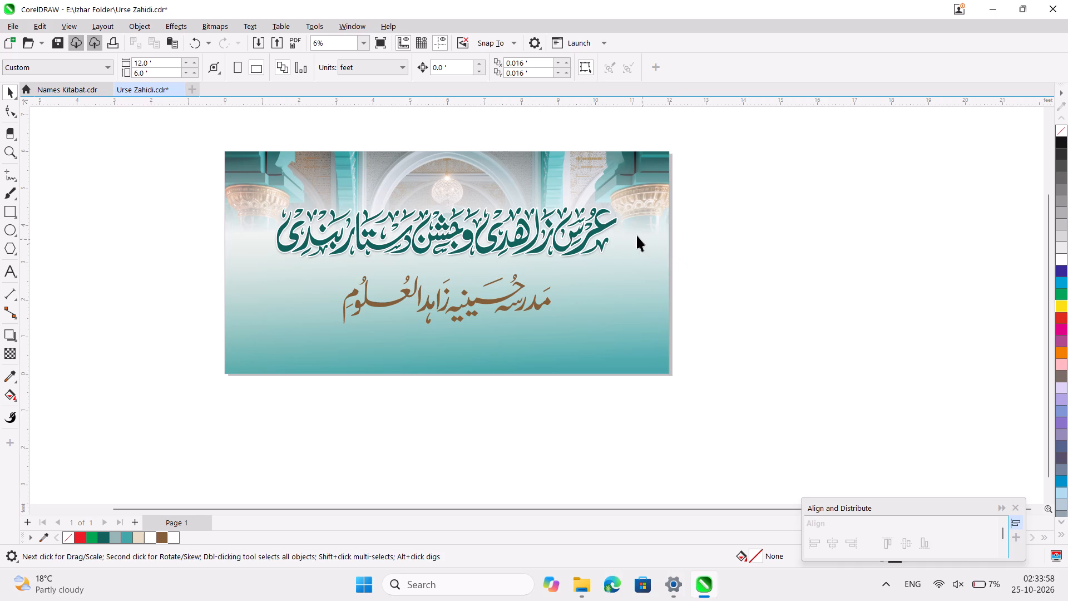
Add a teal #42A6A6 colour stop at 28% to the background rectangle's fountain fill.
left_click(571, 309)
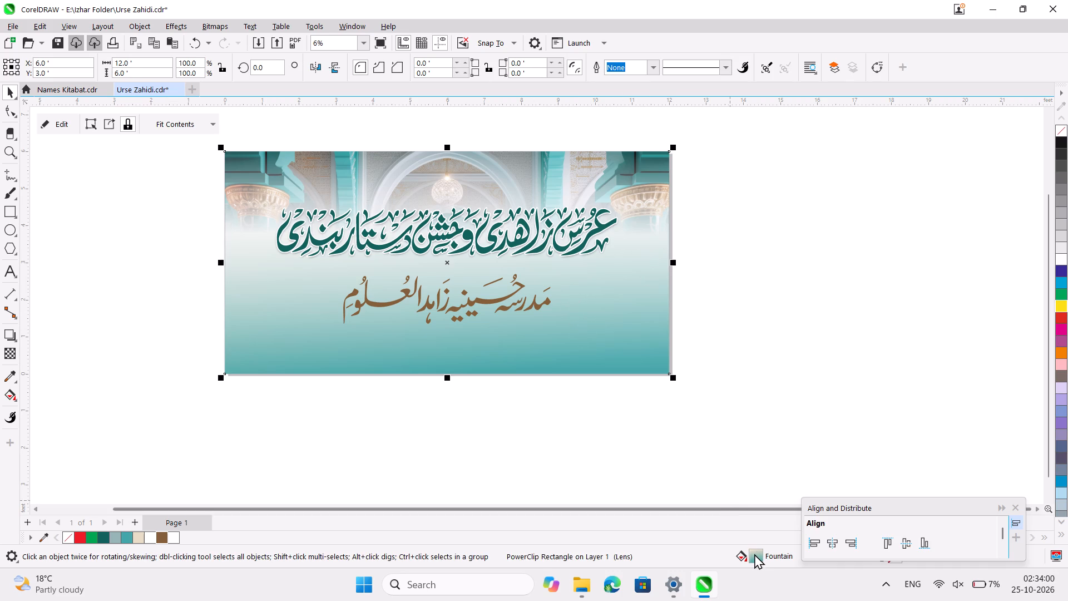
double_click(755, 554)
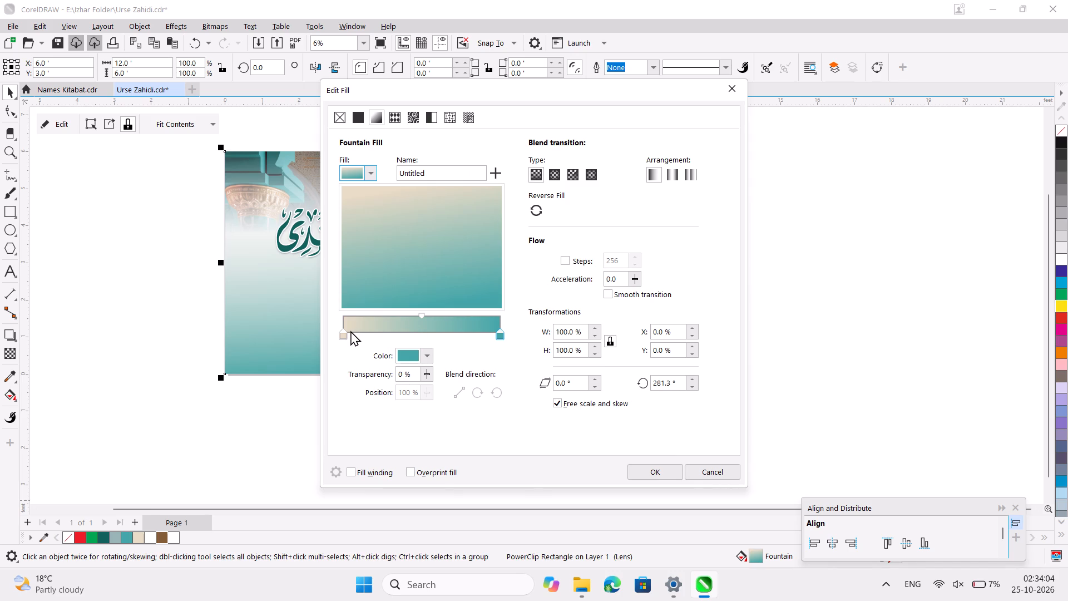
scroll(340, 336, "left", 1)
scroll(340, 336, "up", 4, "ctrl")
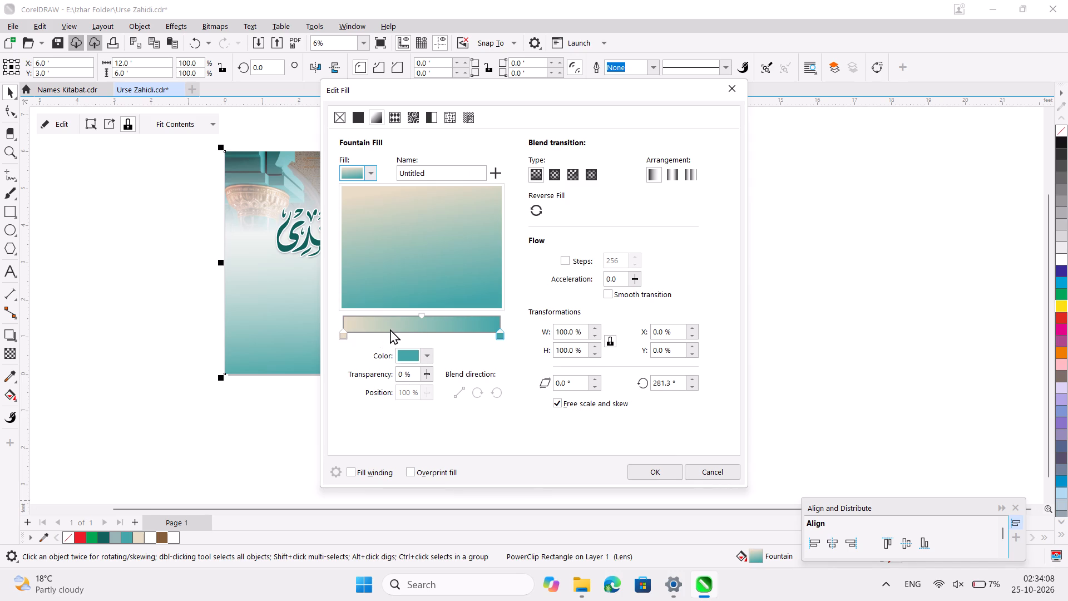
double_click(385, 331)
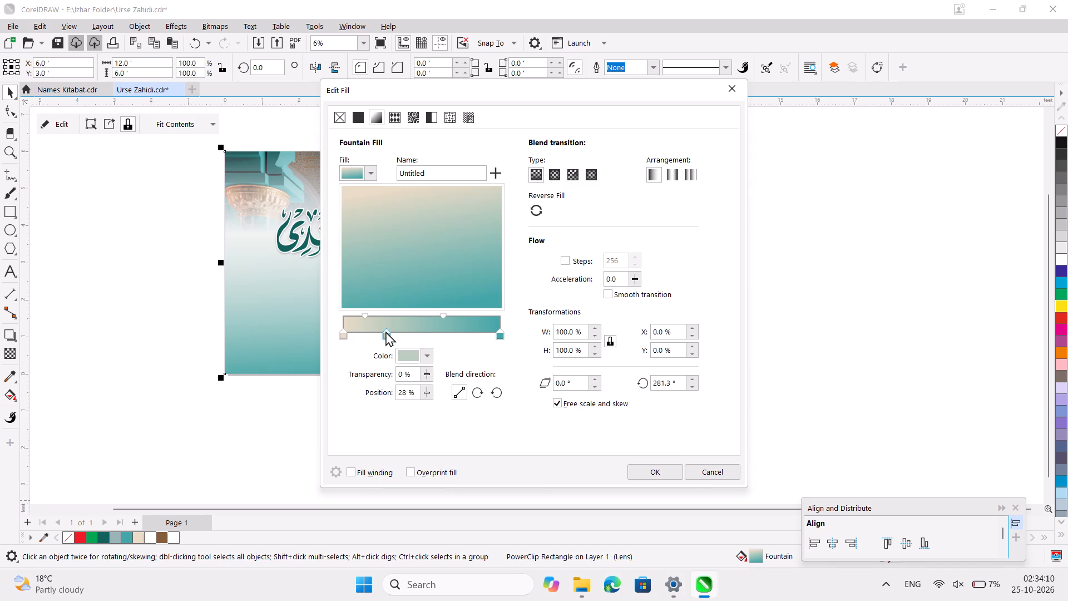
left_click(406, 356)
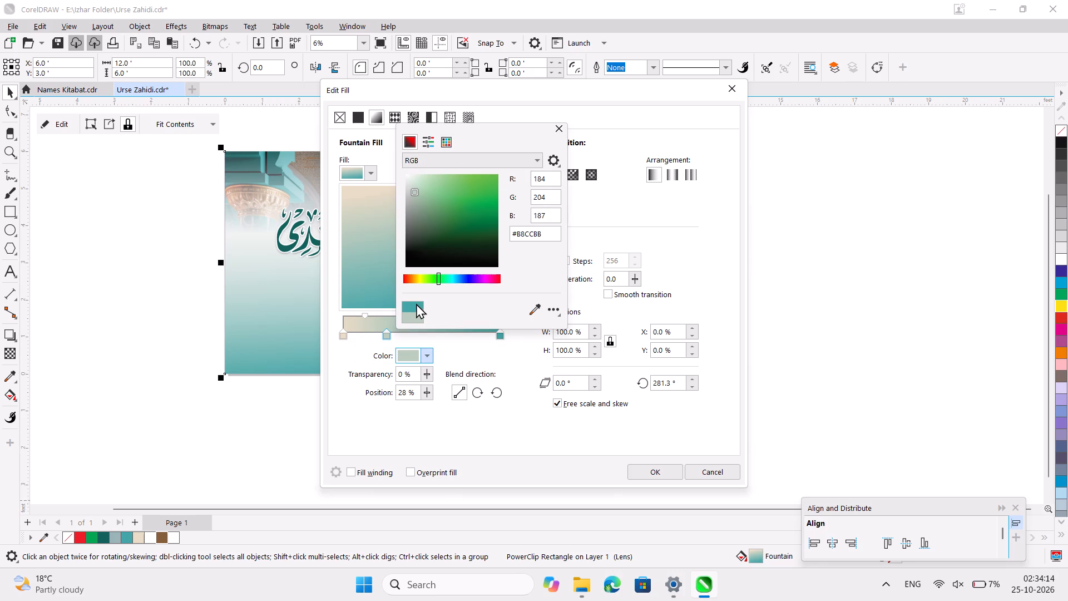
left_click(415, 305)
left_click(537, 307)
left_click(412, 308)
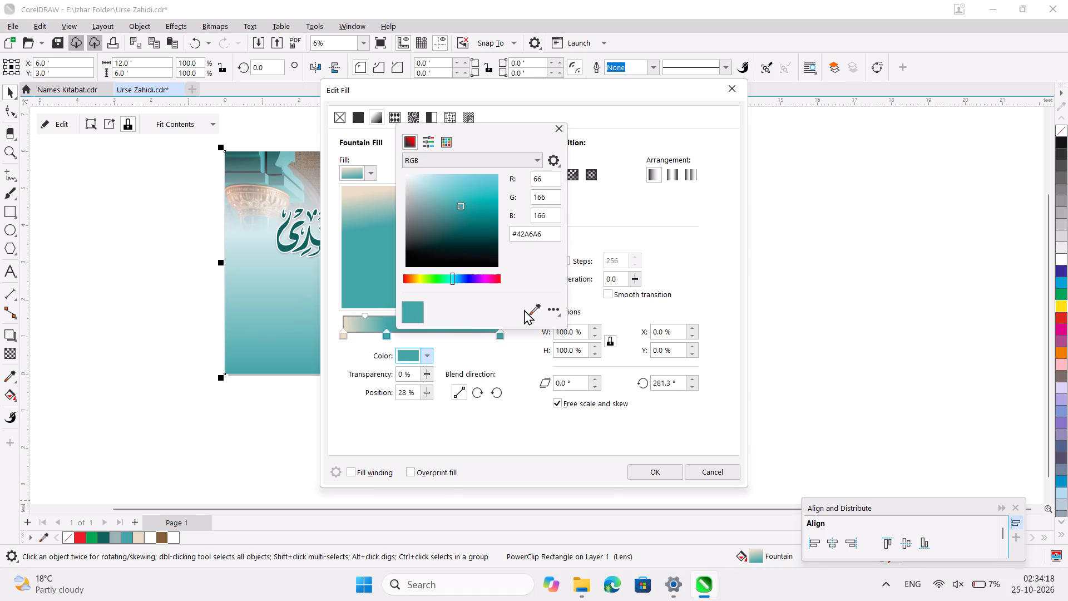
left_click(560, 129)
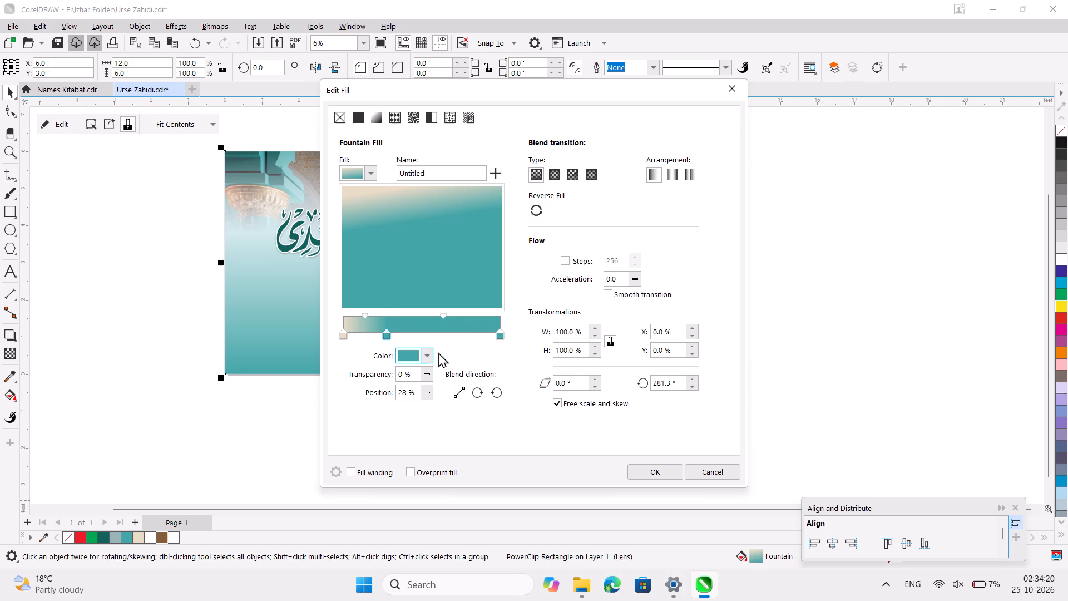
Add a second stop at 62%, sample the gradient's beige #E6DBC3 for it, and apply the fill.
double_click(442, 332)
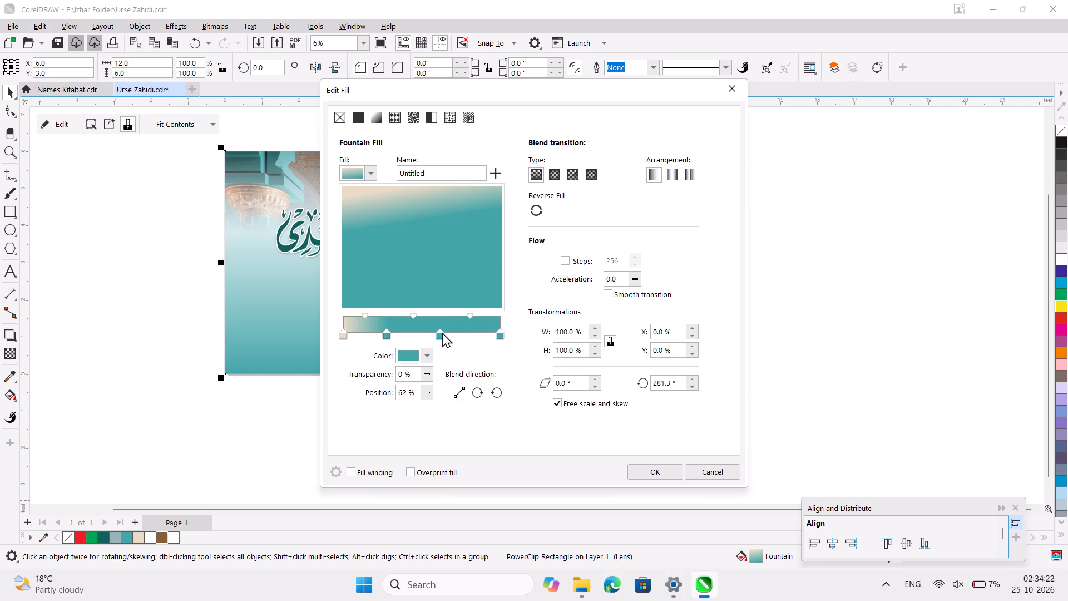
left_click(412, 356)
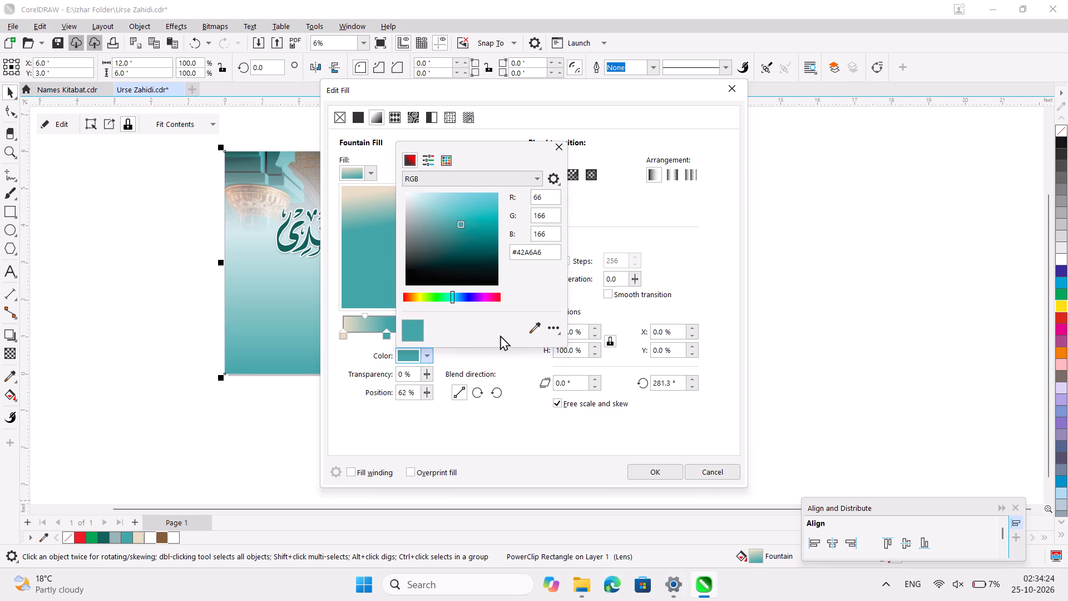
left_click(536, 329)
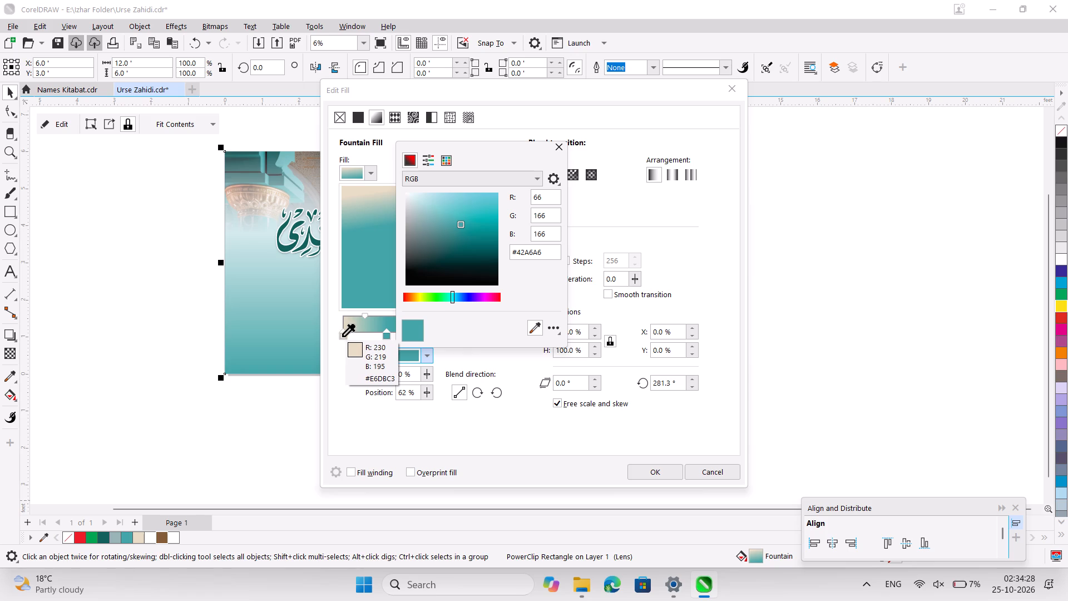
left_click(342, 337)
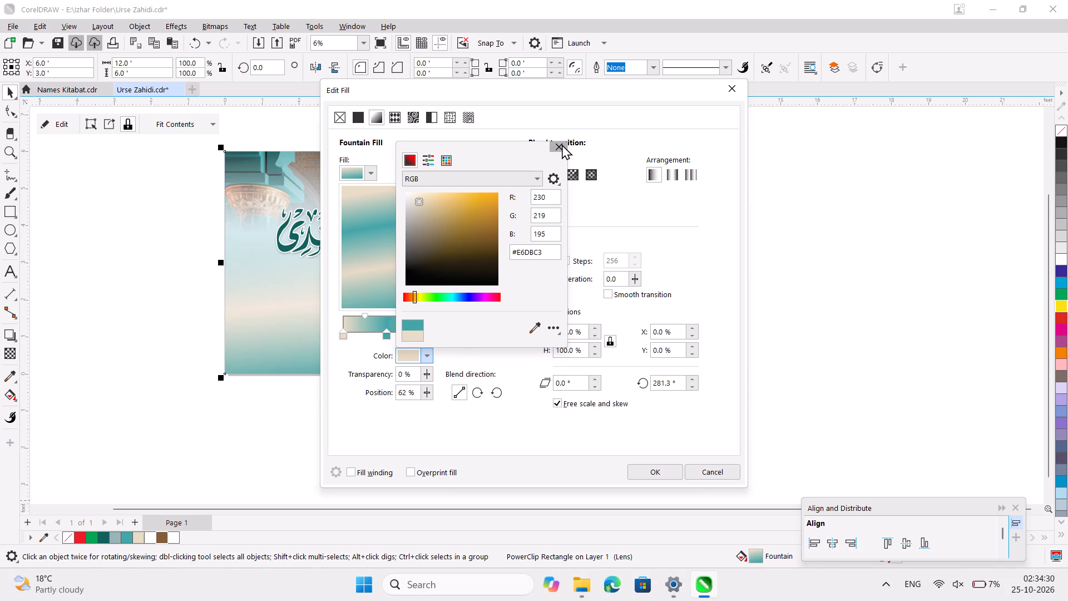
left_click(562, 144)
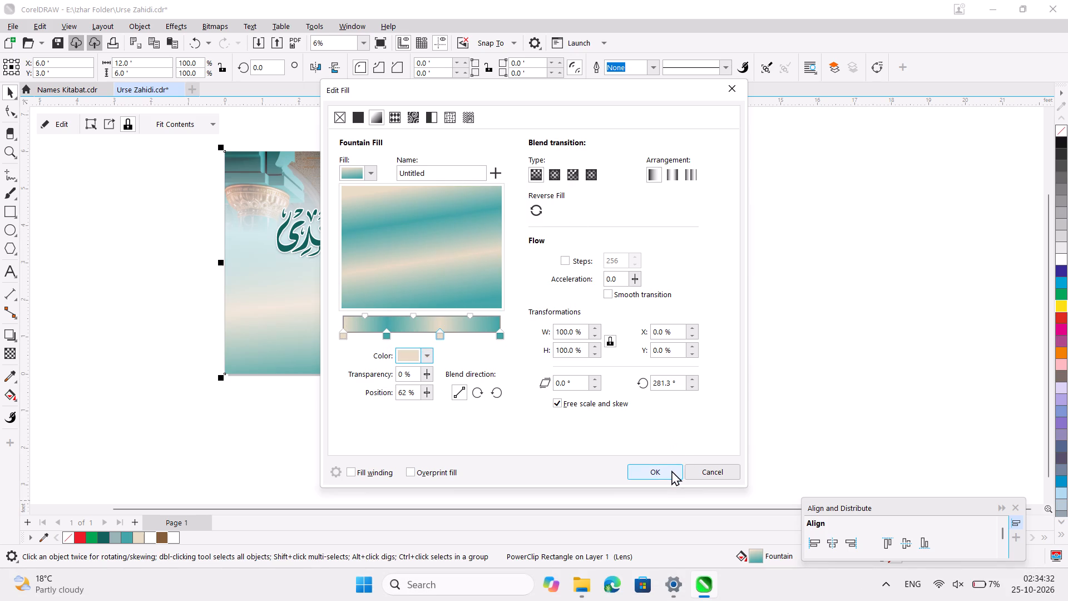
left_click(671, 470)
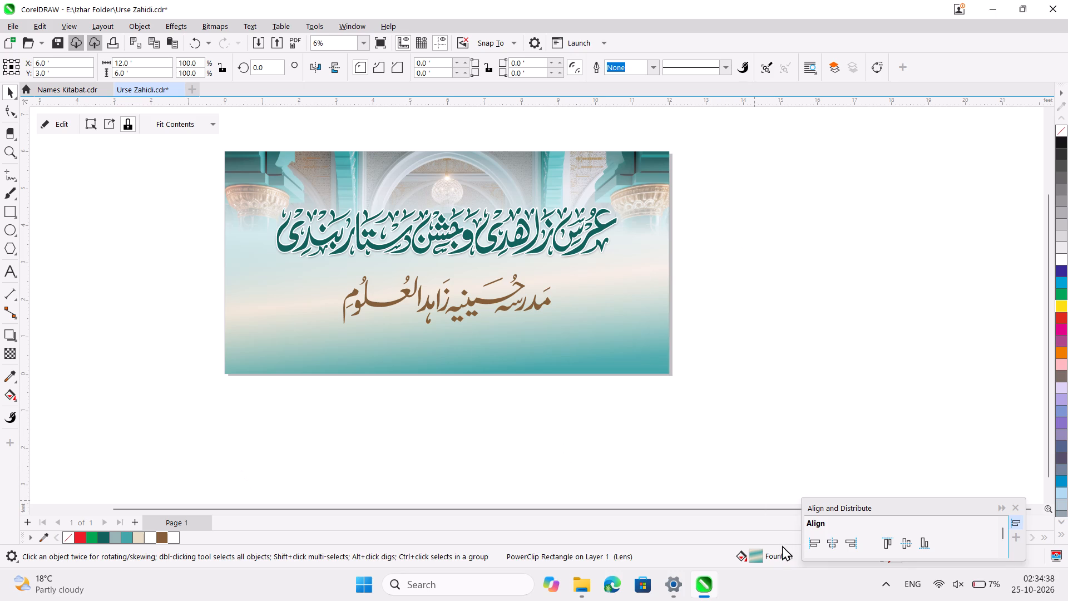
Shift the background gradient's middle beige stop slightly towards the end, move the middle teal stop to 32%, and rotate the fill to 270.4°.
double_click(759, 556)
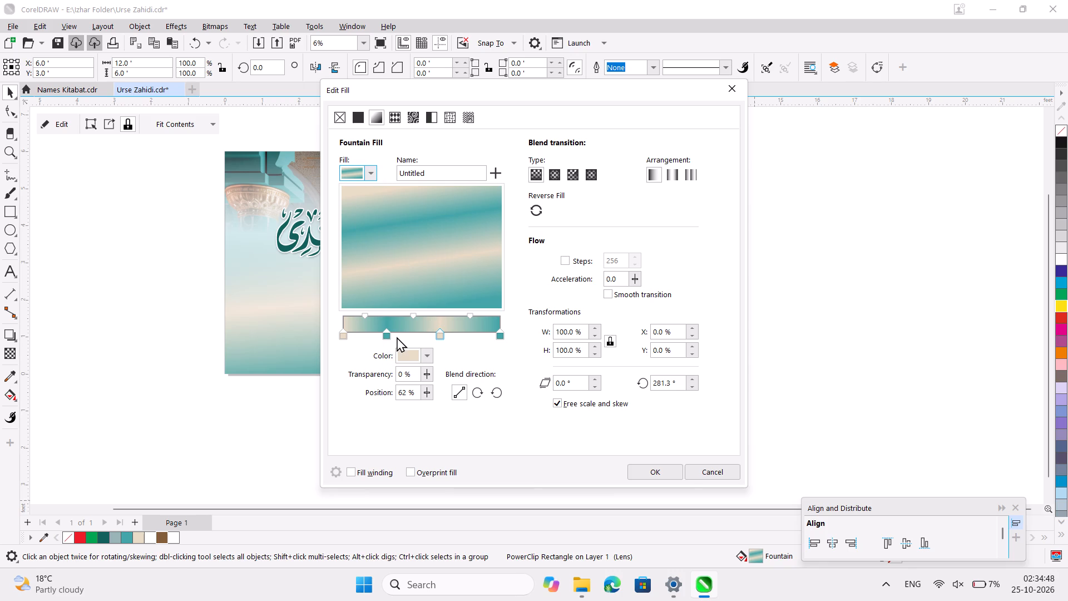
left_click_drag(442, 336, 449, 333)
left_click_drag(387, 336, 399, 336)
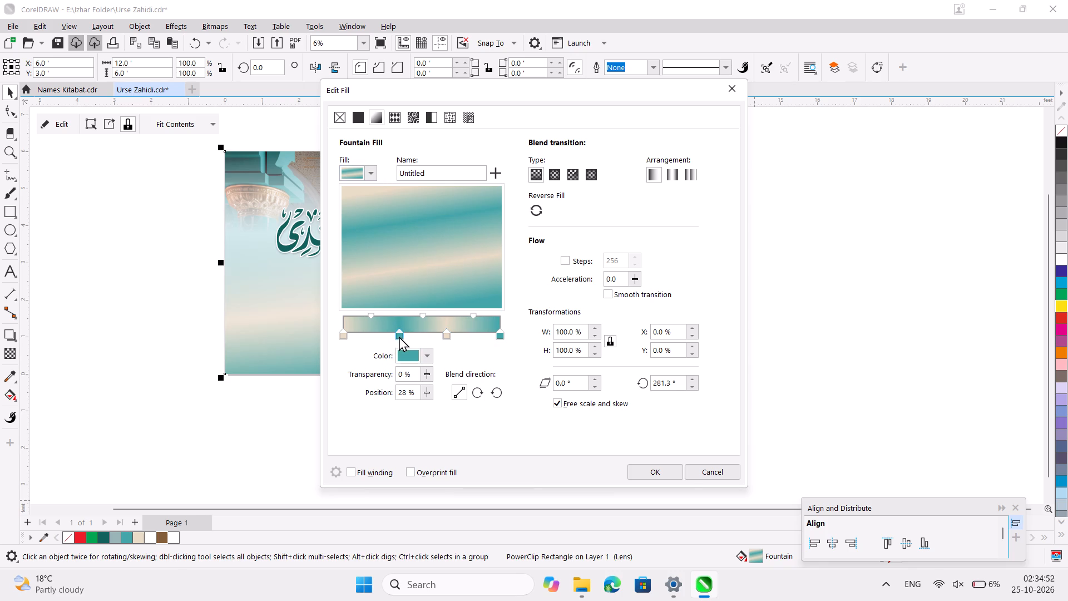
left_click_drag(399, 336, 392, 338)
left_click_drag(455, 290, 419, 306)
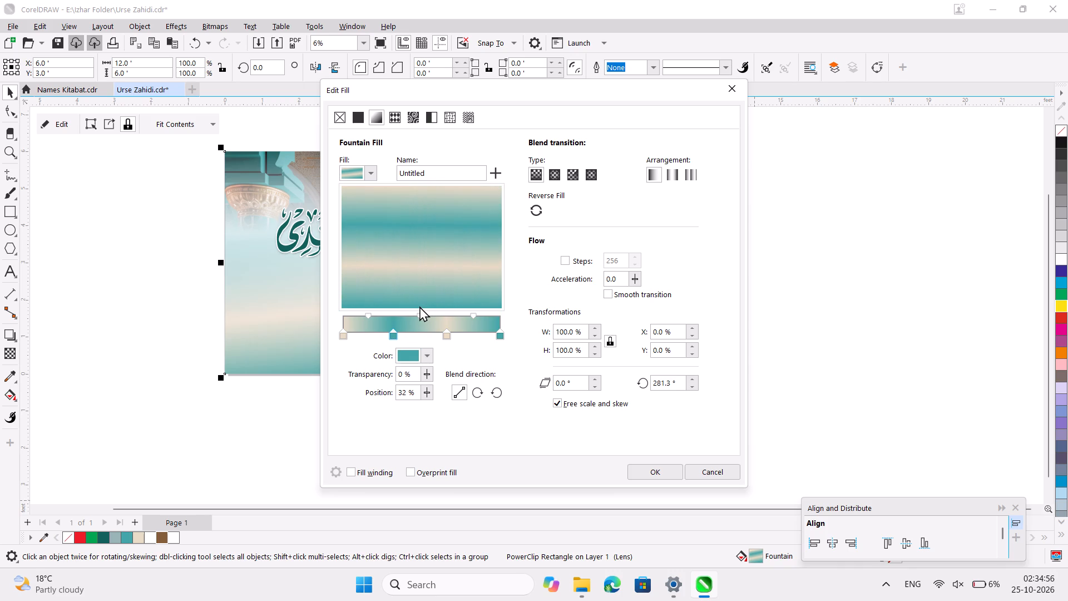
left_click_drag(419, 306, 425, 306)
left_click_drag(425, 306, 422, 306)
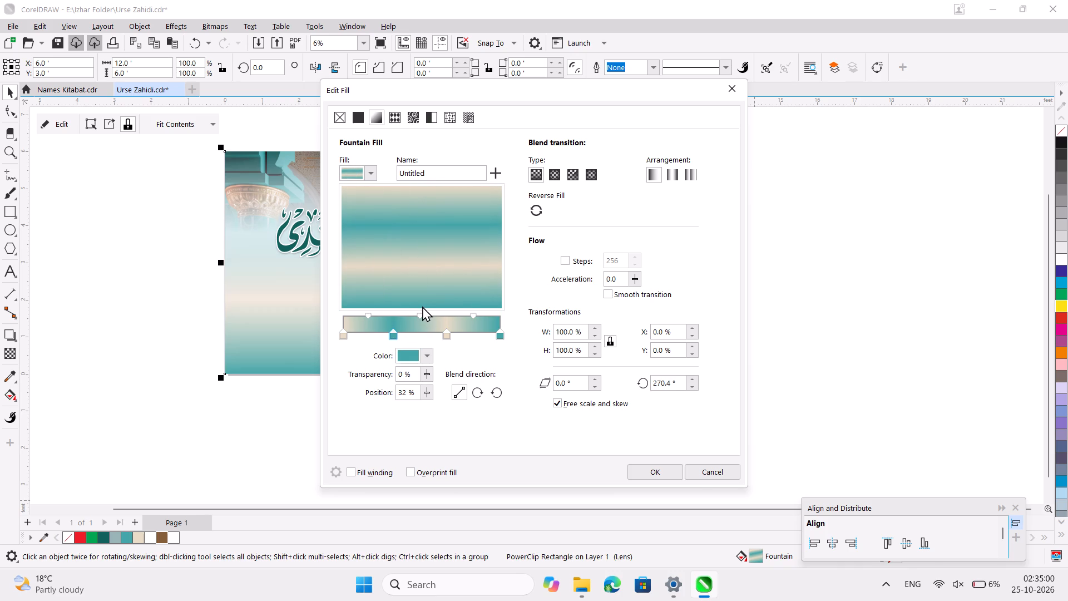
left_click(658, 472)
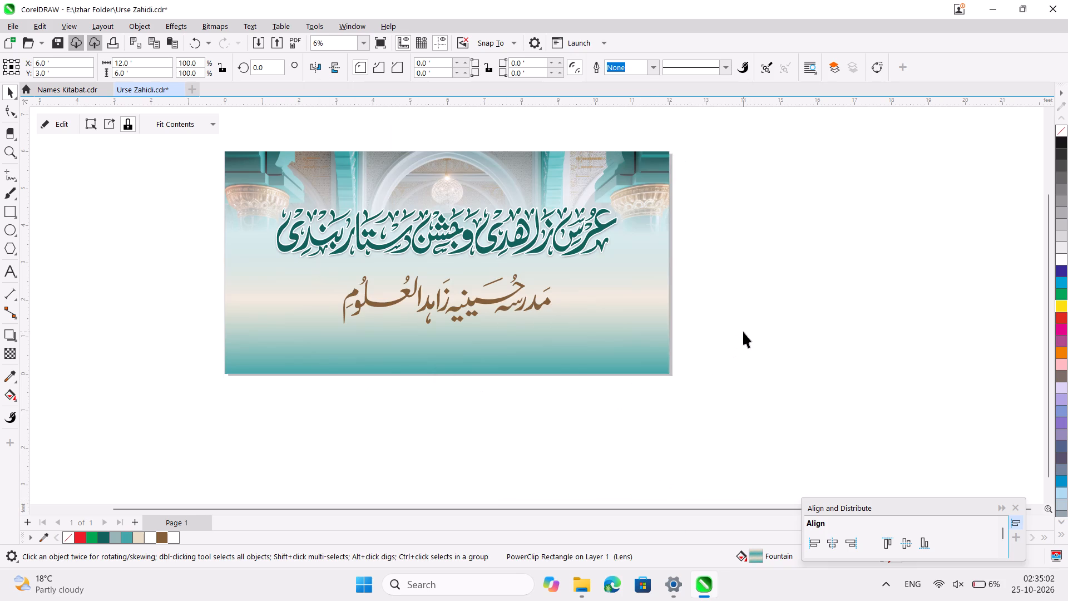
left_click(743, 332)
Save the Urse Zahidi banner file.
key("ctrl+s")
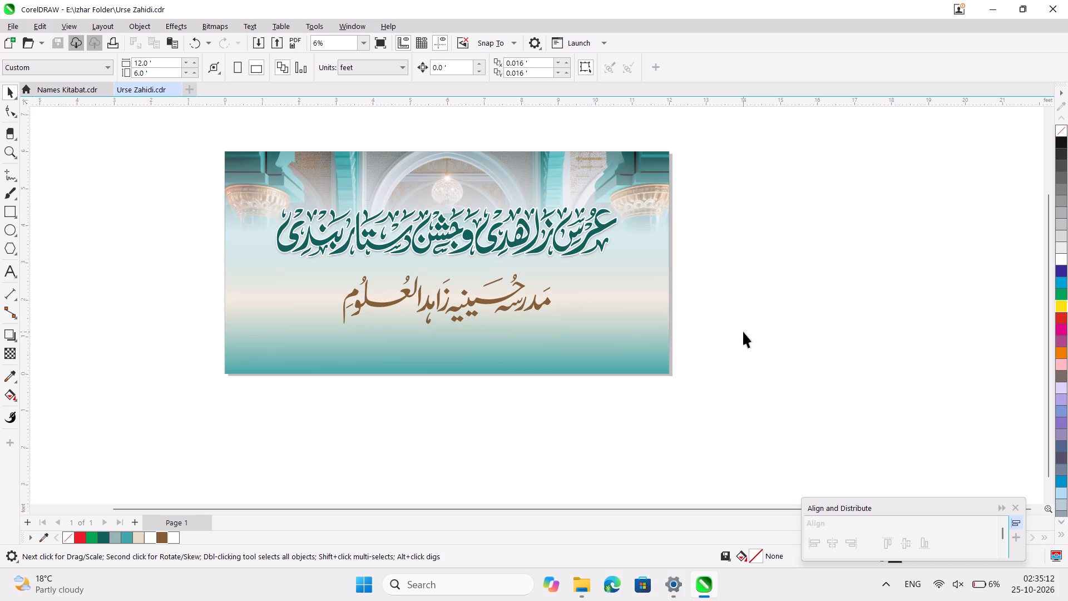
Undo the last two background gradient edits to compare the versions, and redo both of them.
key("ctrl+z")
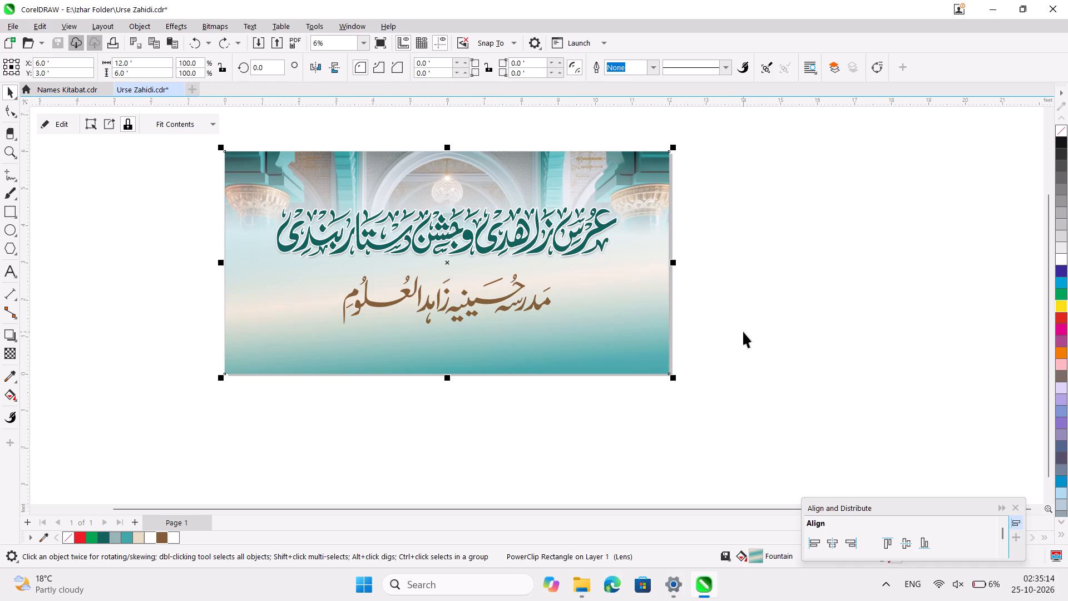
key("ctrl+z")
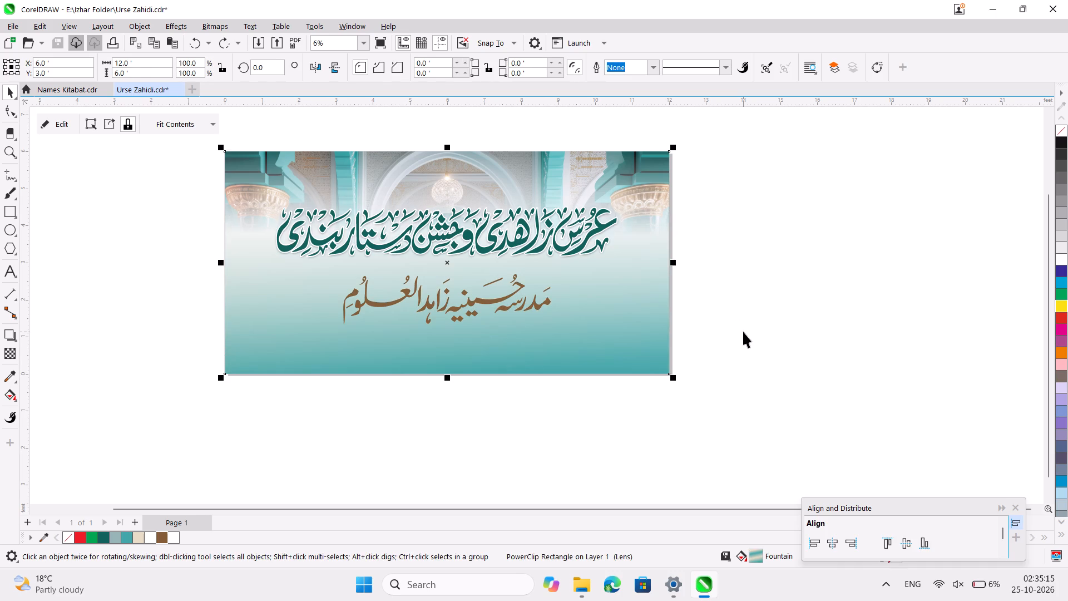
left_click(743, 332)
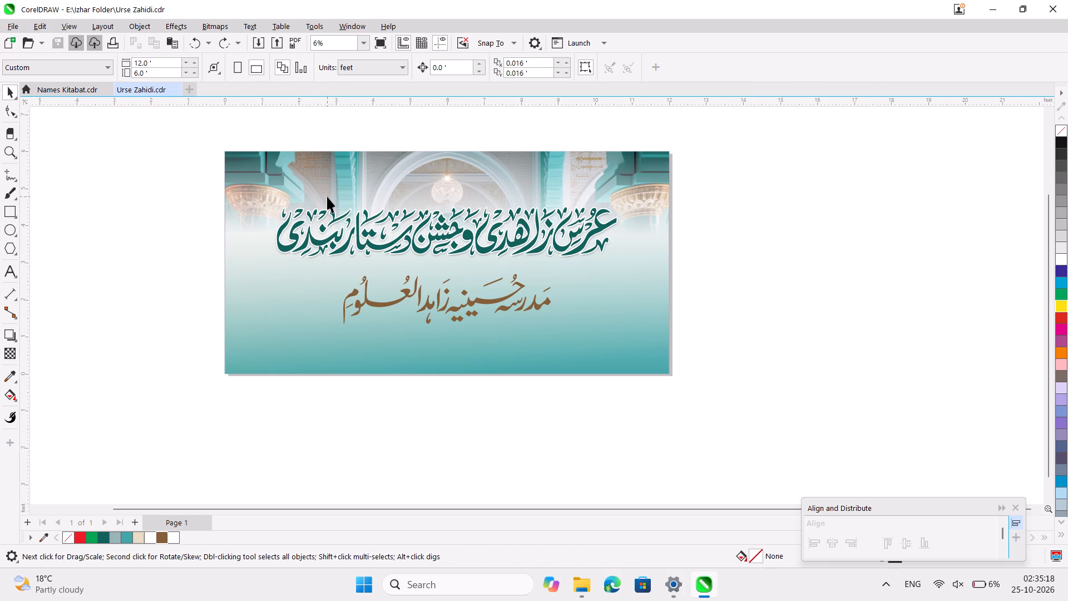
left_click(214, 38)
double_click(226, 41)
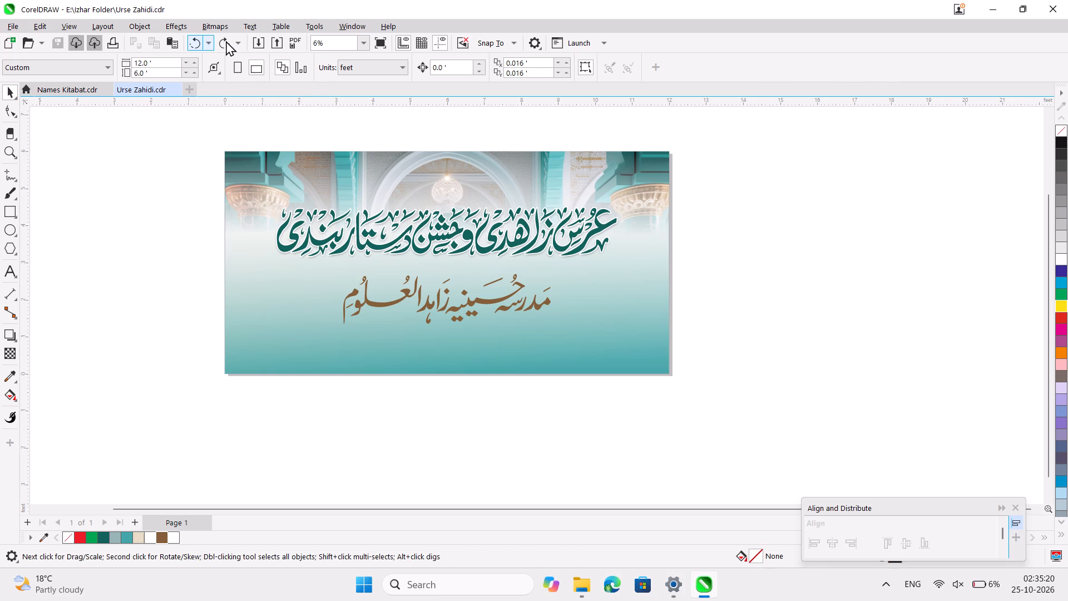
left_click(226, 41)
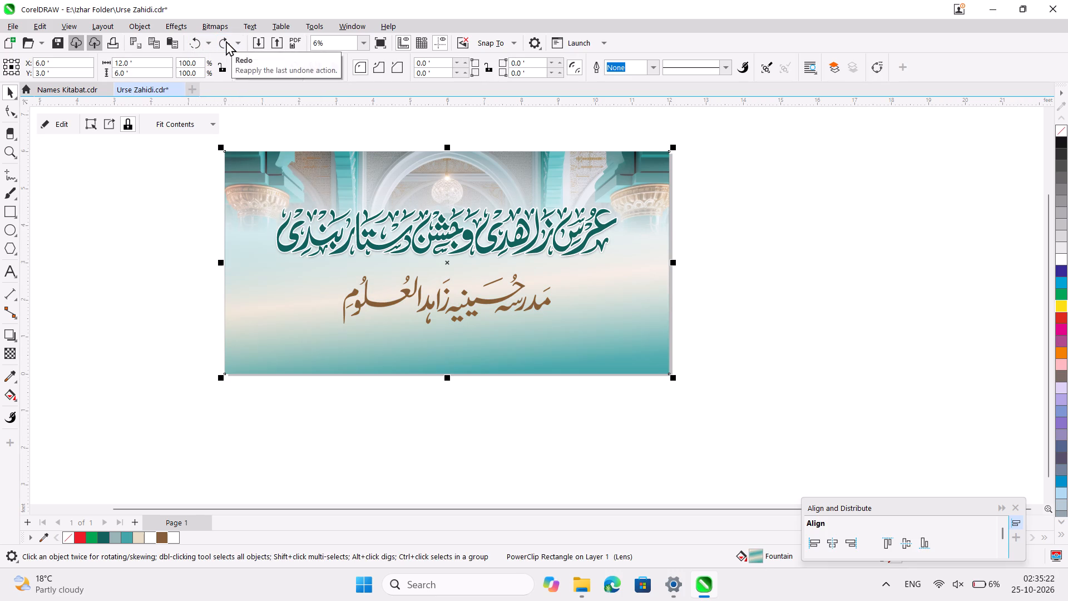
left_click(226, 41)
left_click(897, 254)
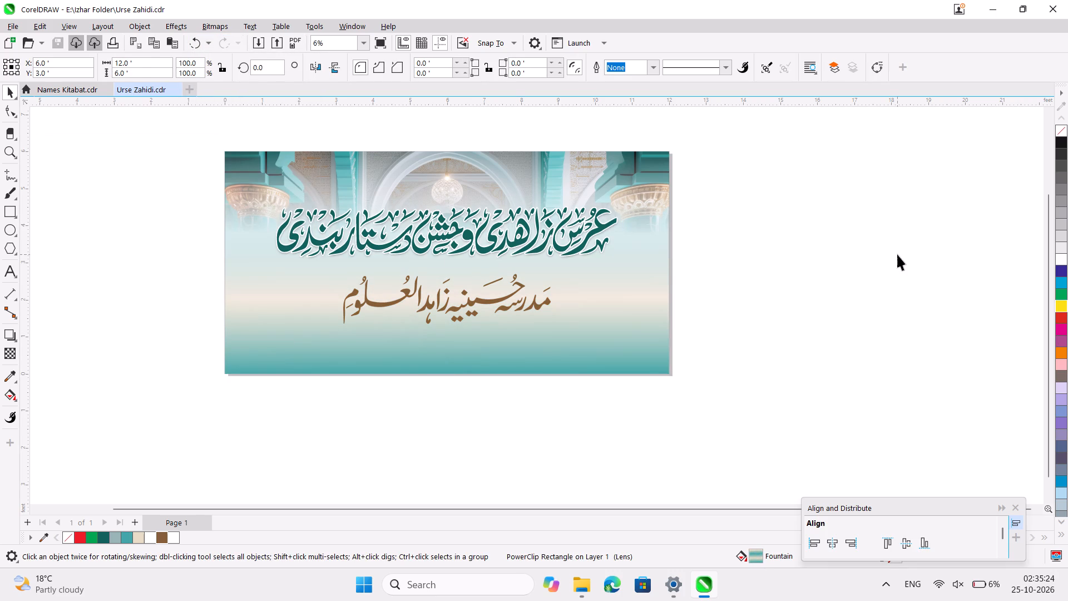
Save the banner with the reapplied background gradient.
key("ctrl+s")
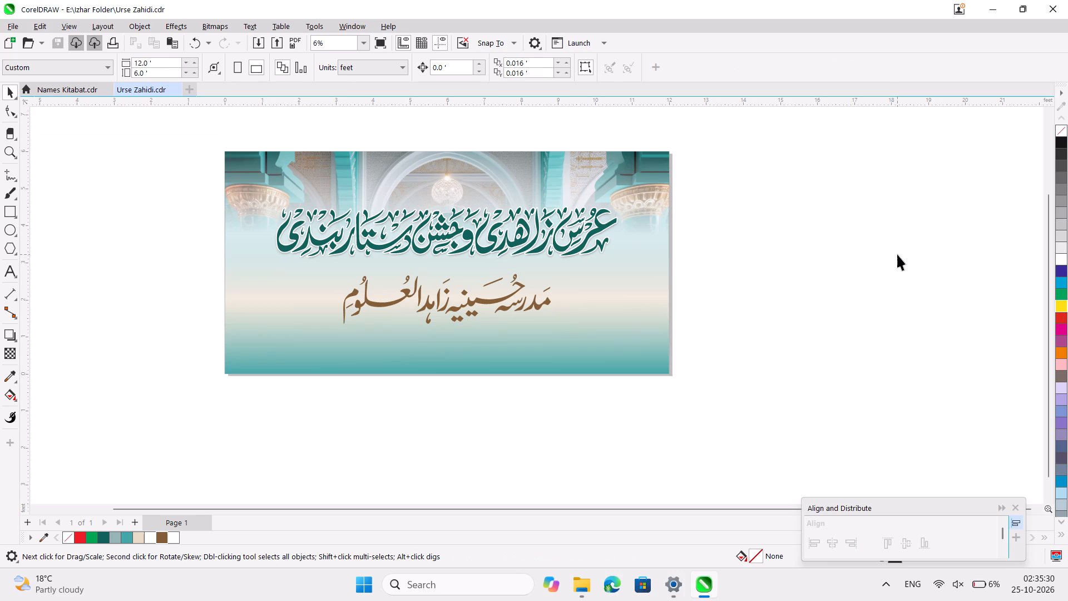
Convert the brown Urdu madrasa title group to curves and deselect it.
left_click(487, 299)
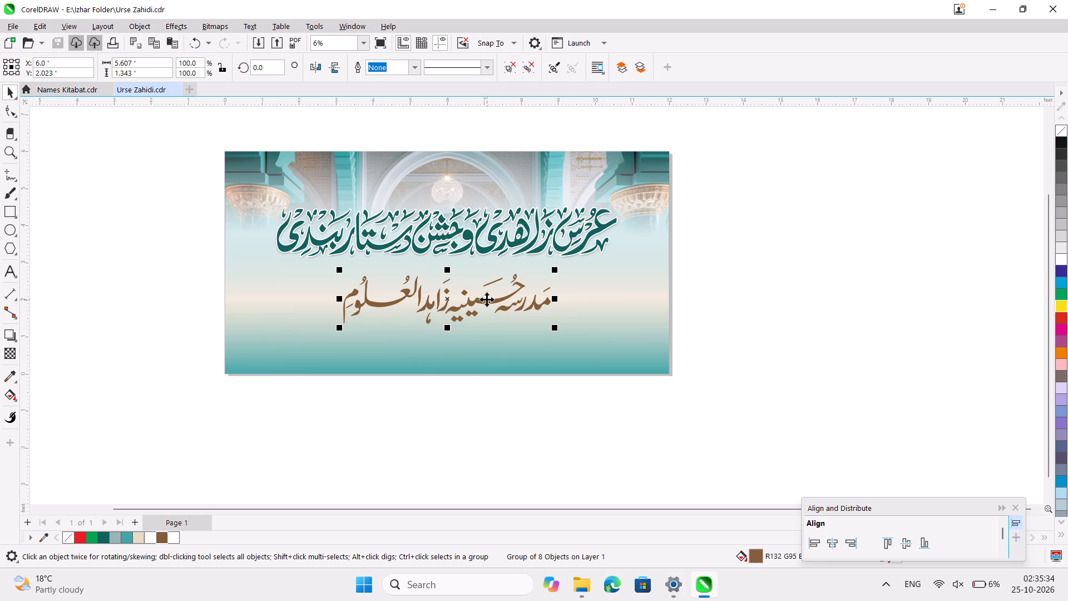
key("ctrl+q")
left_click(717, 300)
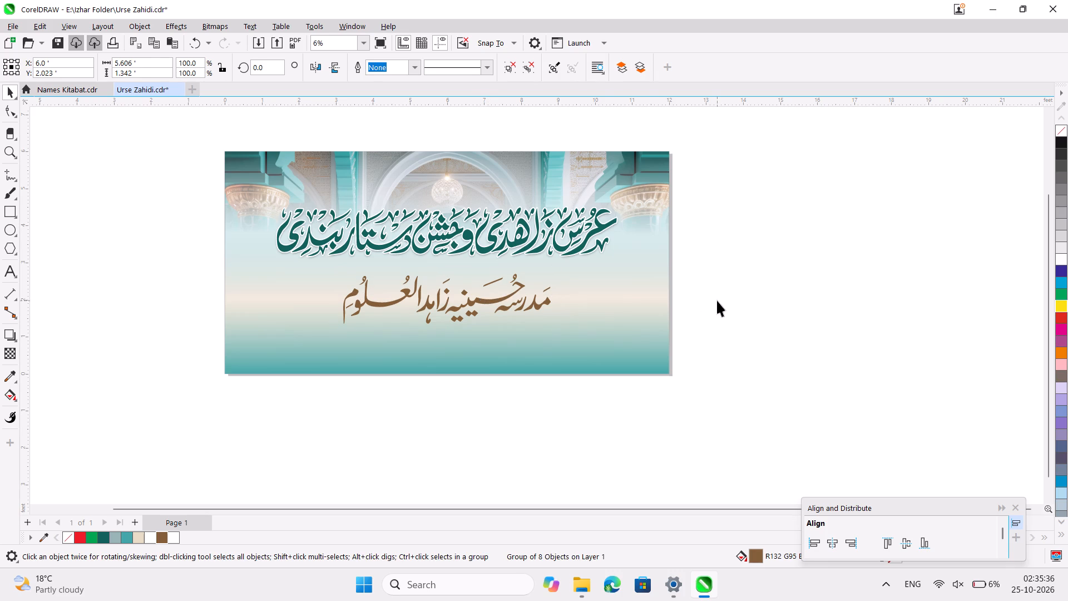
Save the banner file with the brown Urdu madrasa title deselected.
left_click(536, 305)
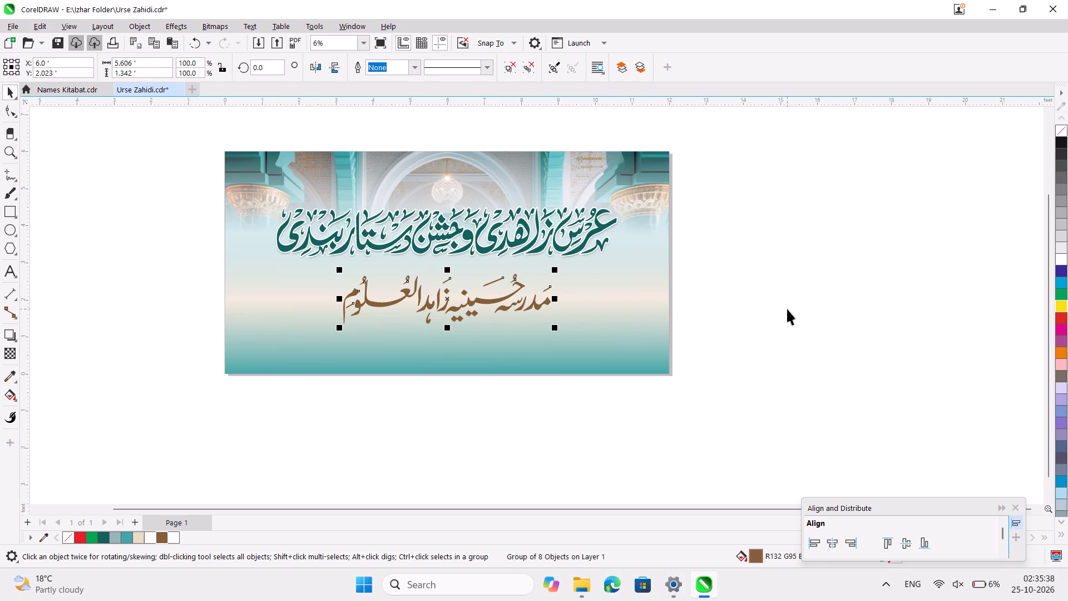
left_click(787, 309)
key("ctrl+s")
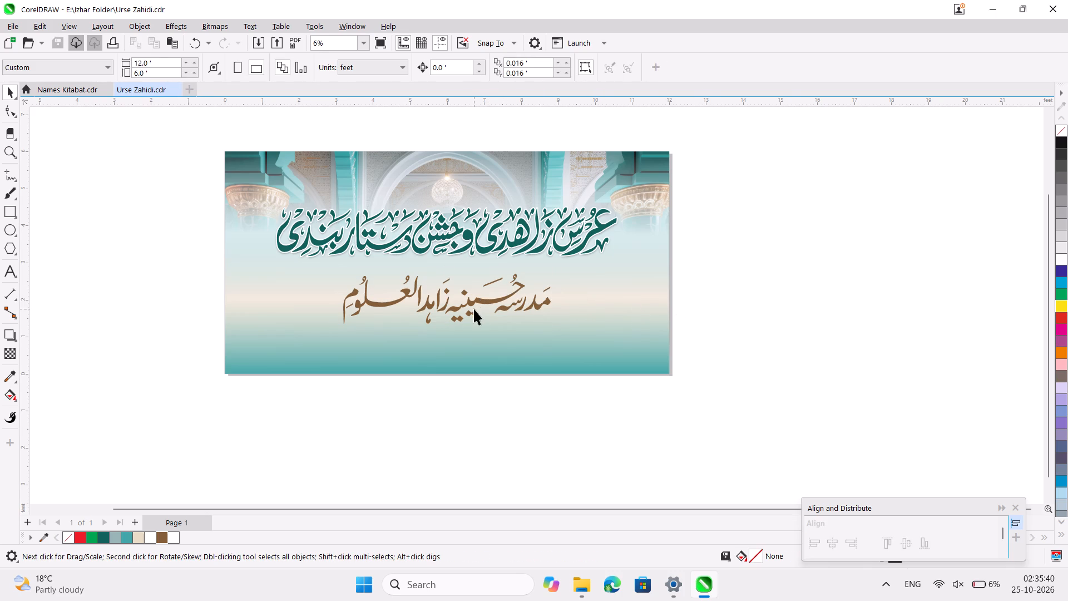
left_click(483, 300)
left_click(698, 323)
Switch to File Explorer and browse the USB drive's Food png and Label png folders for a decorative label.
left_click(582, 587)
scroll(131, 376, "down", 1)
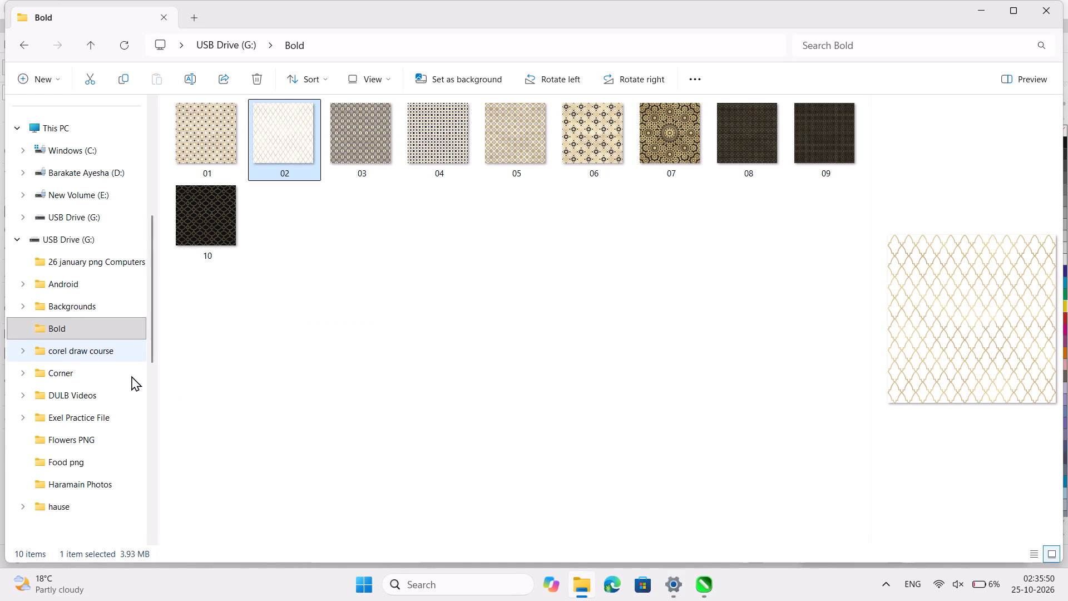
scroll(131, 376, "down", 1)
left_click(90, 371)
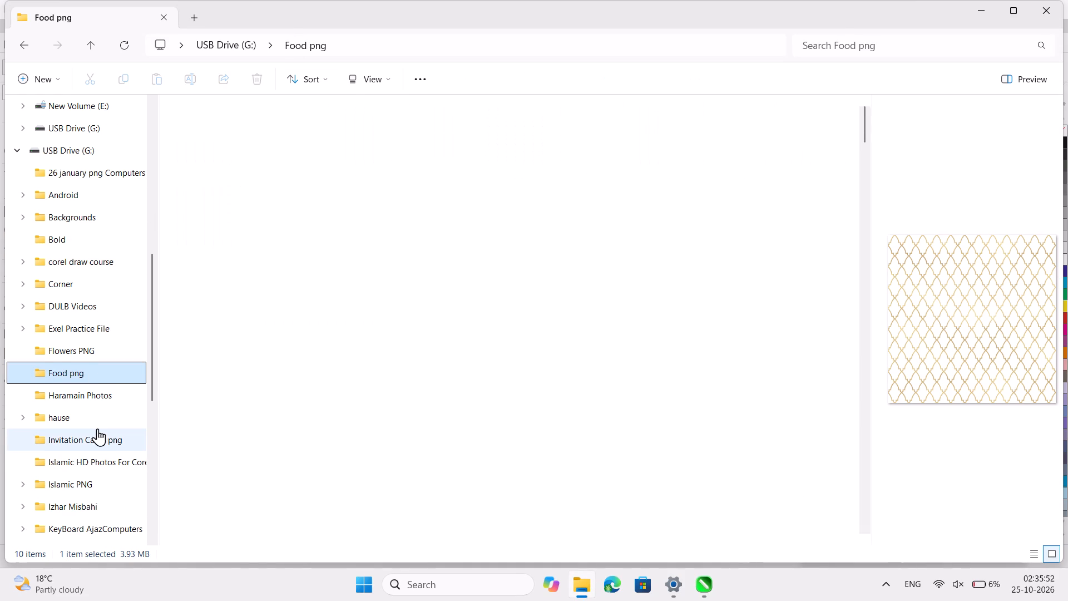
scroll(97, 428, "down", 2)
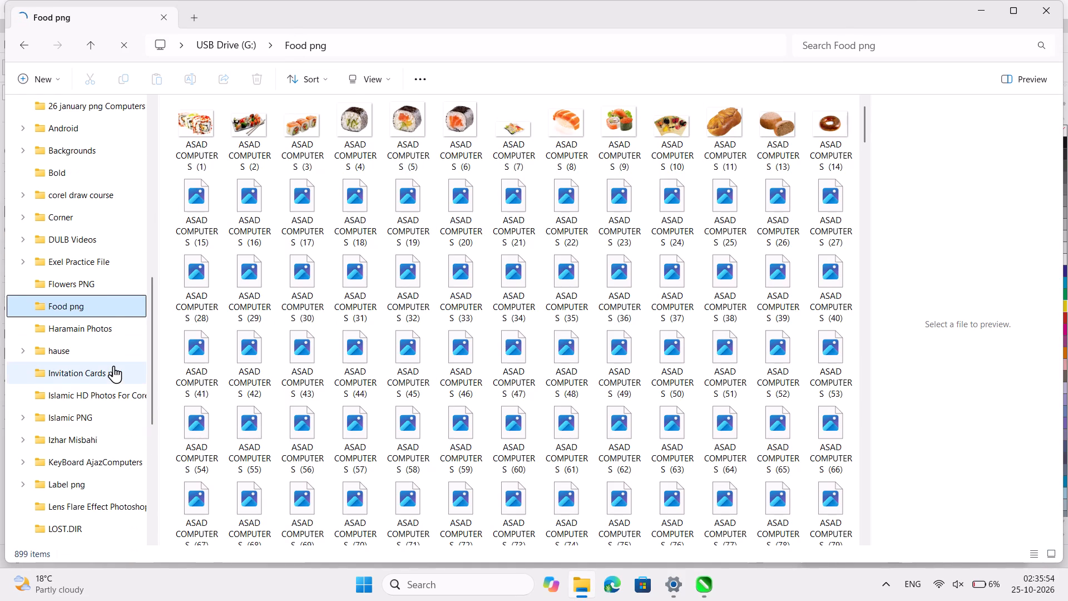
scroll(115, 433, "down", 1)
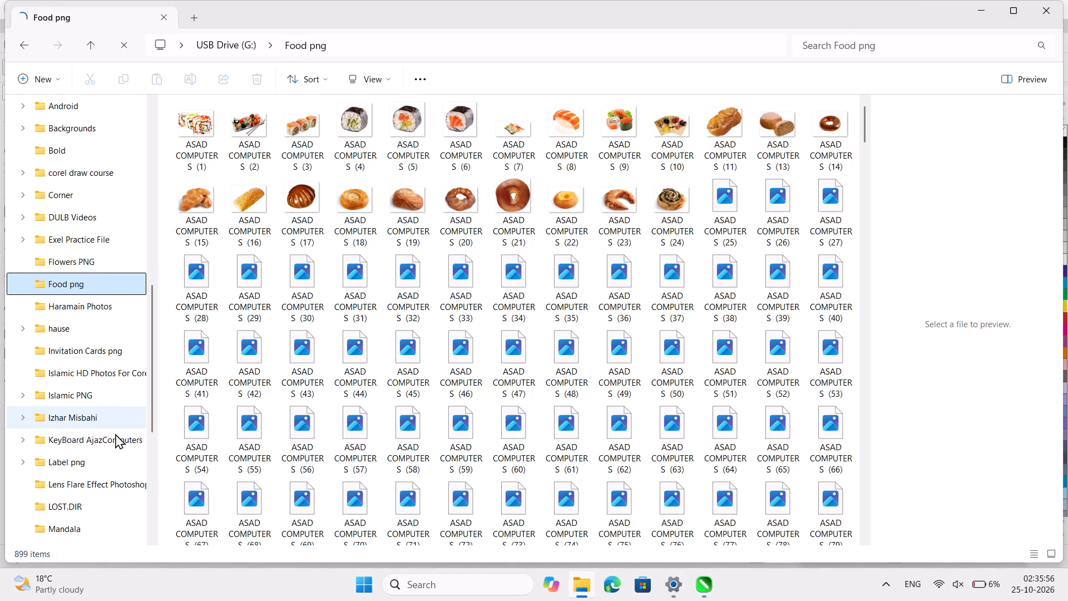
scroll(115, 433, "down", 1)
left_click(93, 466)
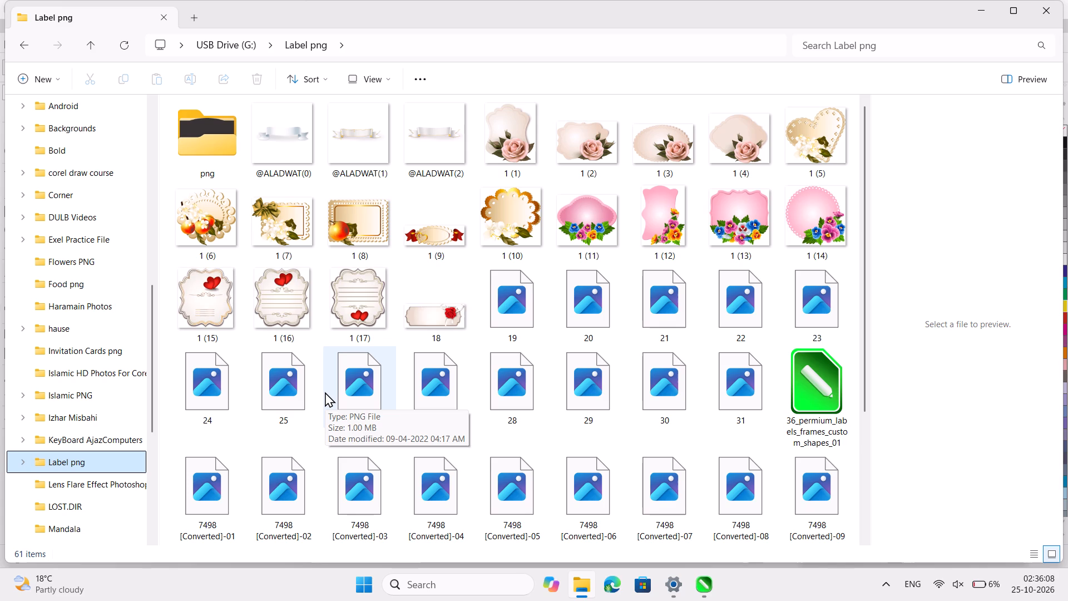
scroll(431, 252, "down", 6)
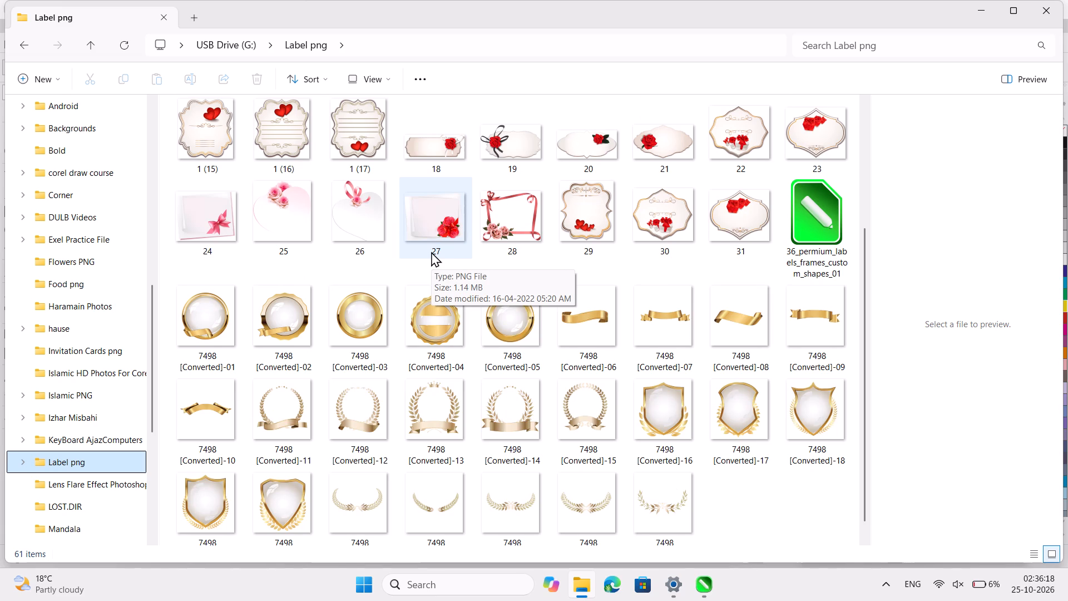
scroll(124, 490, "down", 3)
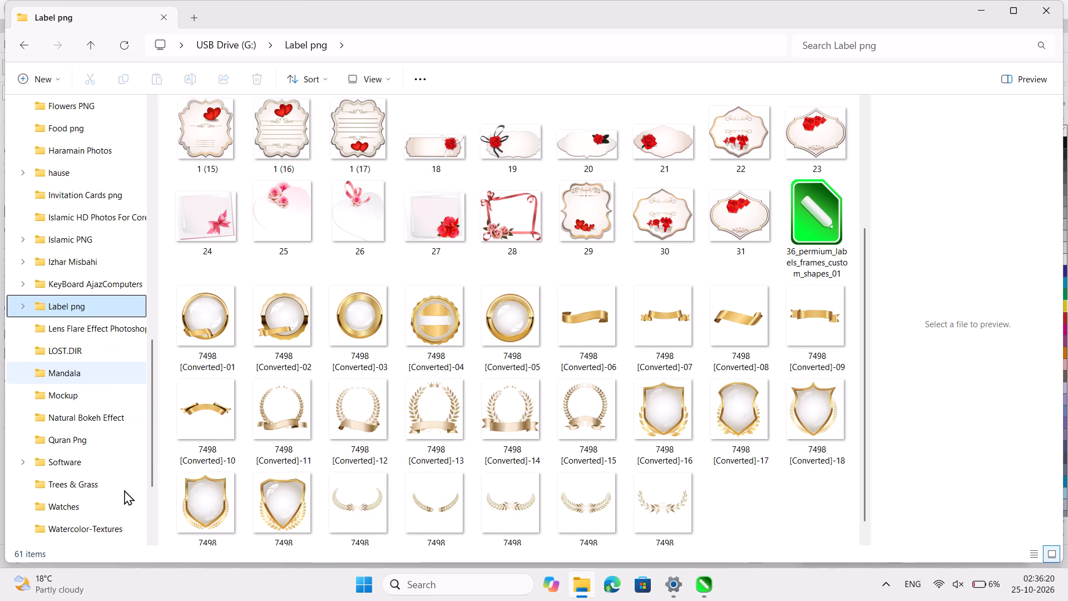
scroll(124, 490, "down", 1)
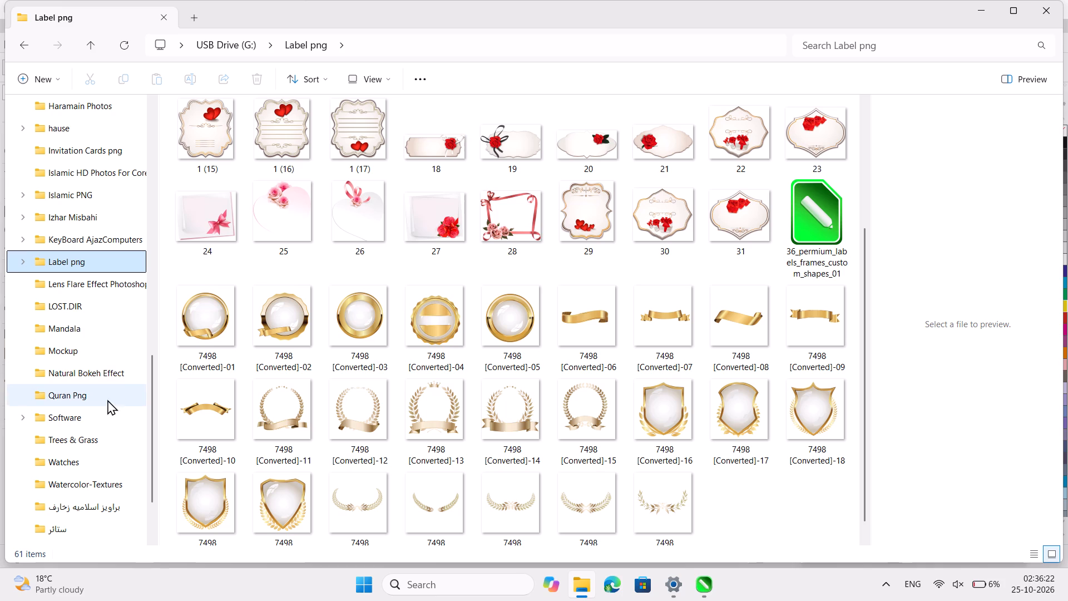
scroll(109, 425, "down", 3)
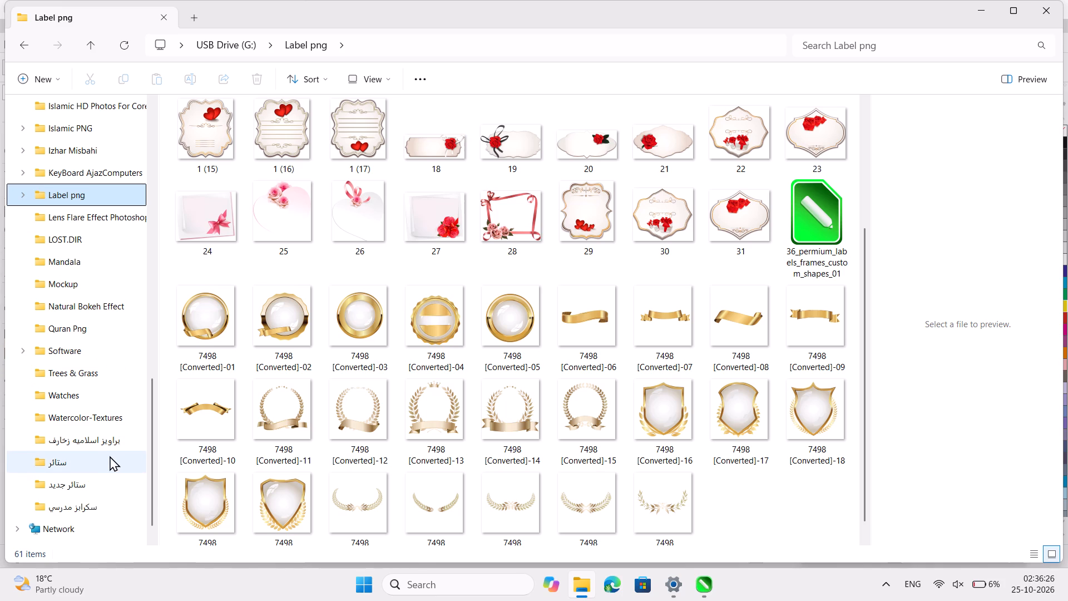
Open the براويز اسلاميه زخارف folder on the USB drive and look through its ornamental frame images.
left_click(121, 435)
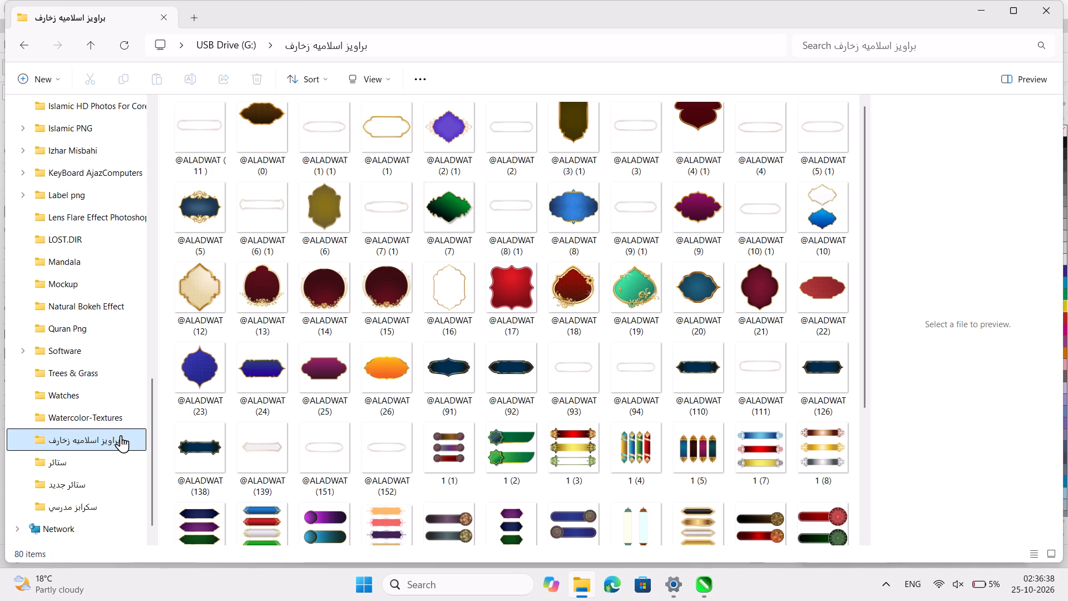
scroll(121, 435, "down", 2)
scroll(374, 469, "down", 3)
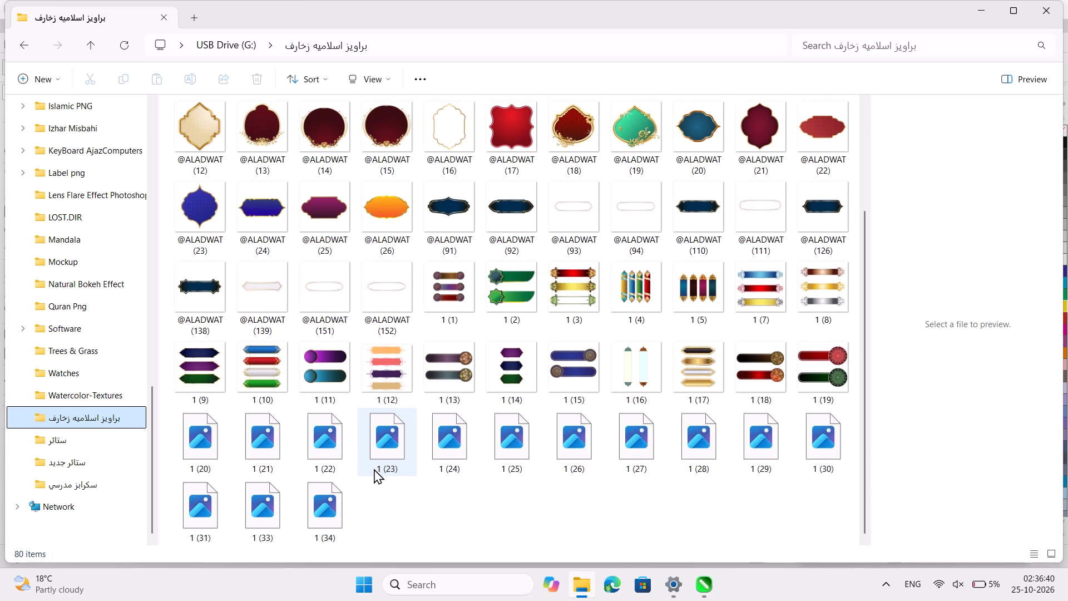
scroll(374, 469, "down", 2)
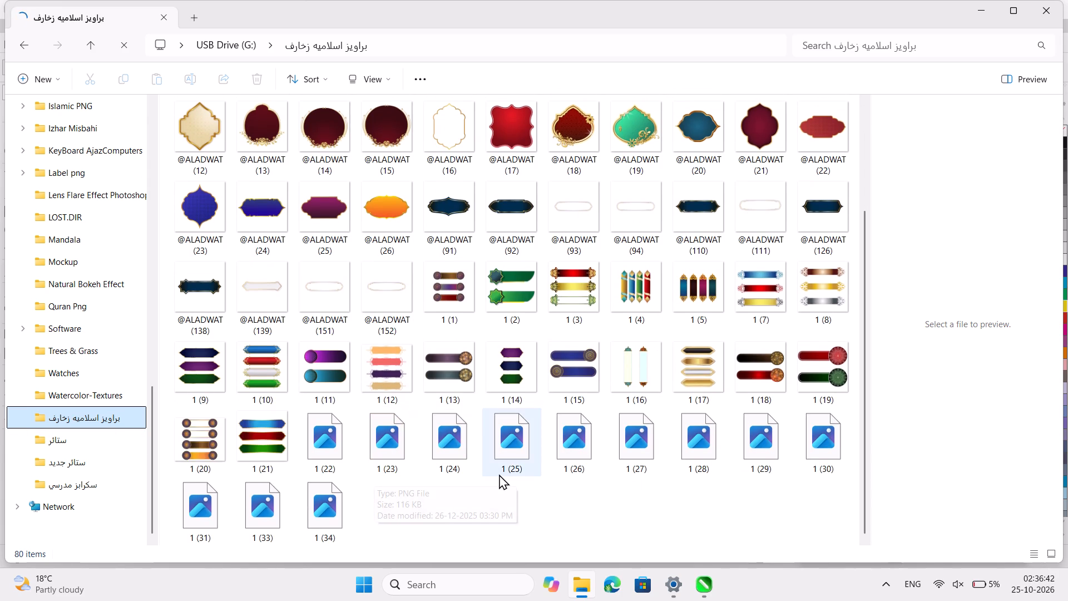
scroll(499, 474, "up", 3, "ctrl")
scroll(499, 474, "down", 7)
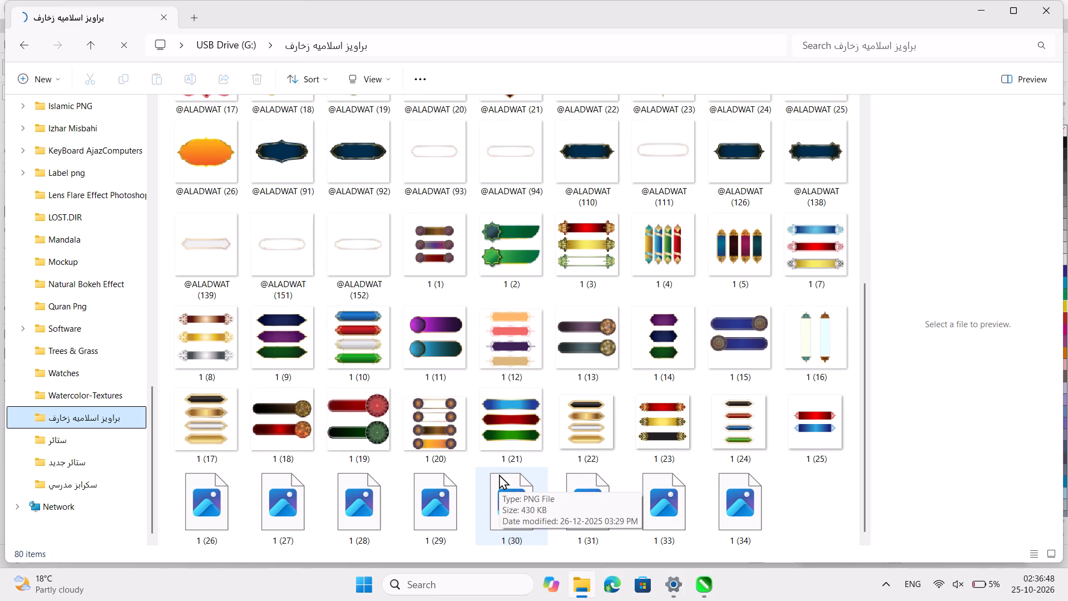
scroll(499, 474, "up", 2)
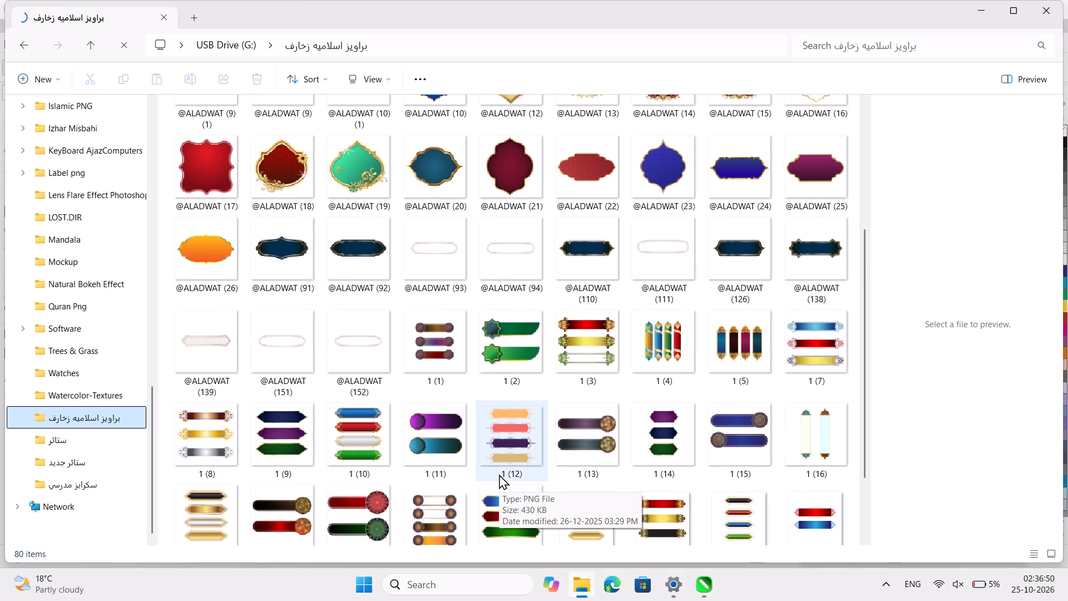
scroll(499, 474, "up", 5)
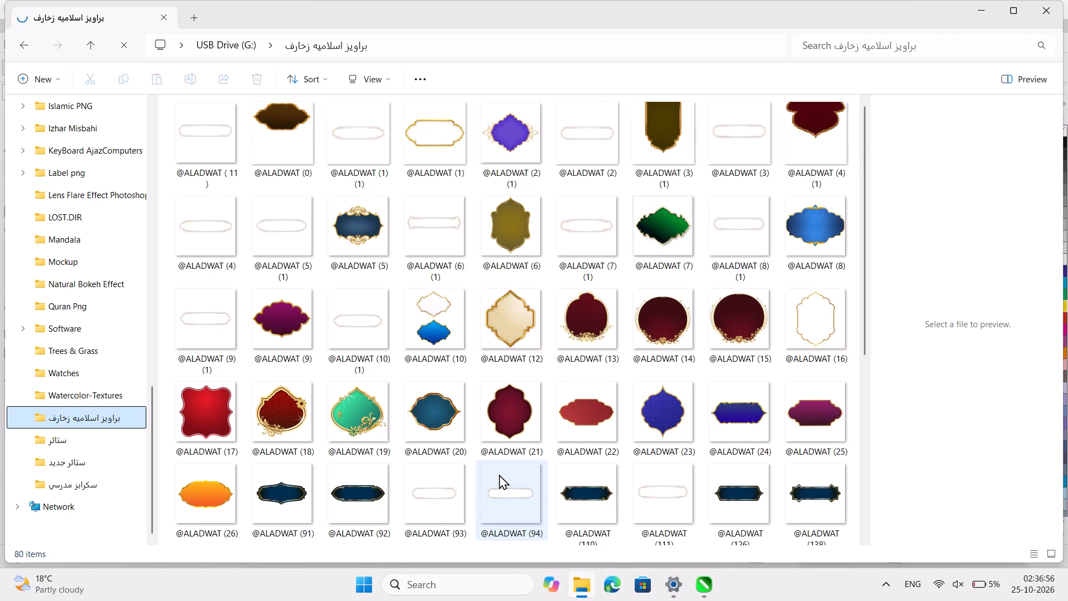
scroll(499, 474, "up", 5)
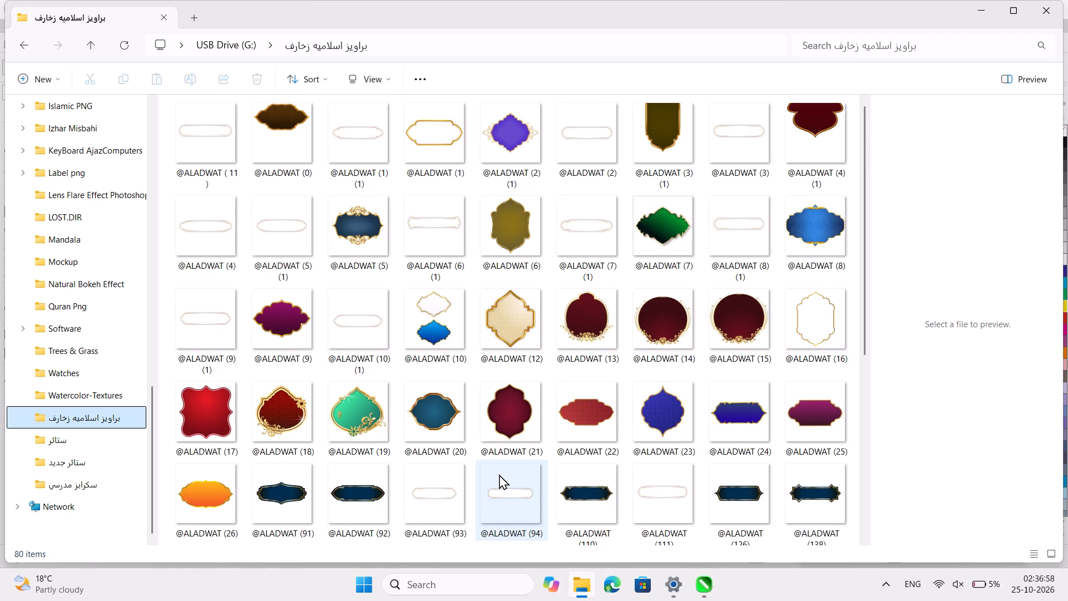
scroll(499, 474, "down", 3)
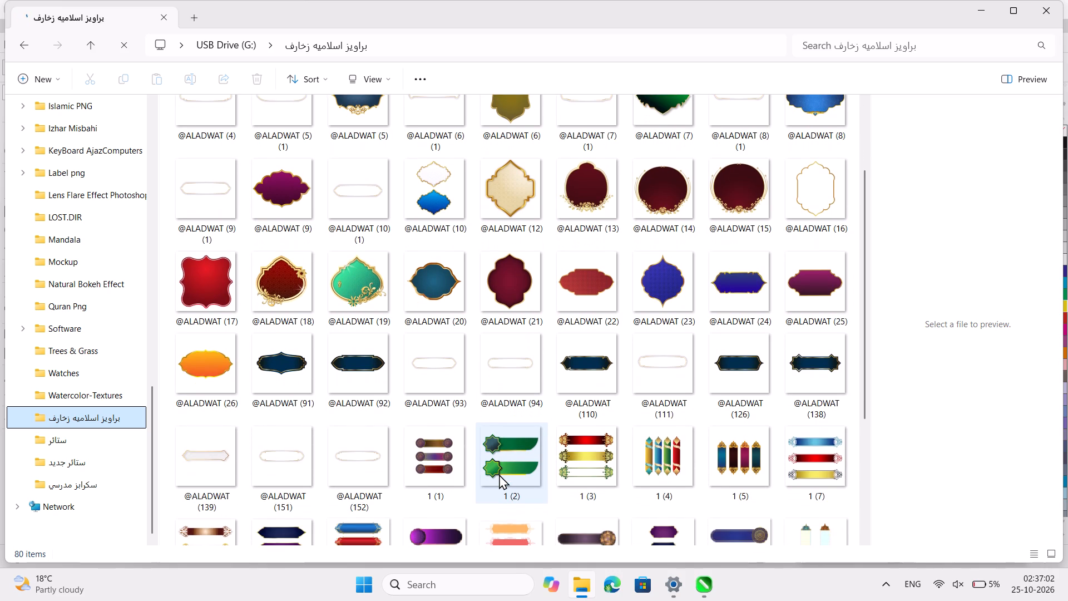
scroll(499, 474, "up", 6)
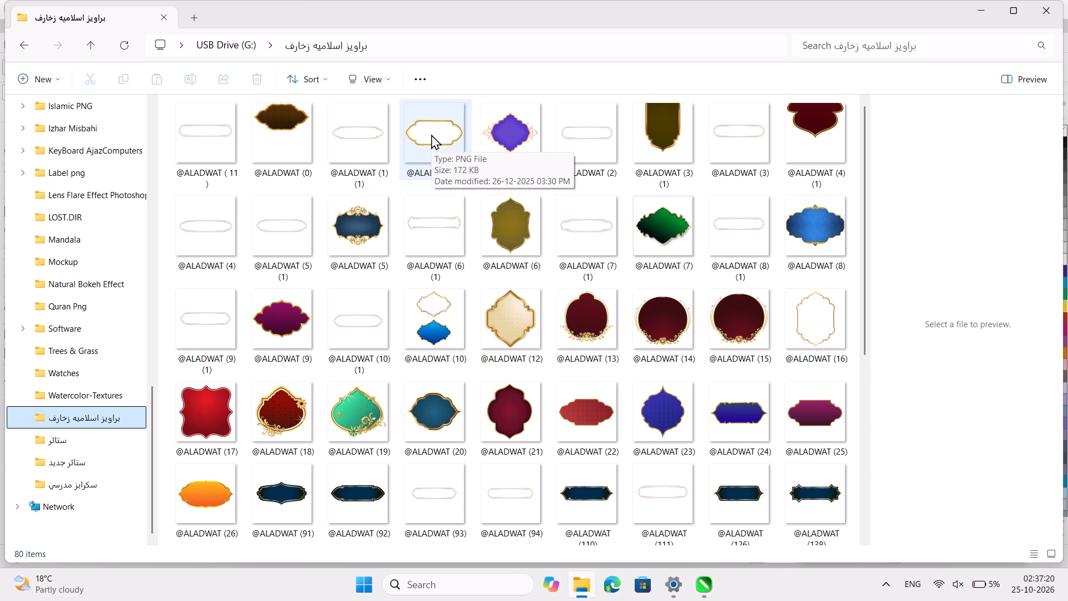
left_click_drag(431, 134, 553, 347)
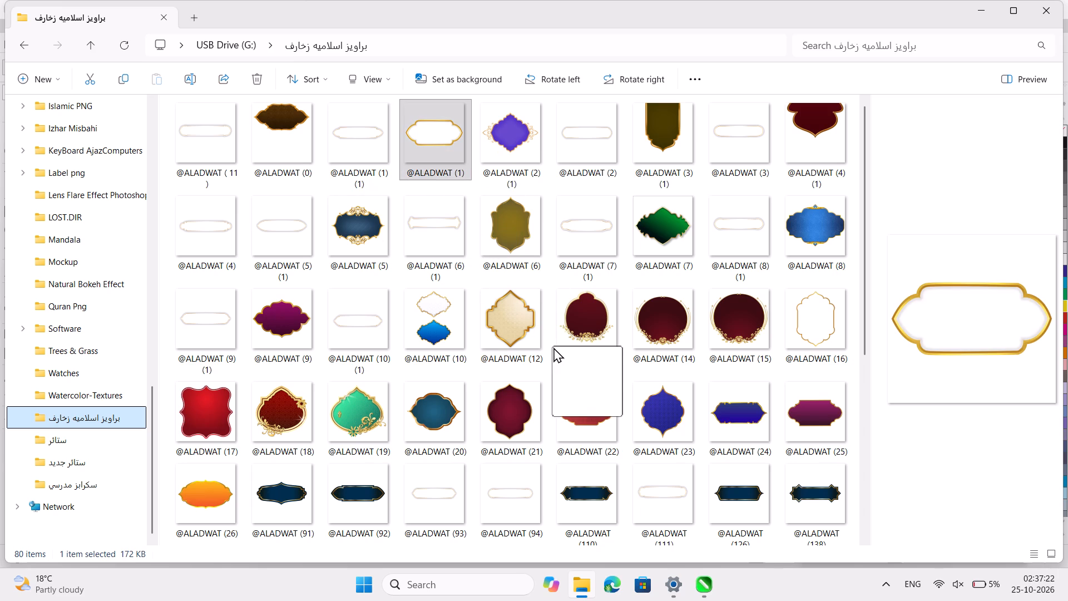
left_click_drag(553, 347, 507, 243)
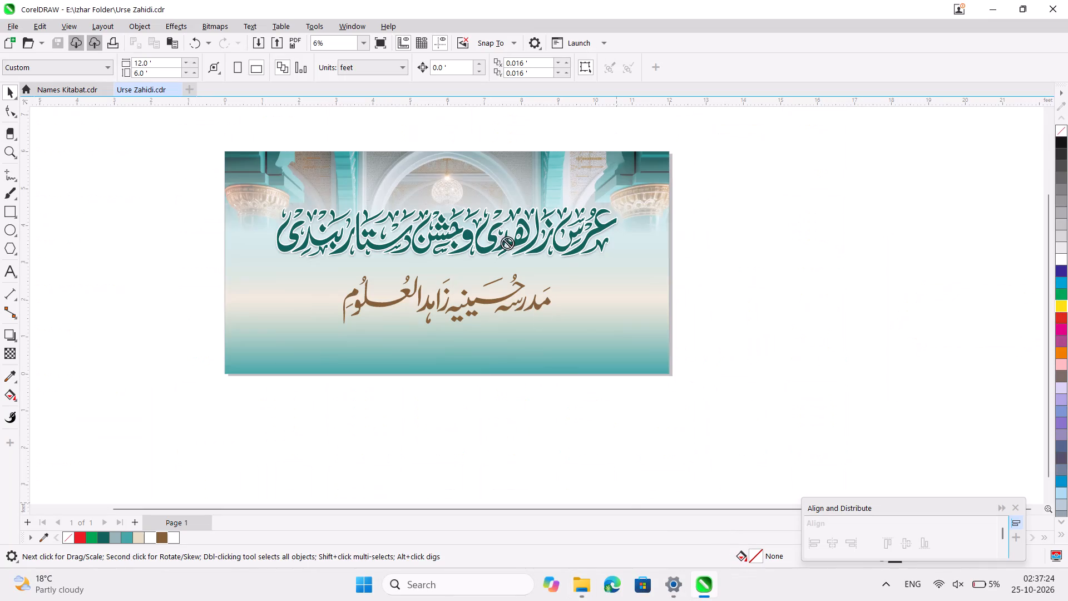
left_click_drag(507, 243, 495, 215)
left_click_drag(495, 215, 573, 288)
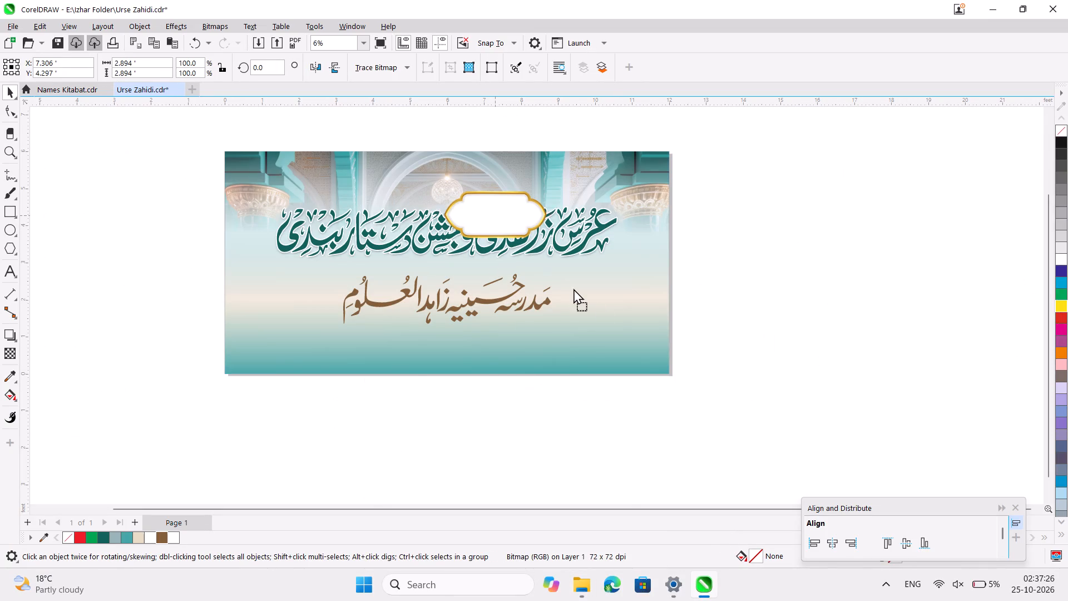
left_click_drag(573, 288, 617, 322)
Outline a crop area about 2.89 by 1.28 ft around the gold-bordered frame image with the Crop tool.
scroll(617, 322, "up", 4, "ctrl")
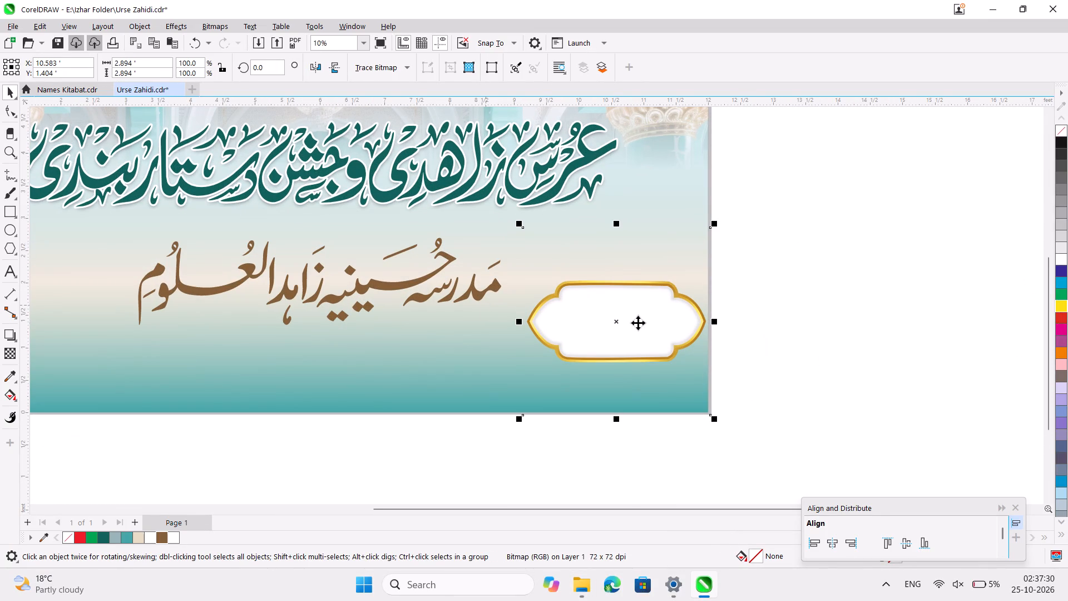
left_click(13, 138)
left_click(40, 133)
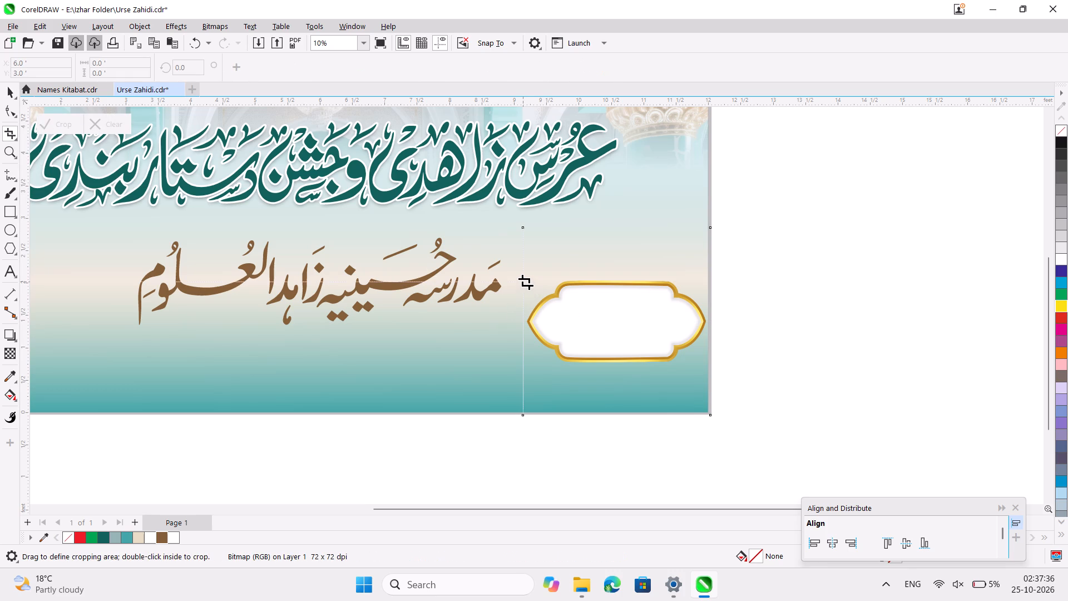
left_click_drag(526, 279, 683, 341)
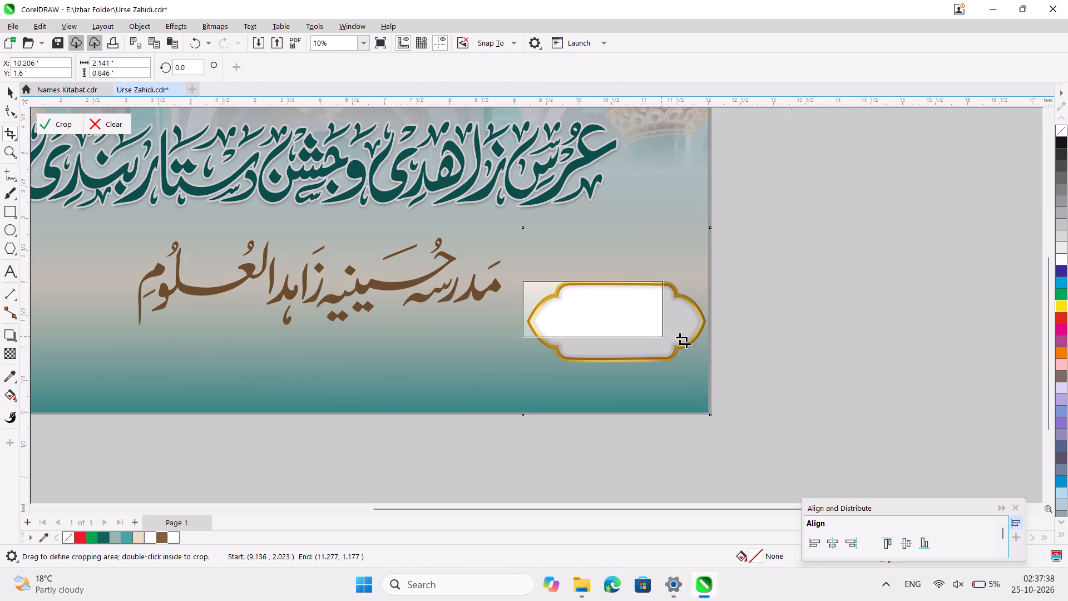
left_click_drag(683, 341, 710, 366)
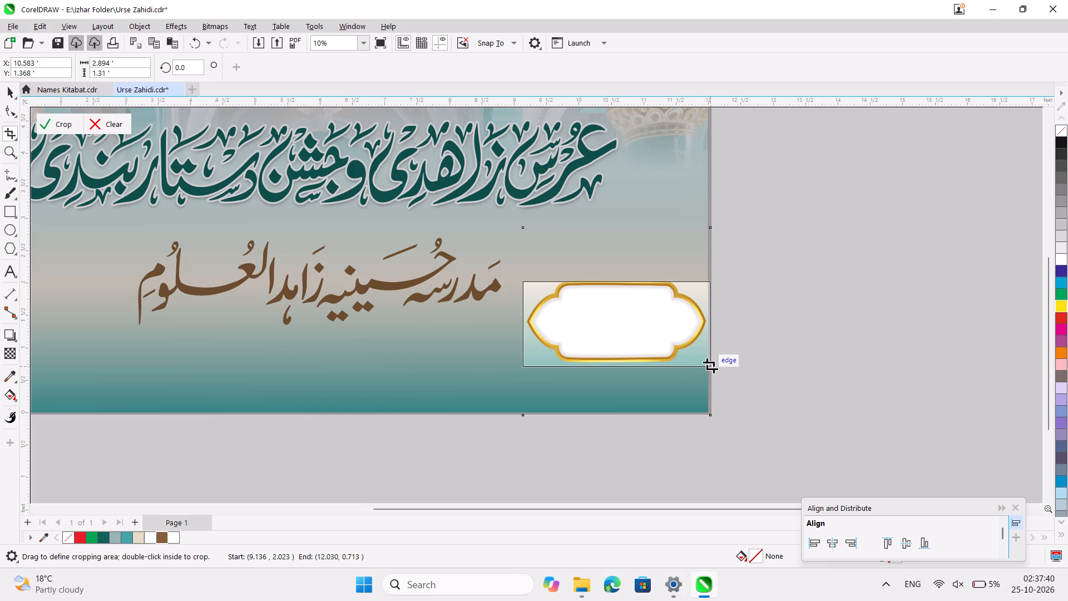
left_click_drag(710, 366, 711, 364)
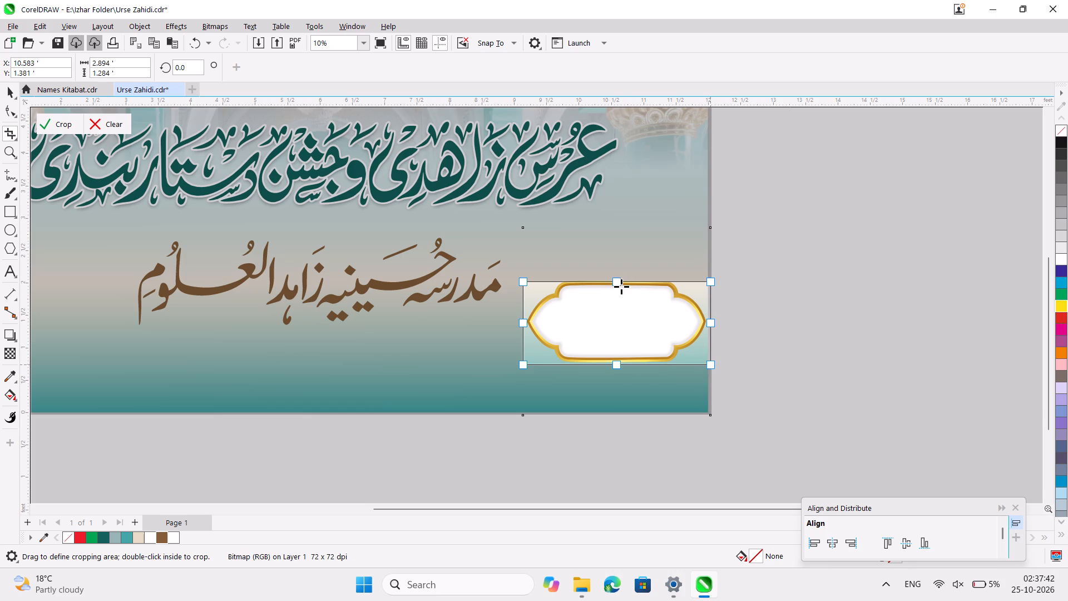
Adjust the crop area's top and side edges to about 2.83 by 1.35 ft and crop the frame image to it.
left_click_drag(617, 282, 613, 278)
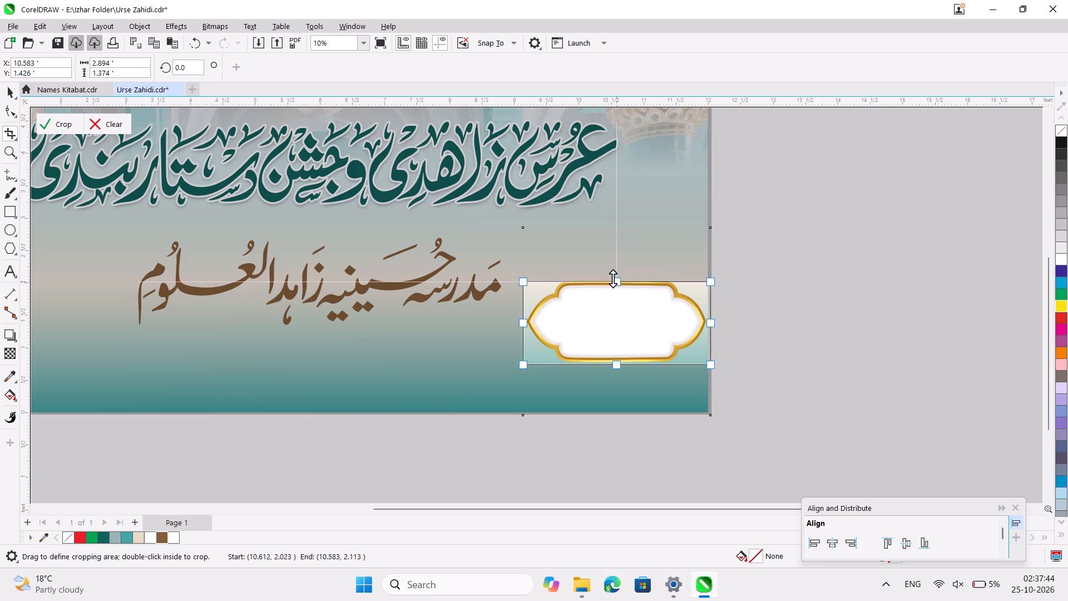
left_click_drag(613, 278, 613, 277)
scroll(613, 277, "up", 2, "ctrl")
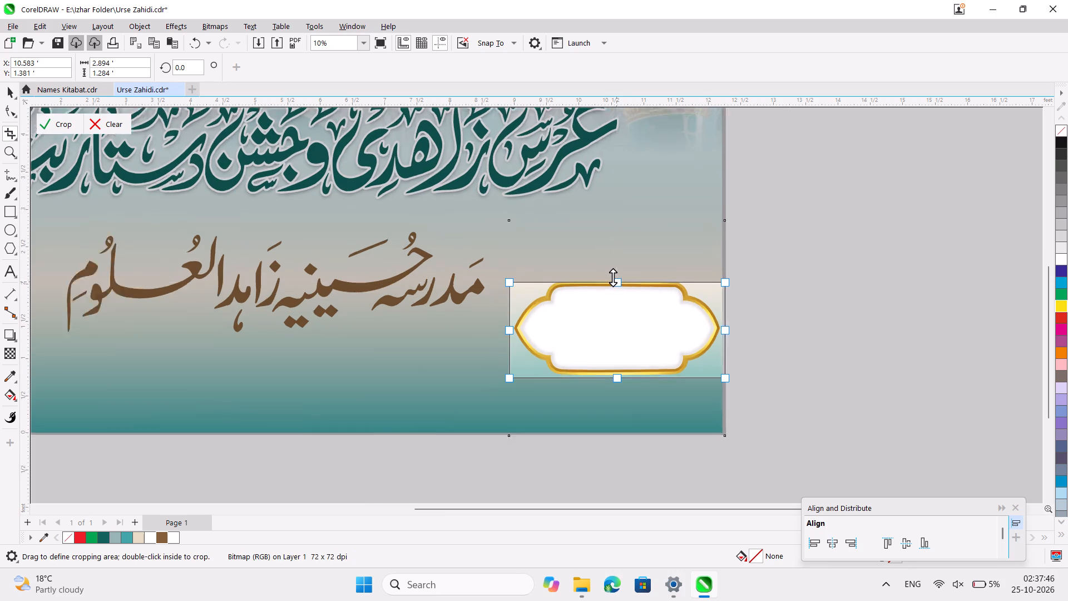
scroll(613, 277, "up", 2, "ctrl")
left_click_drag(618, 281, 615, 274)
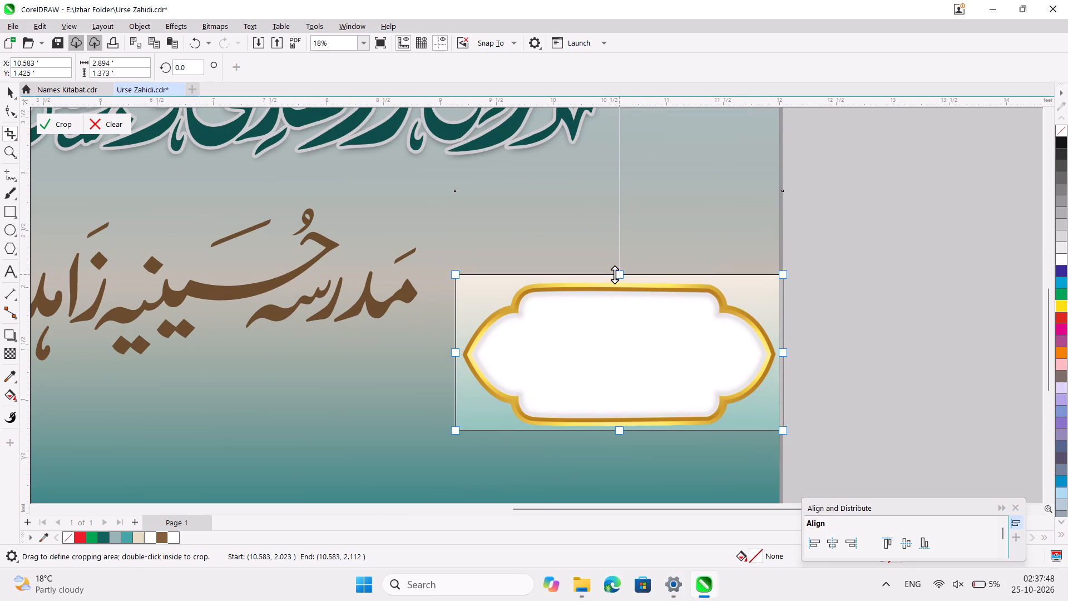
left_click_drag(615, 274, 612, 277)
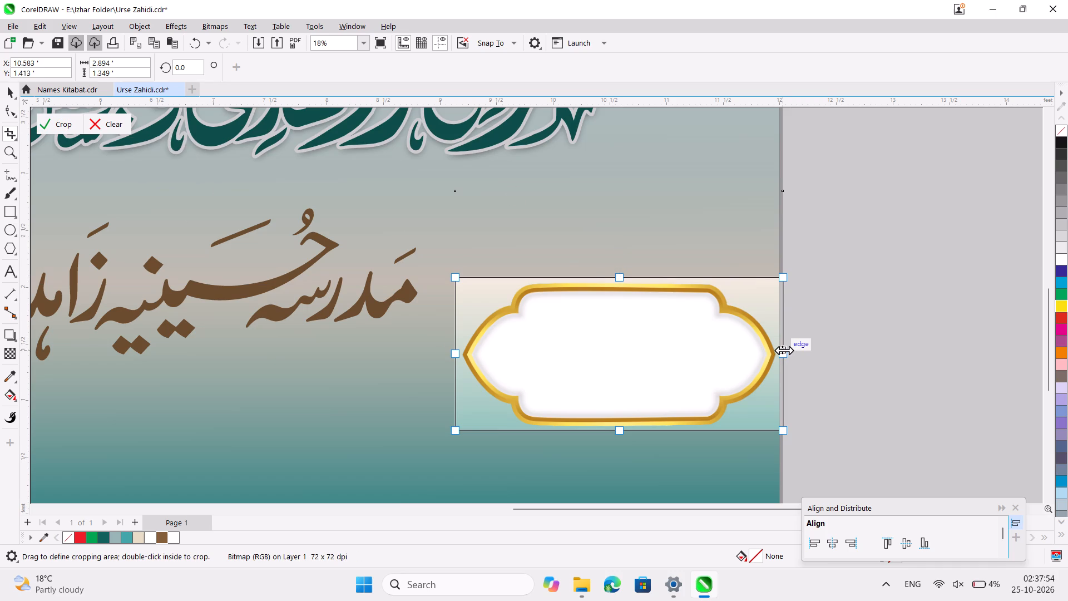
left_click_drag(784, 350, 778, 350)
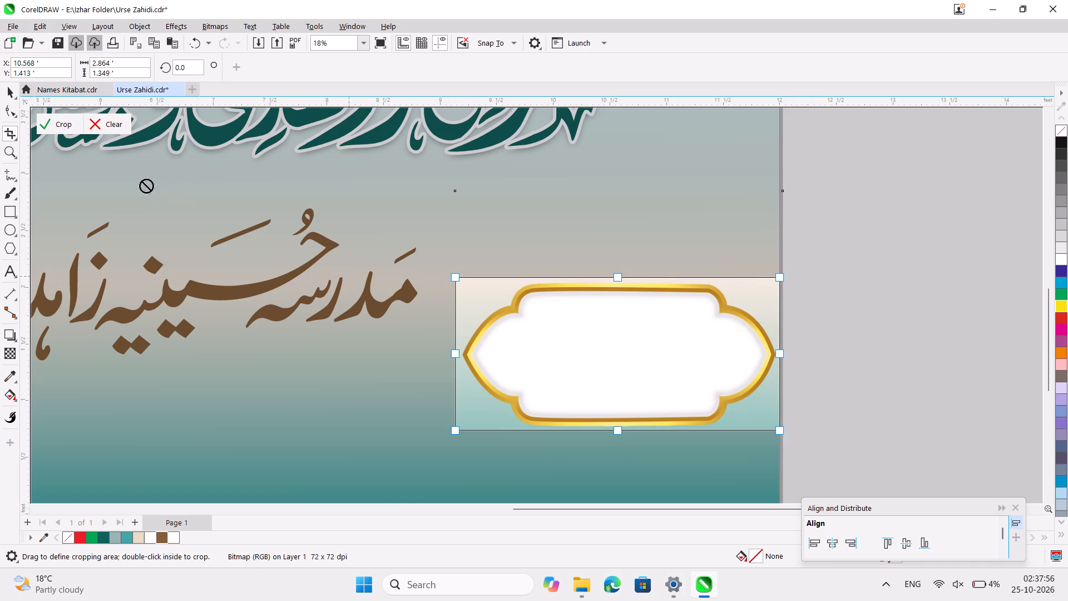
left_click(454, 351)
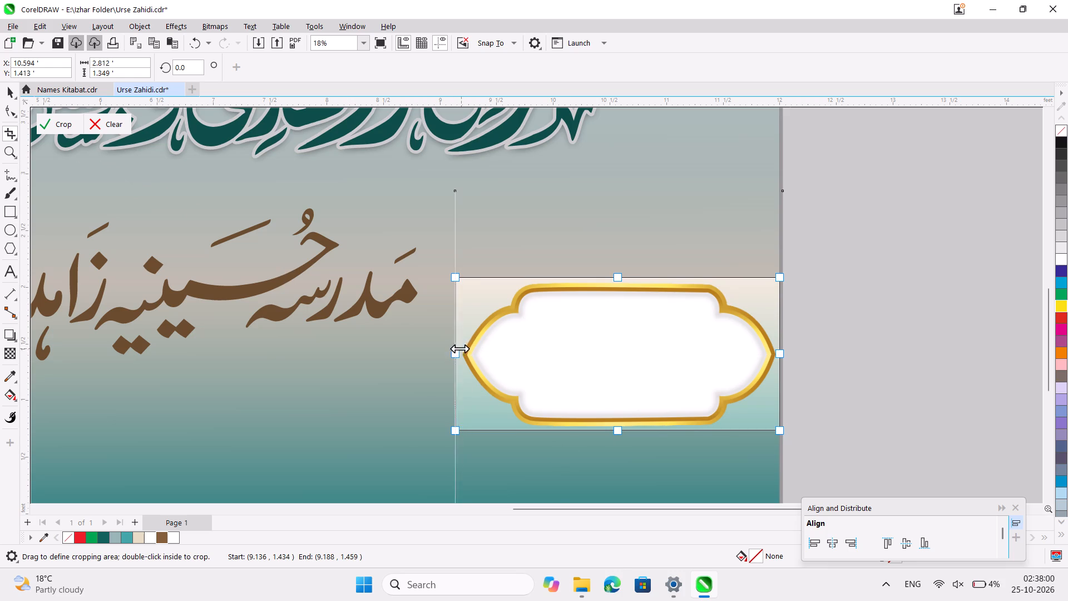
scroll(458, 349, "up", 2, "ctrl")
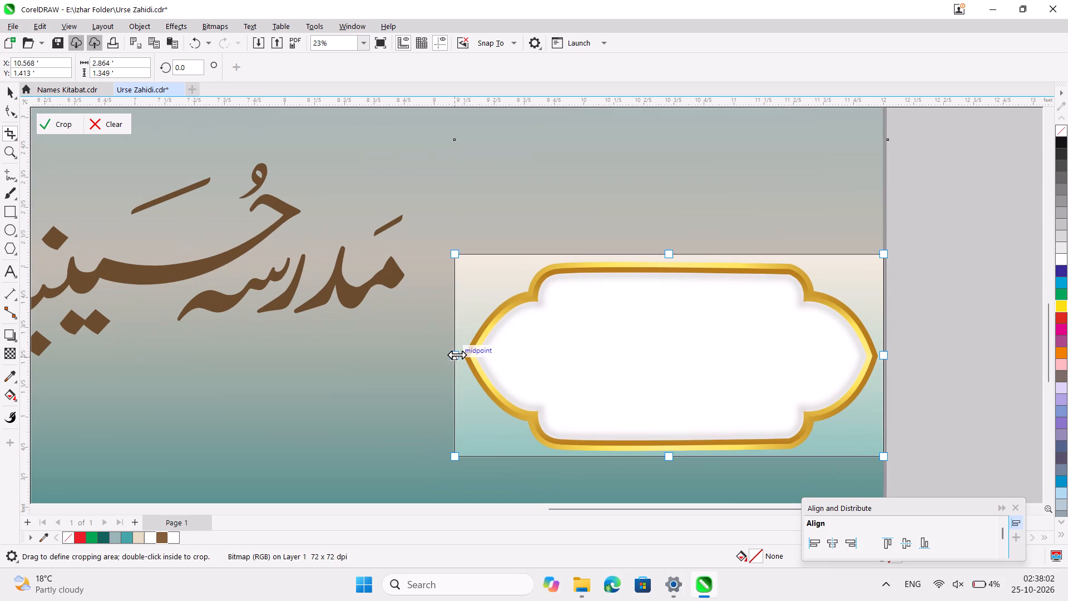
left_click_drag(457, 354, 460, 349)
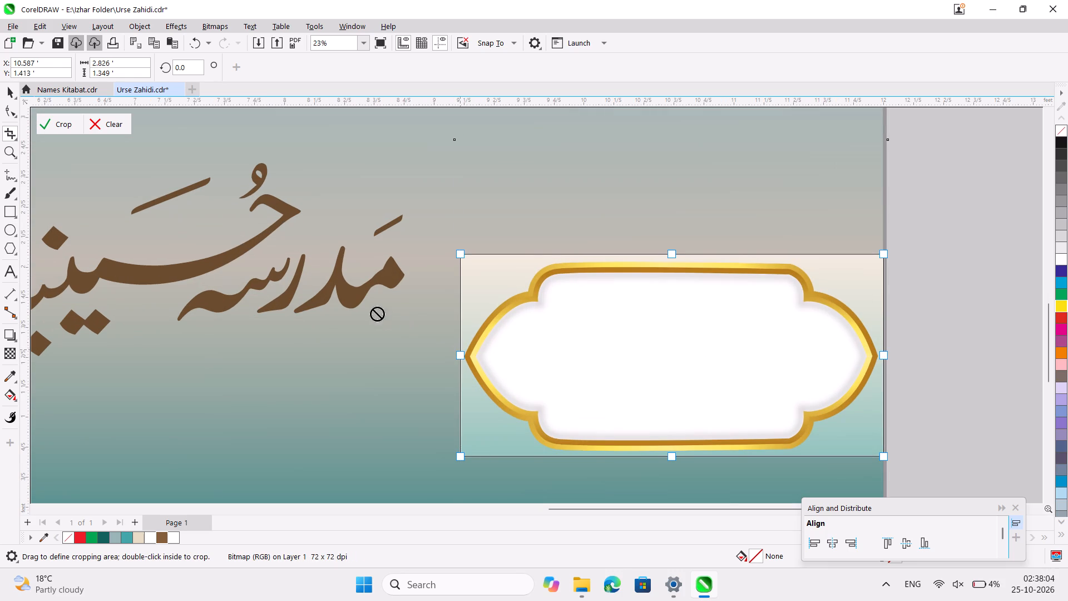
scroll(444, 353, "up", 2, "ctrl")
left_click_drag(463, 355, 456, 357)
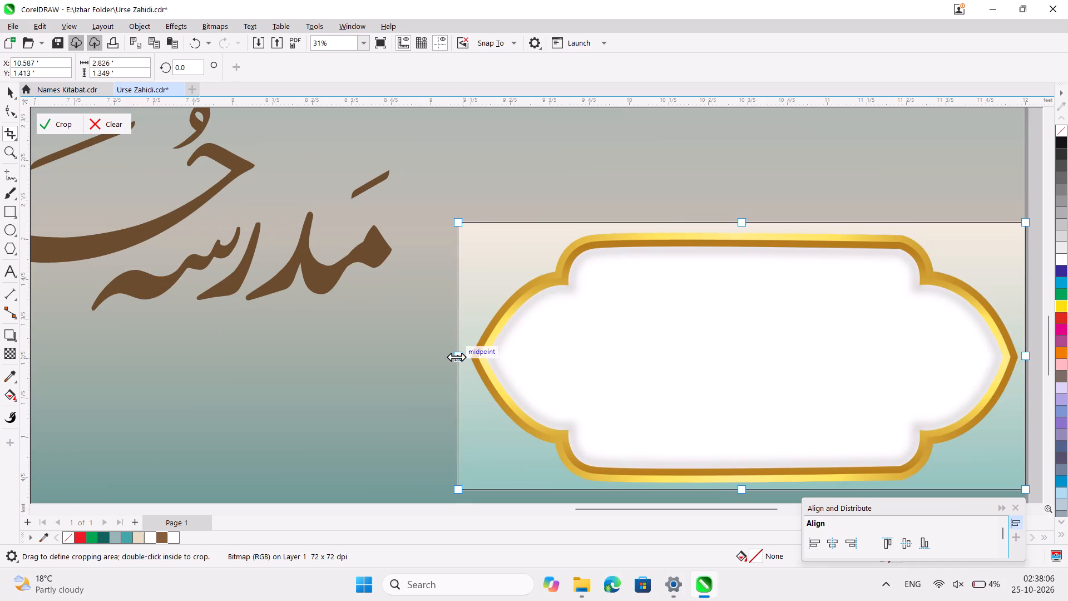
left_click_drag(456, 357, 464, 375)
left_click(82, 120)
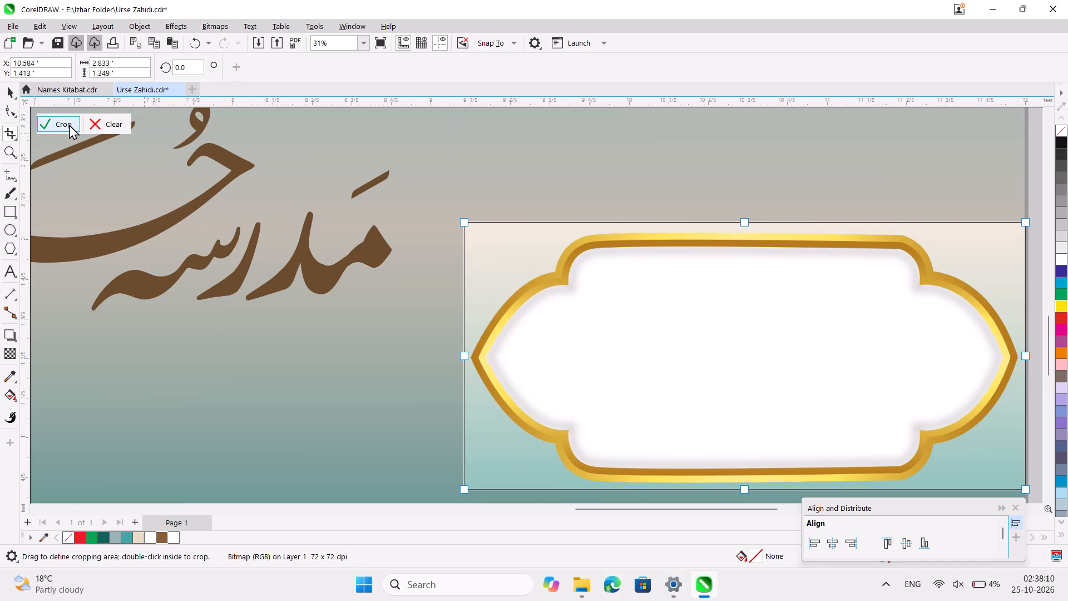
left_click(69, 124)
left_click(9, 90)
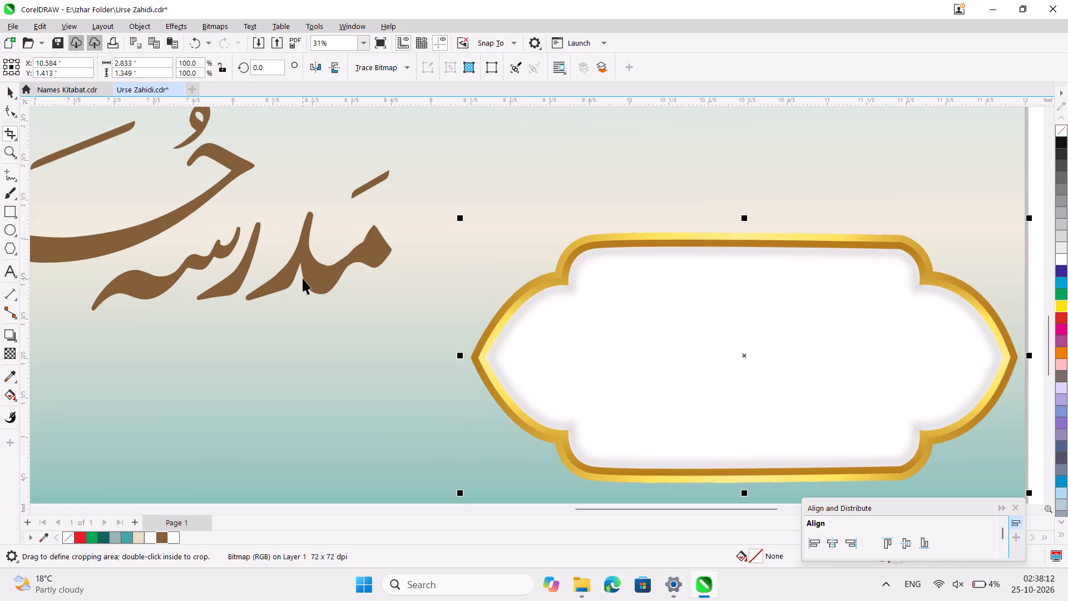
Deselect the cropped gold frame and save the banner file.
scroll(303, 278, "down", 6, "ctrl")
left_click(729, 254)
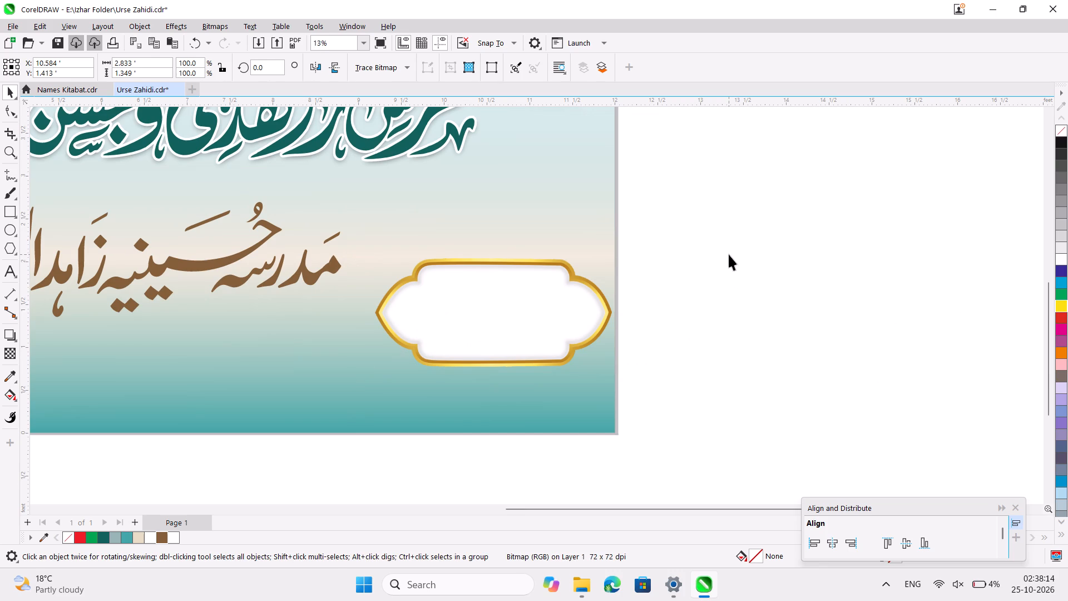
scroll(729, 254, "down", 4, "ctrl")
scroll(729, 254, "right", 2)
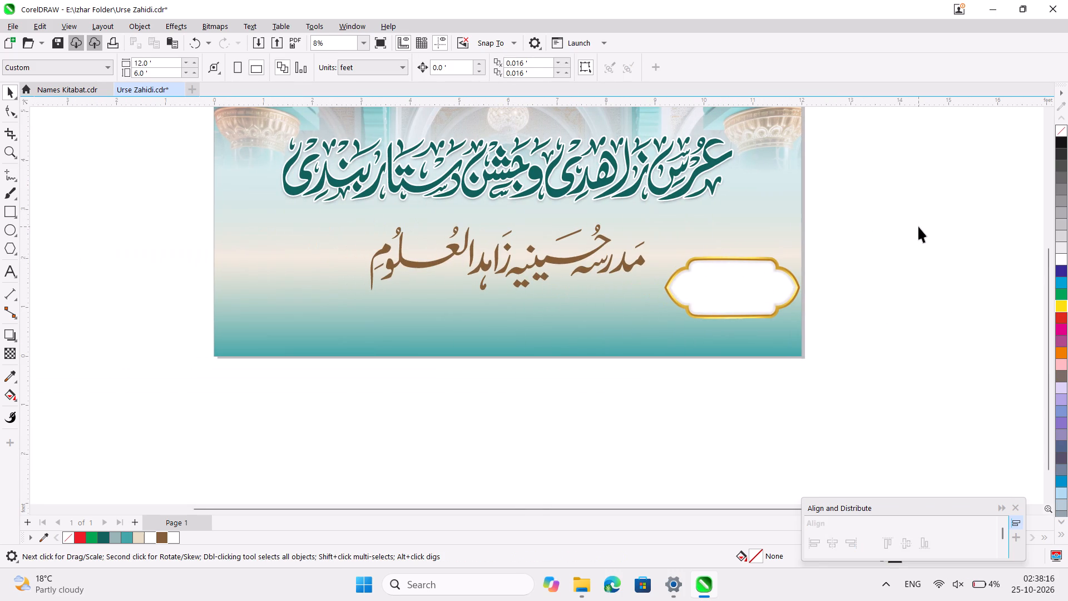
left_click(918, 226)
key("ctrl+s")
Move the gold frame up beside the right end of the brown madrasa title, centred at about X 10.47 ft, Y 2.34 ft.
left_click(739, 291)
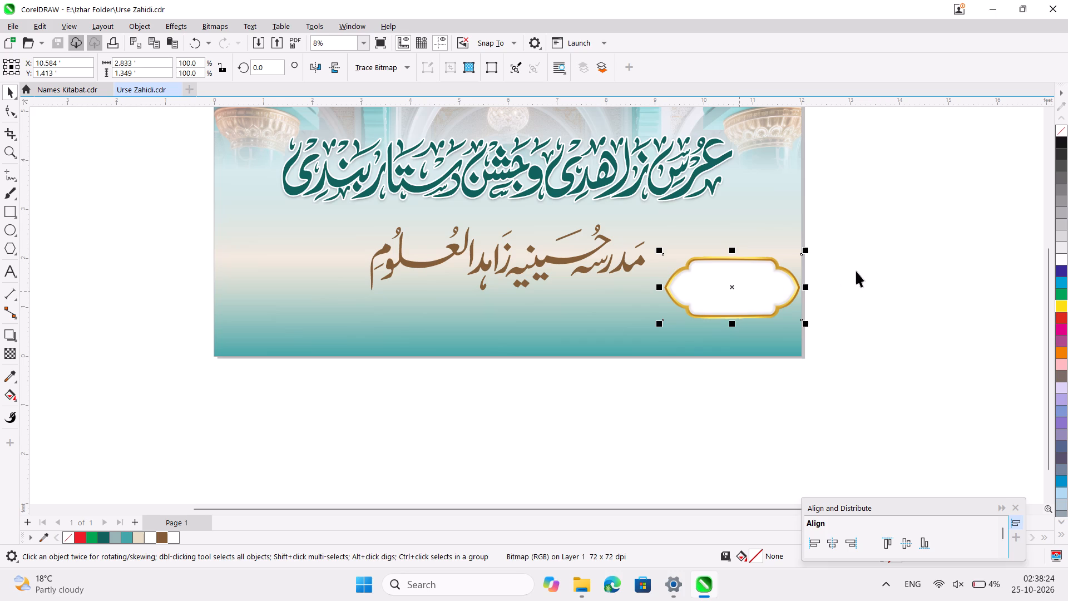
left_click(913, 263)
left_click(741, 302)
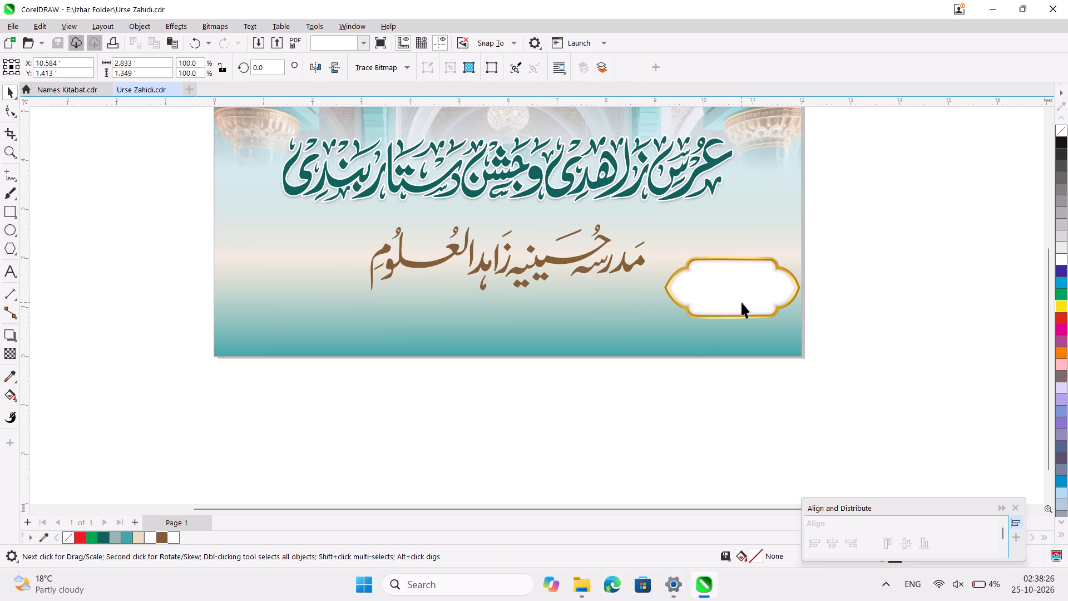
scroll(741, 302, "up", 1)
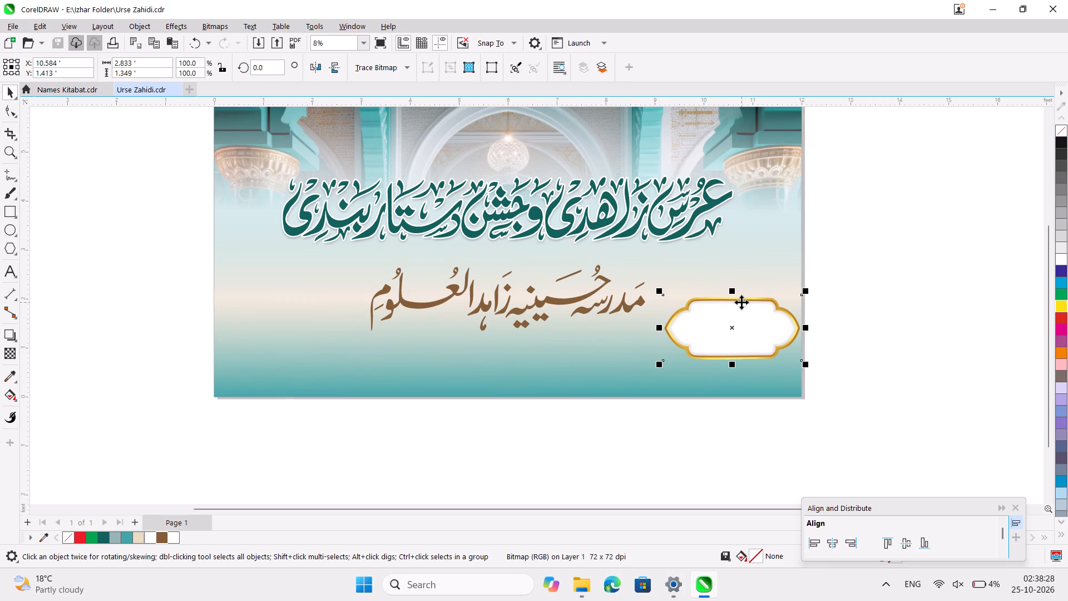
left_click_drag(741, 302, 729, 275)
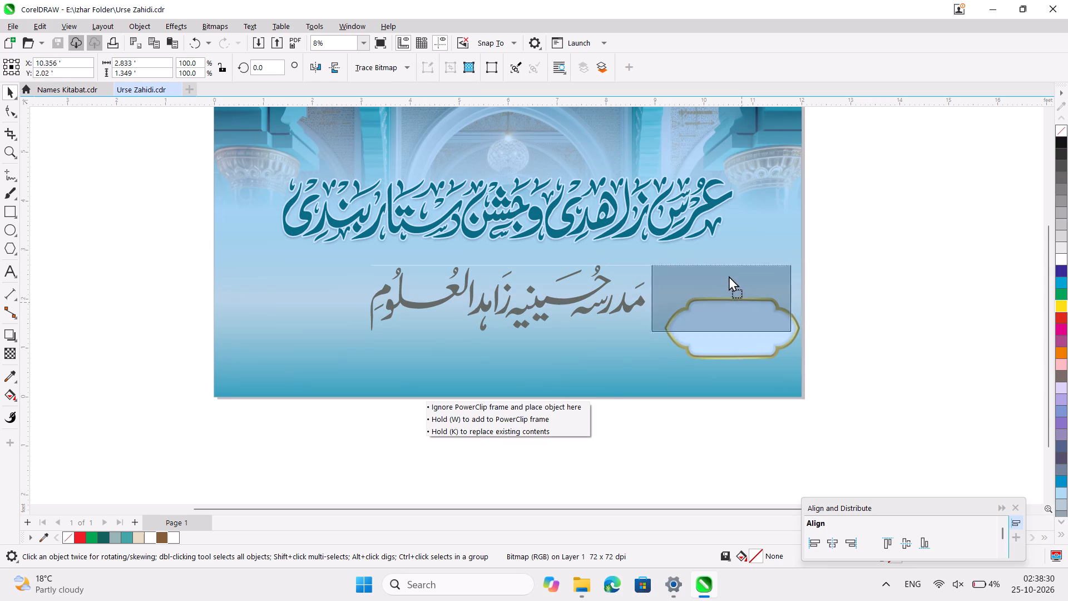
left_click_drag(729, 275, 736, 268)
scroll(736, 268, "up", 1)
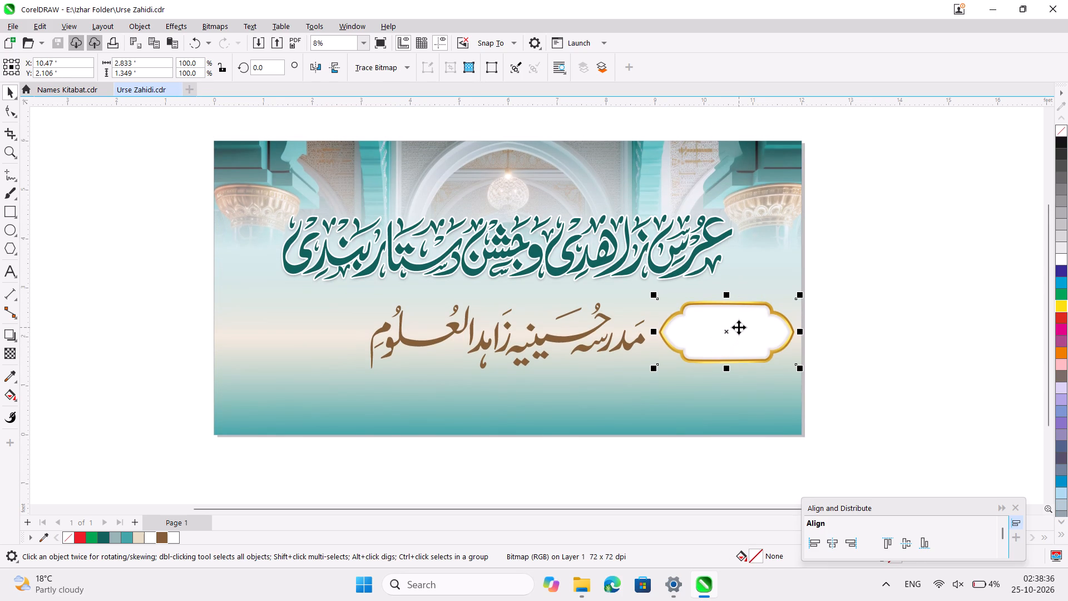
left_click_drag(739, 327, 735, 316)
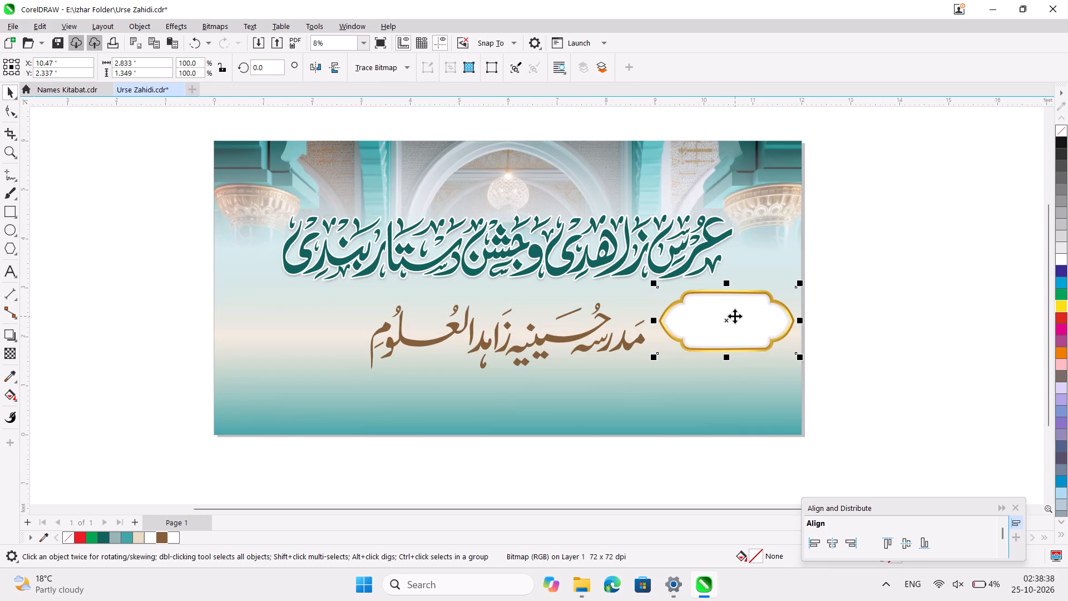
Enlarge the gold frame proportionally to about 106.7% from its lower-left corner, making it about 3.02 by 1.44 ft, and deselect it.
scroll(735, 316, "up", 2, "ctrl")
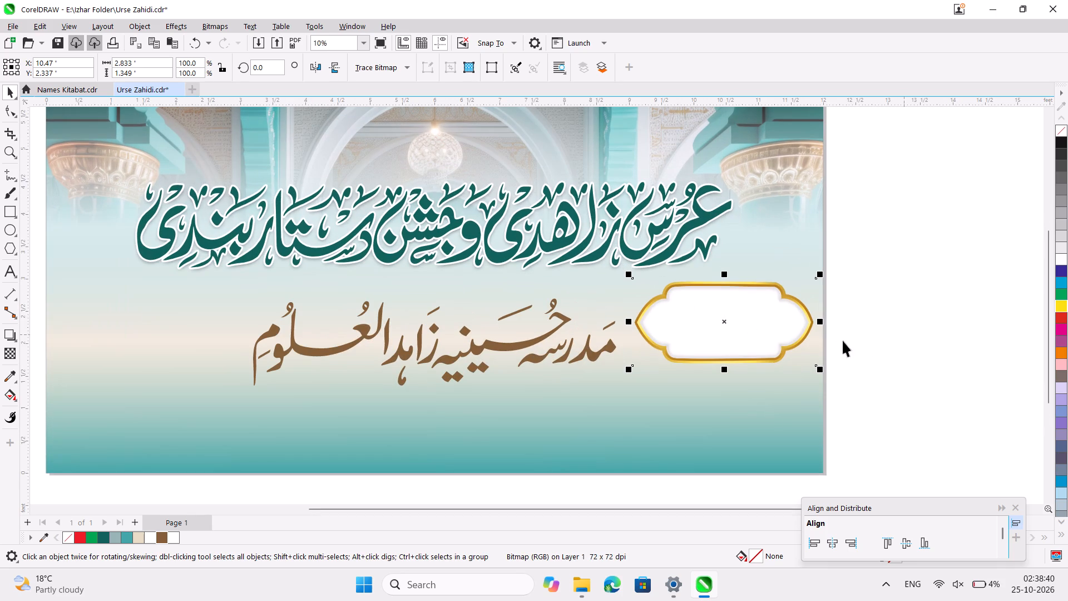
left_click_drag(630, 372, 608, 377)
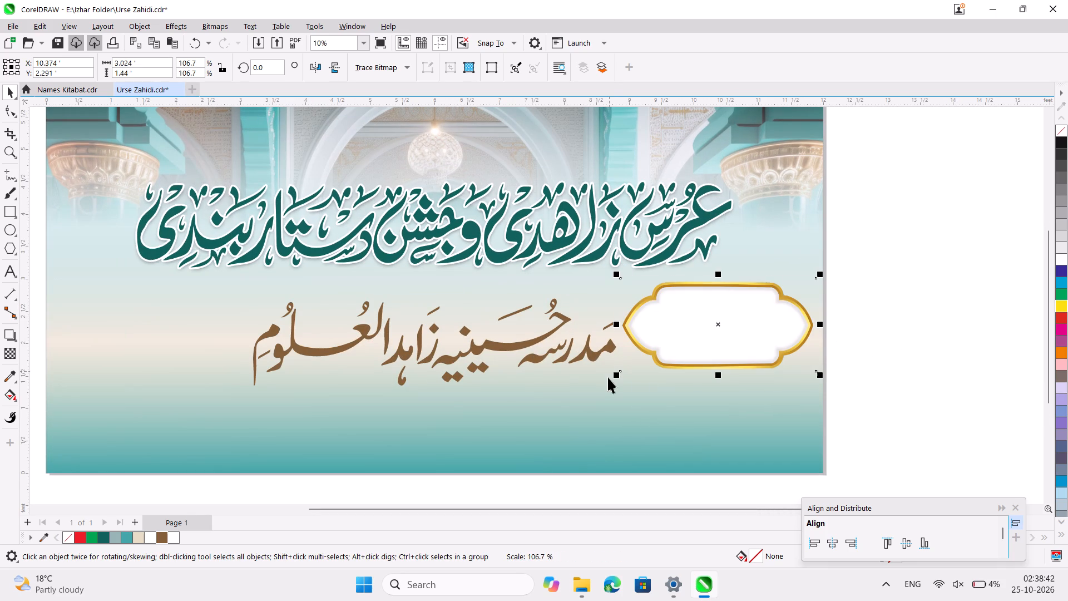
left_click(866, 288)
scroll(866, 288, "down", 4, "ctrl")
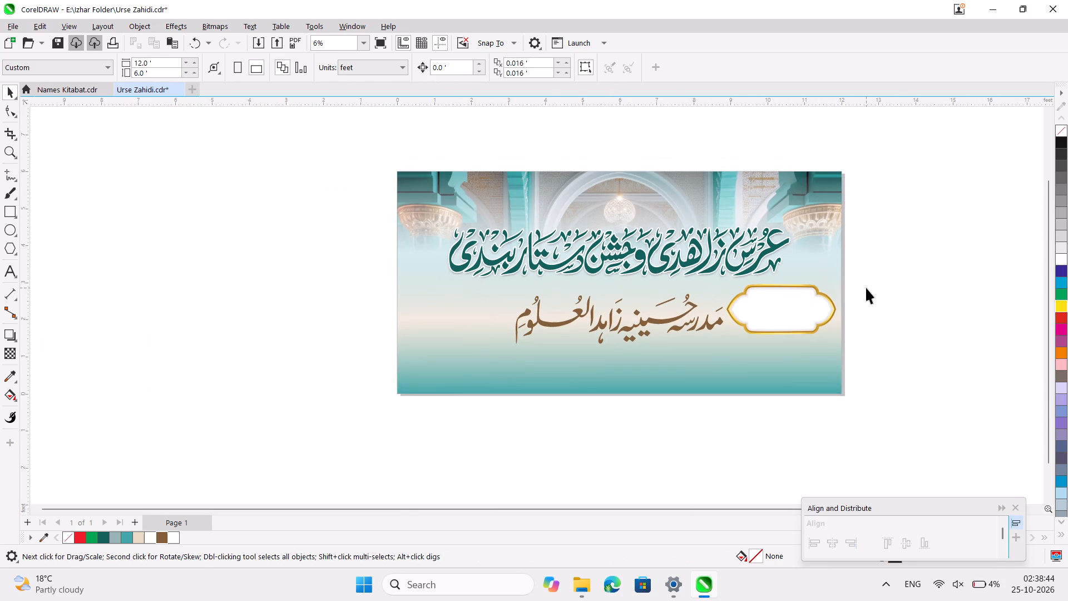
Duplicate the gold frame and place the copy beside the left end of the madrasa title, centred at about X 1.69 ft, Y 2.07 ft.
left_click(798, 318)
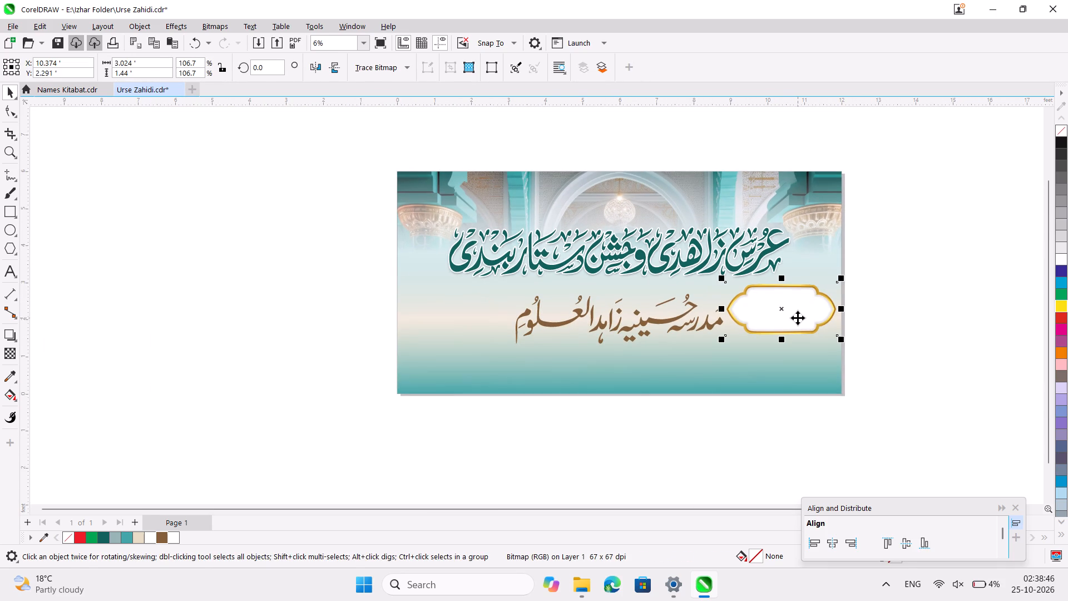
key("ctrl+d")
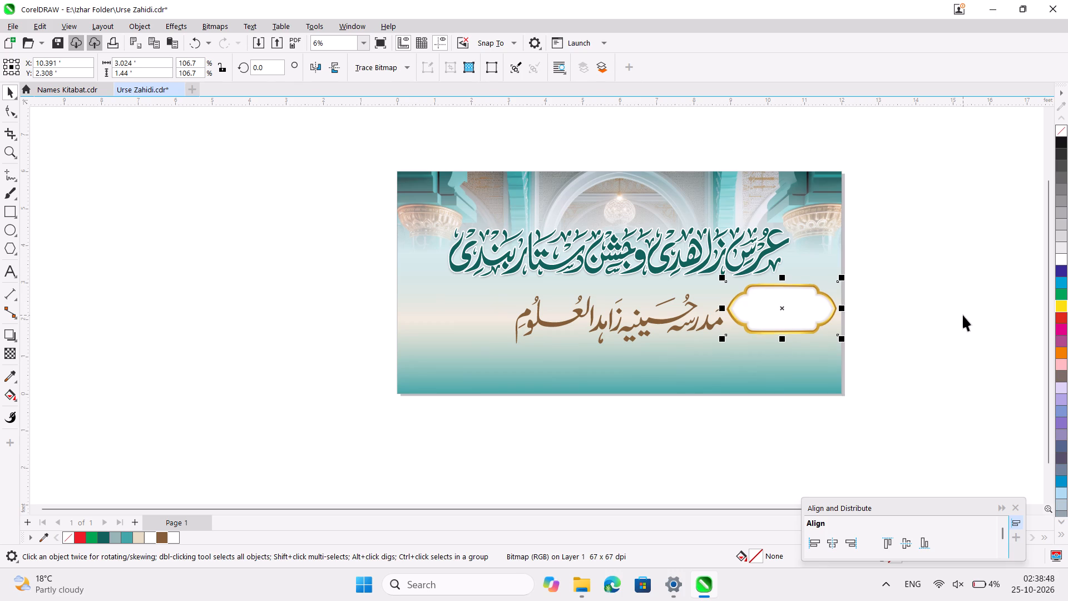
left_click_drag(784, 305, 461, 319)
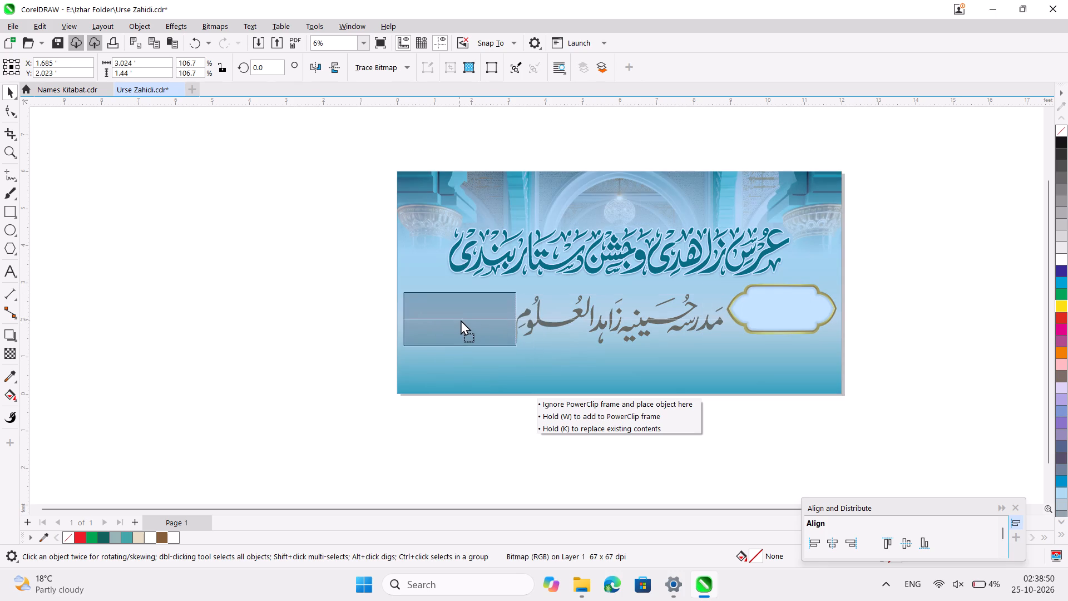
left_click_drag(461, 319, 459, 318)
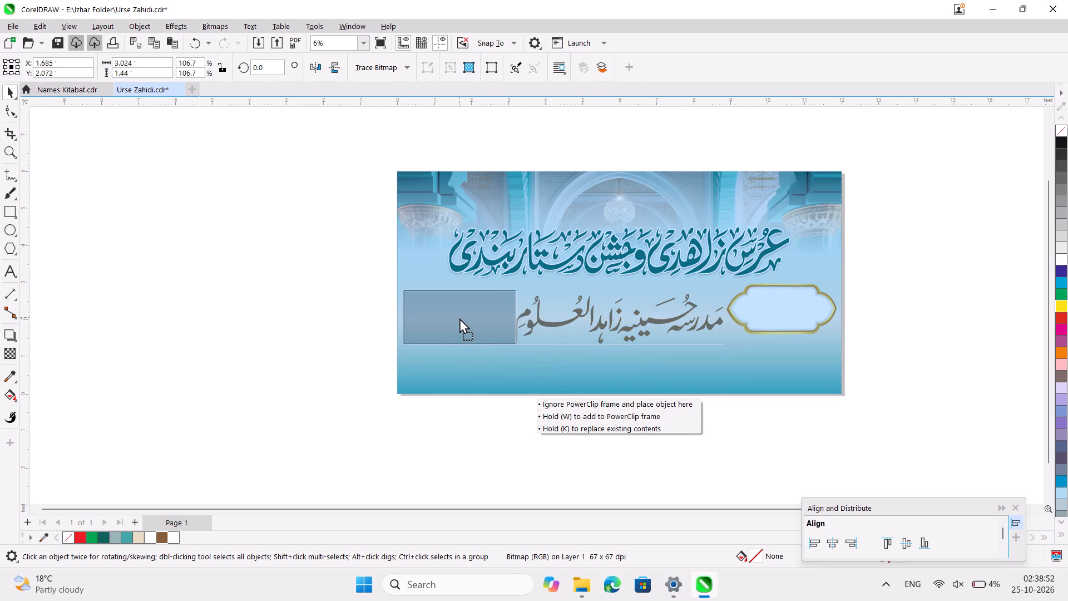
left_click_drag(459, 318, 459, 316)
Select the original gold frame at the right end of the madrasa title.
left_click(758, 309, "shift")
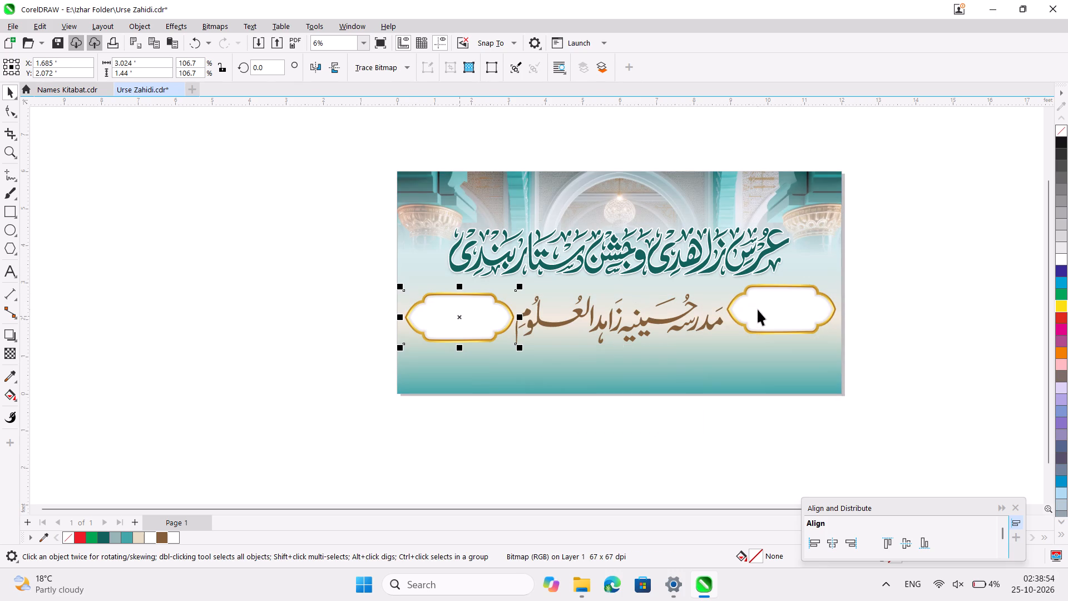